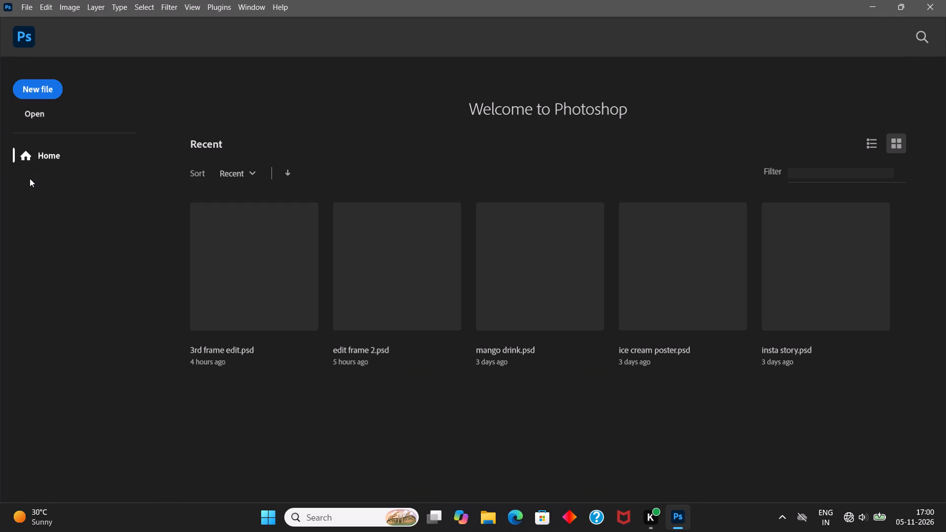
Open the recent file 3rd frame edit.psd.
left_click(244, 289)
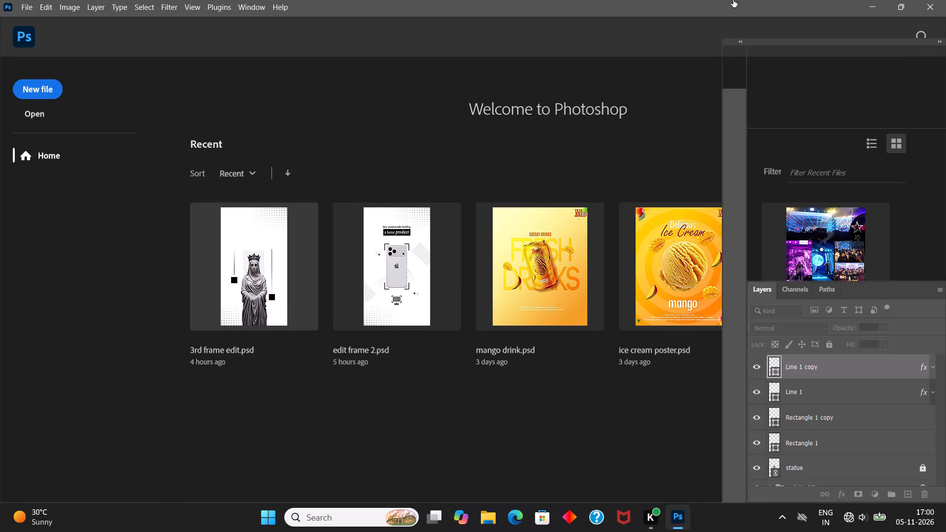
left_click(637, 140)
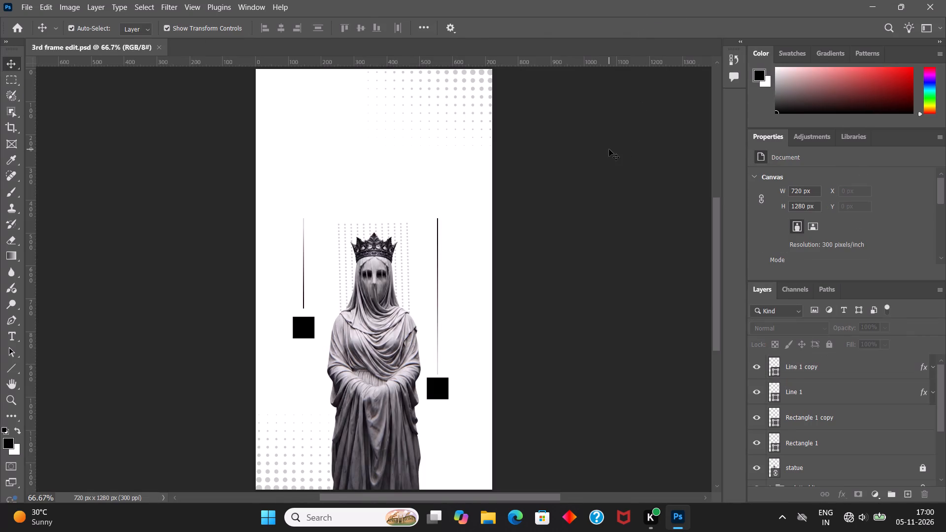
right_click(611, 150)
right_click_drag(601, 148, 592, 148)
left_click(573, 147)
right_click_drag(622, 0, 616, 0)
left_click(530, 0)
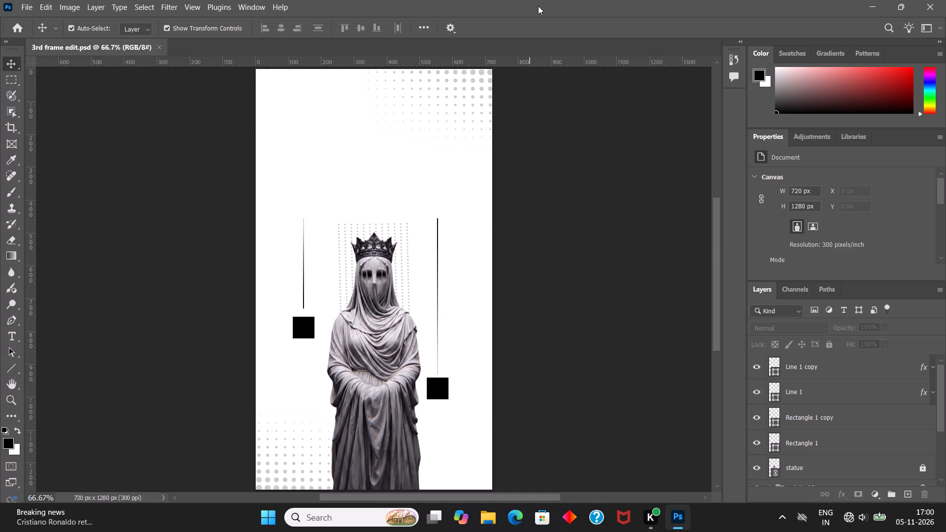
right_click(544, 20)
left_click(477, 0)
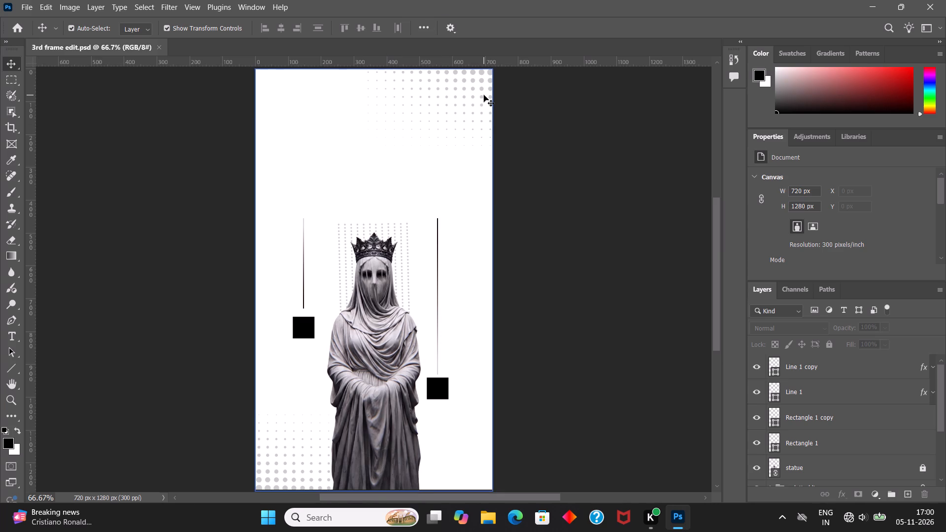
Hide the rulers and fit the whole canvas in the window.
key("ctrl+r")
left_click(614, 211)
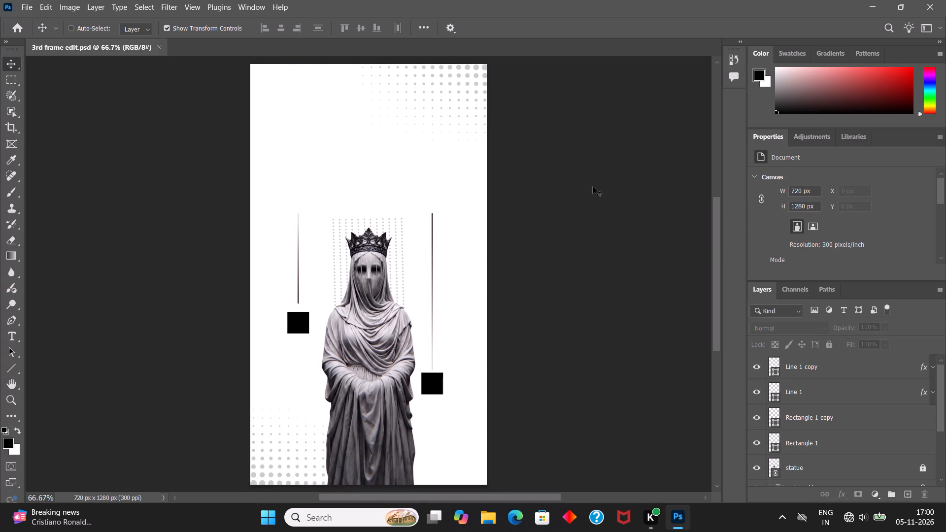
key("ctrl+0")
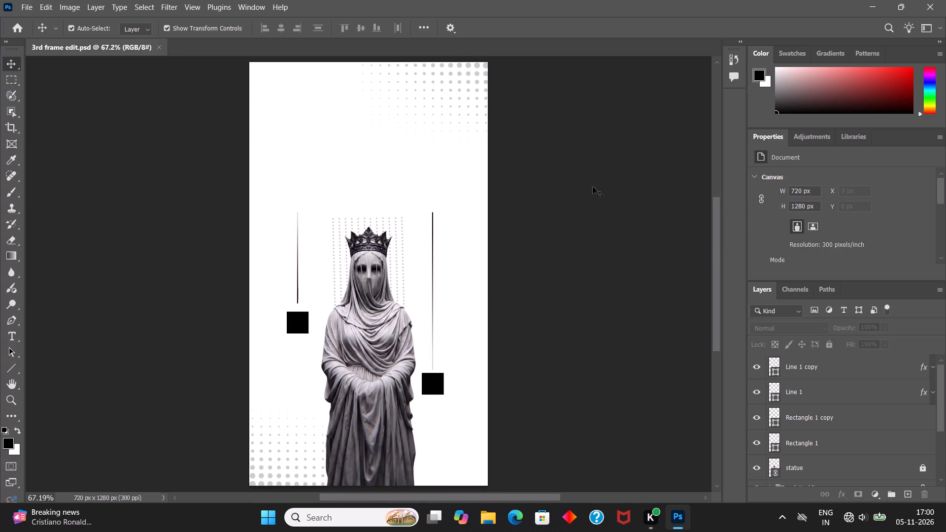
scroll(522, 217, "up", 3)
key("ctrl+0")
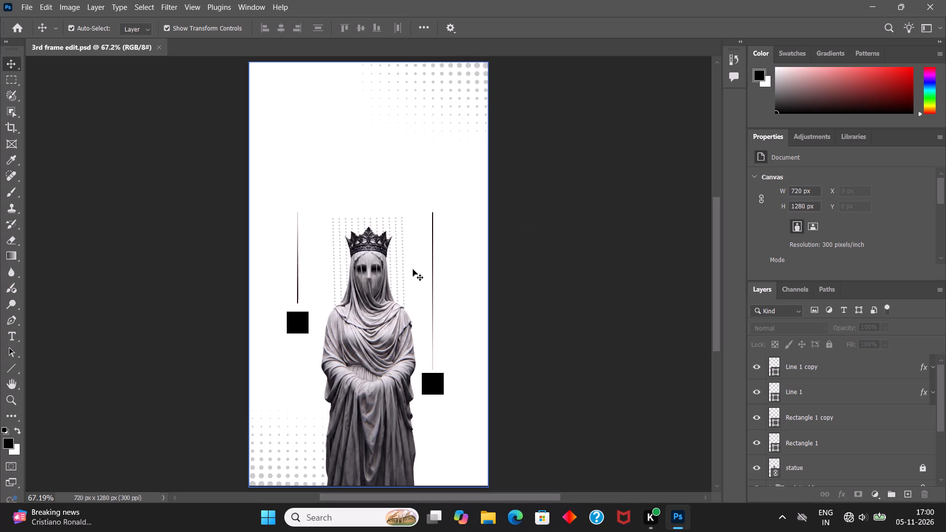
Open edit frame 2.psd from the premier pro projects folder.
left_click(11, 0)
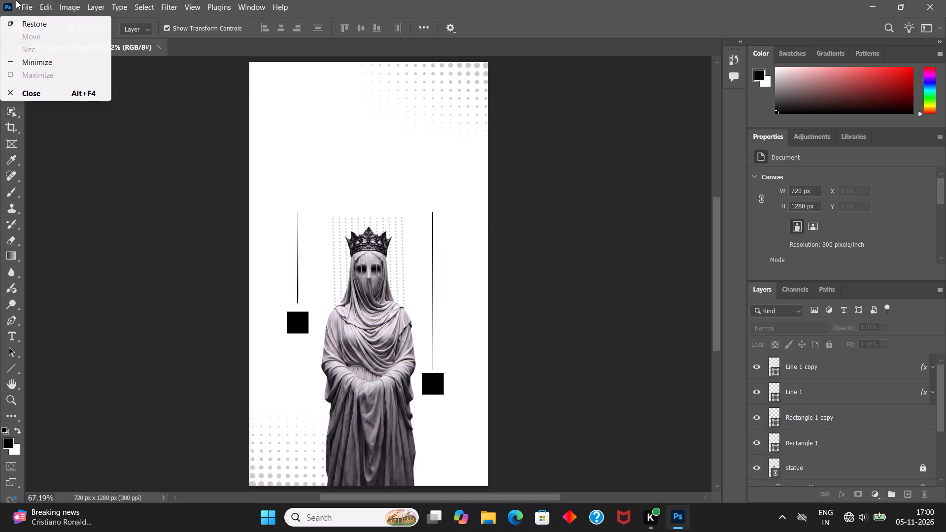
left_click(30, 4)
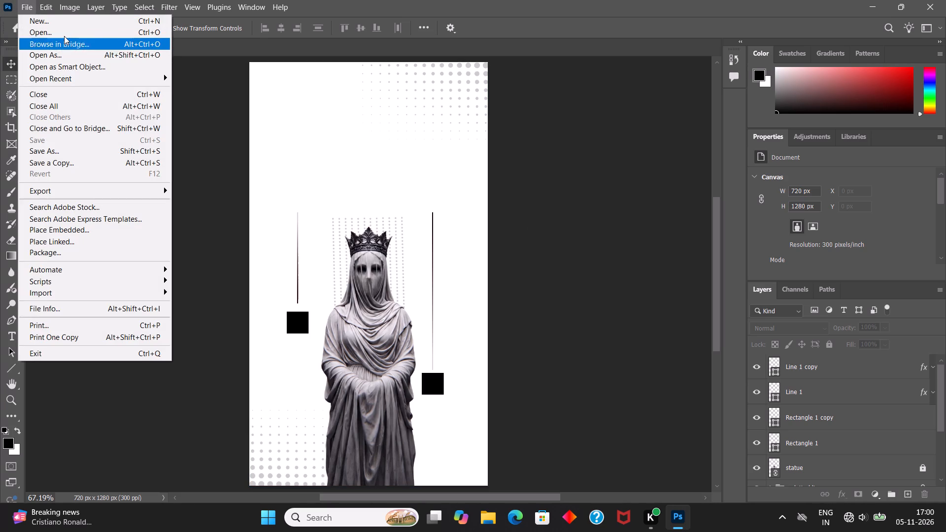
left_click(64, 31)
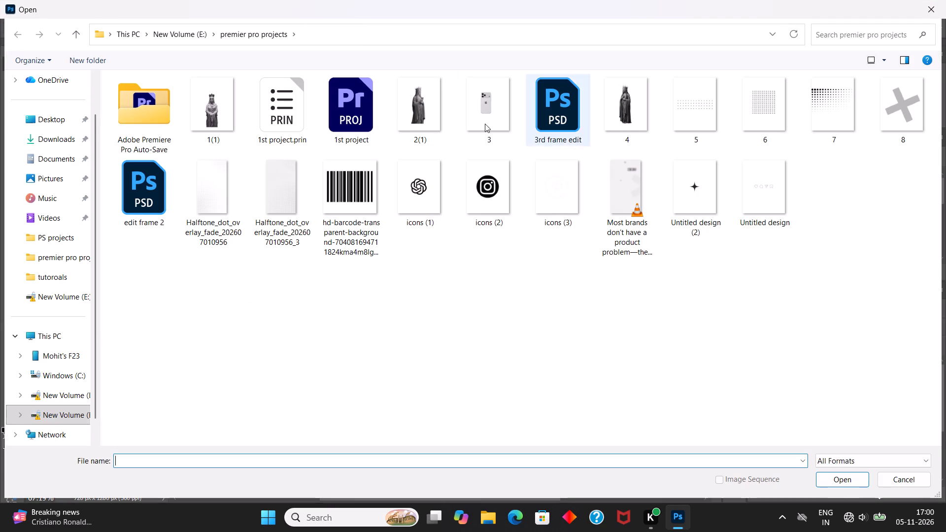
double_click(129, 205)
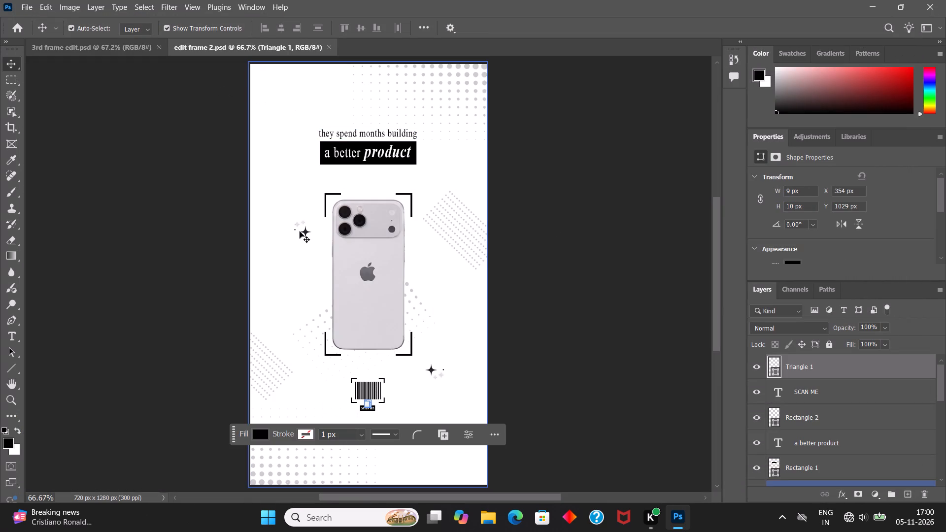
Copy the sparkle layer group, Group 2, from edit frame 2.psd.
left_click(829, 390)
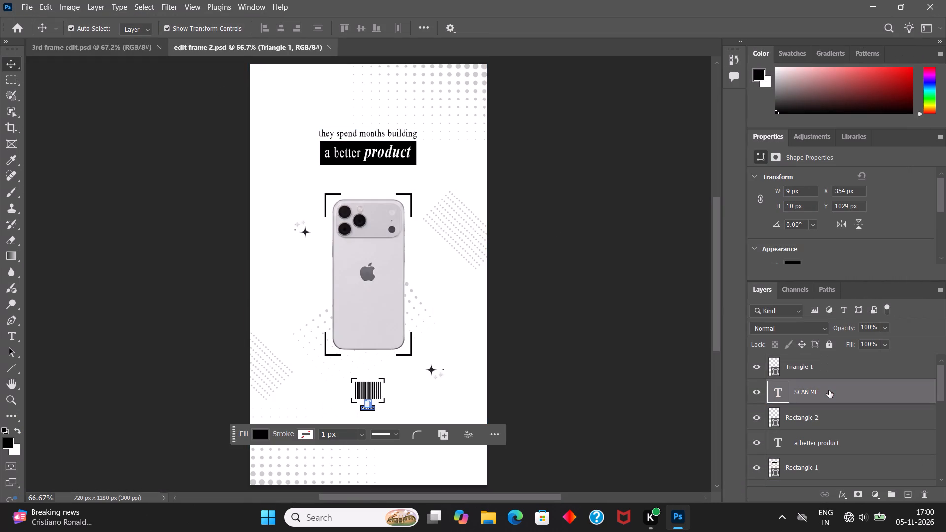
scroll(829, 390, "down", 1)
scroll(829, 390, "up", 5)
scroll(826, 390, "down", 2)
scroll(821, 437, "down", 1)
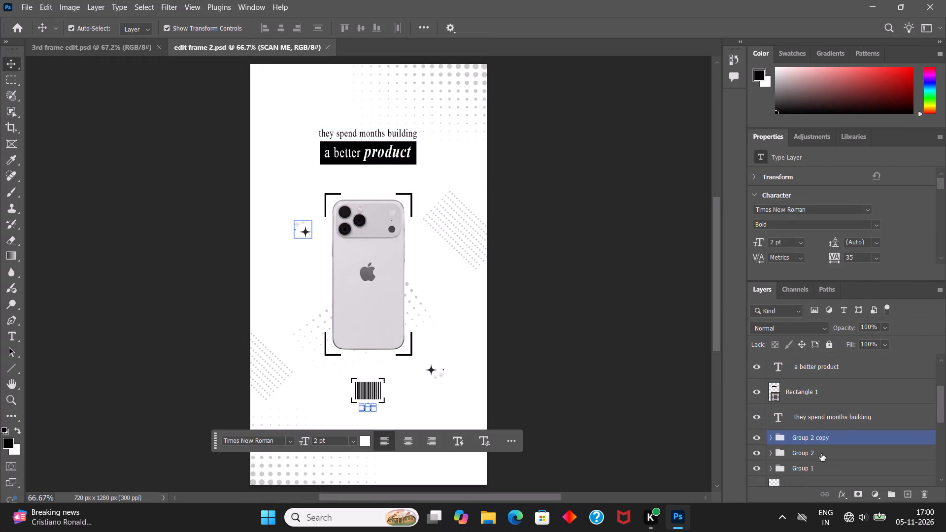
left_click(821, 454)
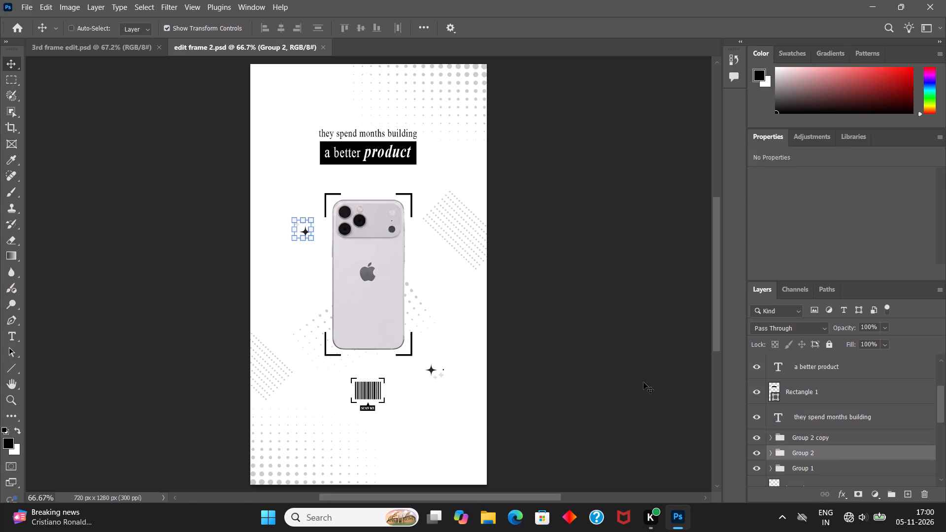
key("ctrl+c")
Paste the copied sparkle group into 3rd frame edit.psd.
left_click(96, 51)
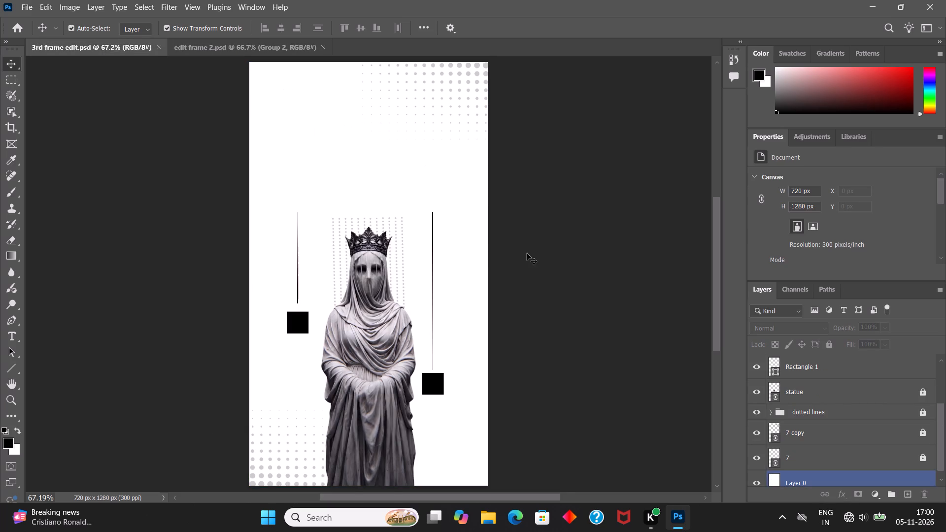
scroll(407, 223, "up", 9, "alt")
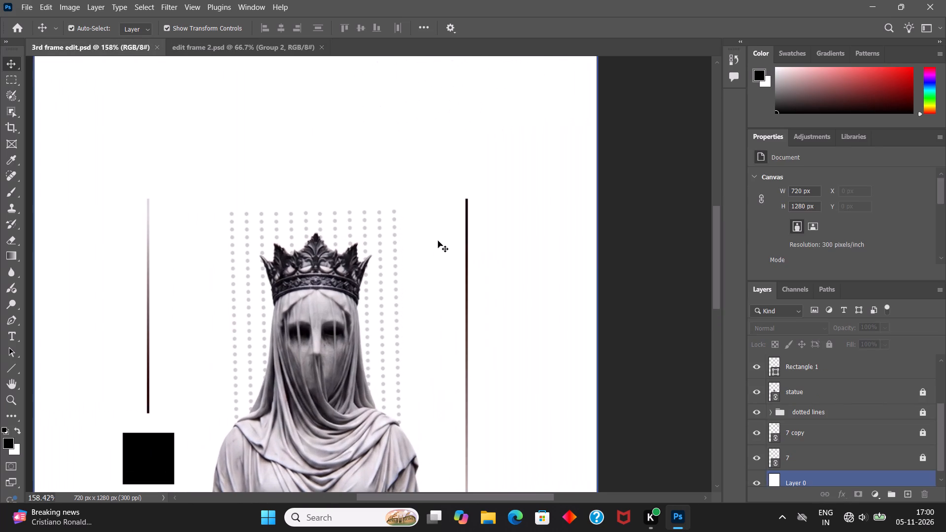
key("space")
key("space")
key("space")
left_click_drag(431, 247, 429, 230)
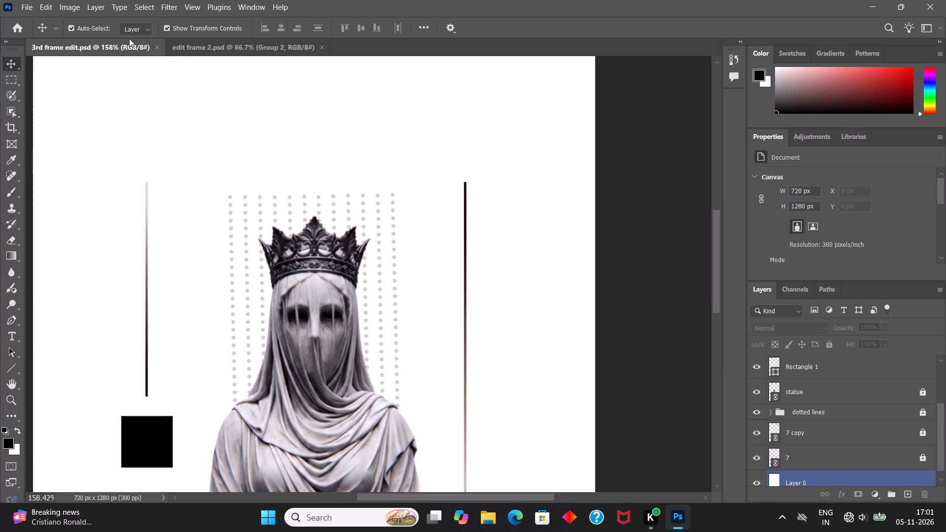
left_click(207, 51)
left_click(103, 49)
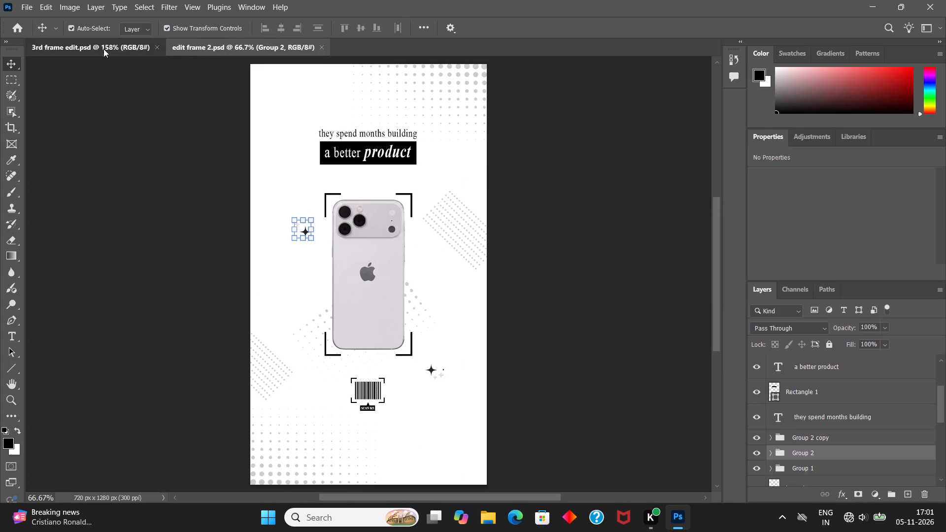
left_click(426, 195)
key("ctrl+v")
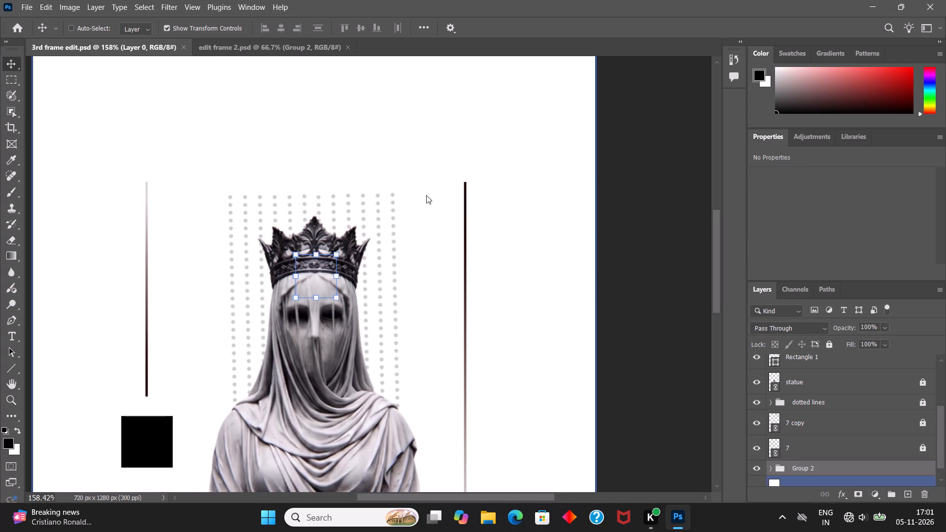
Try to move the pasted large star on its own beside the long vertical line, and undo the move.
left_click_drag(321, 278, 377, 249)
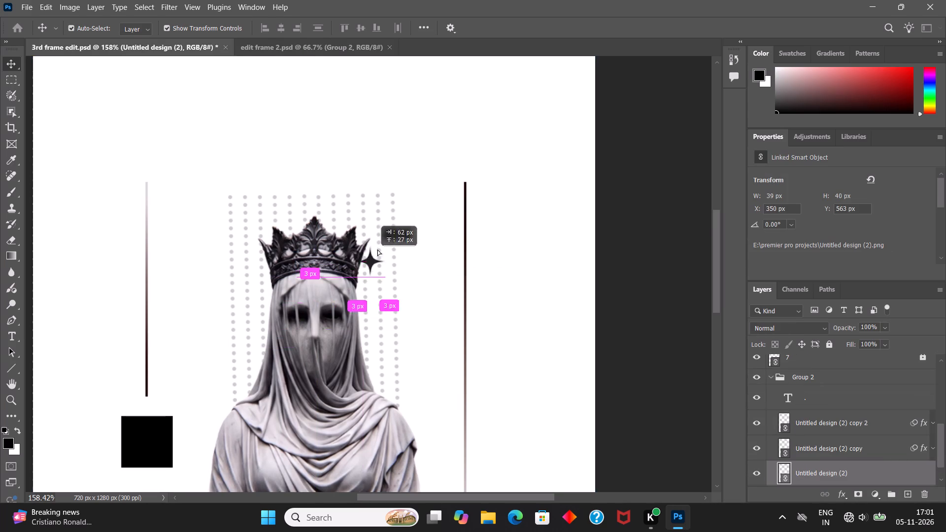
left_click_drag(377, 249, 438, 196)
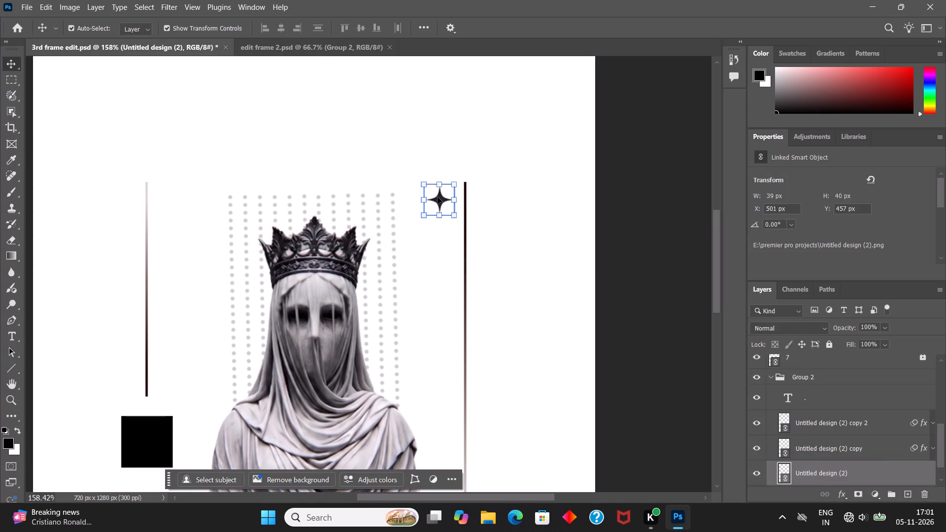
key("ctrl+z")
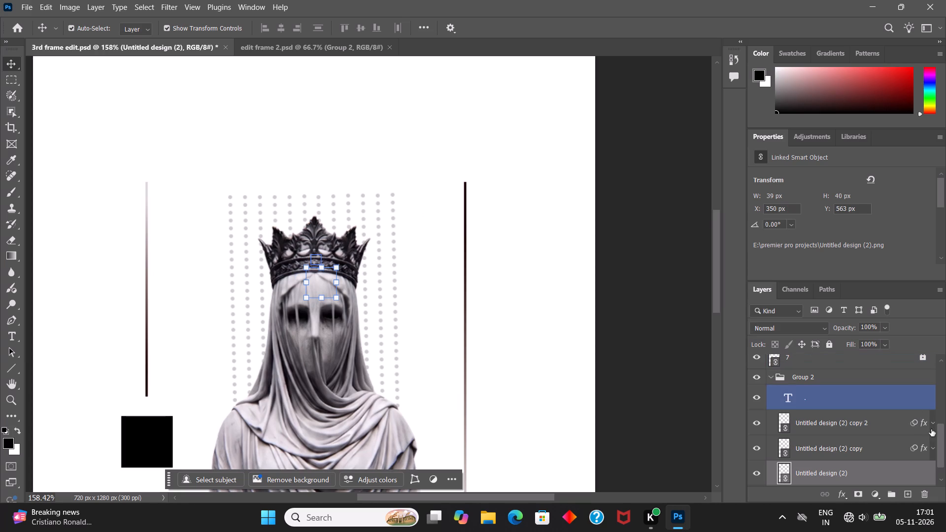
Collapse Group 2 and reorder it in the layer stack to between the statue and dotted lines layers.
scroll(874, 459, "up", 8)
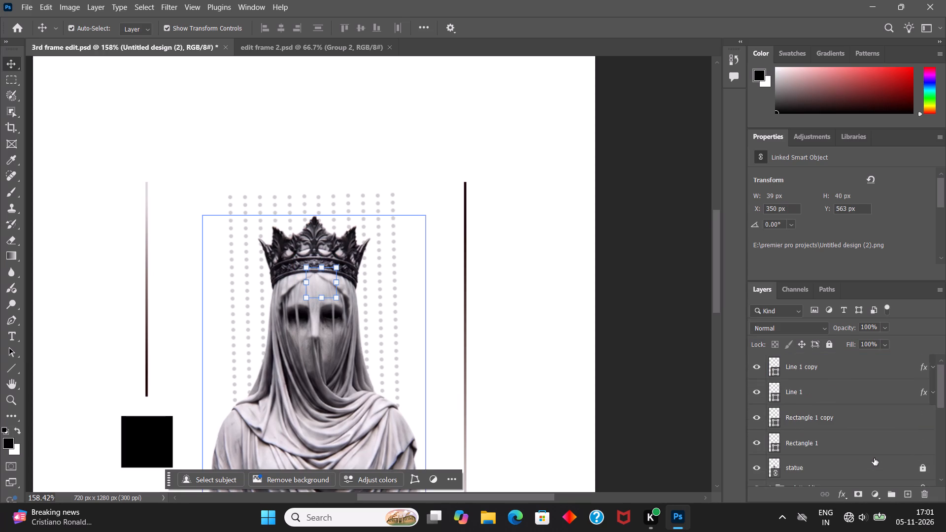
scroll(874, 458, "up", 4)
scroll(874, 458, "down", 12)
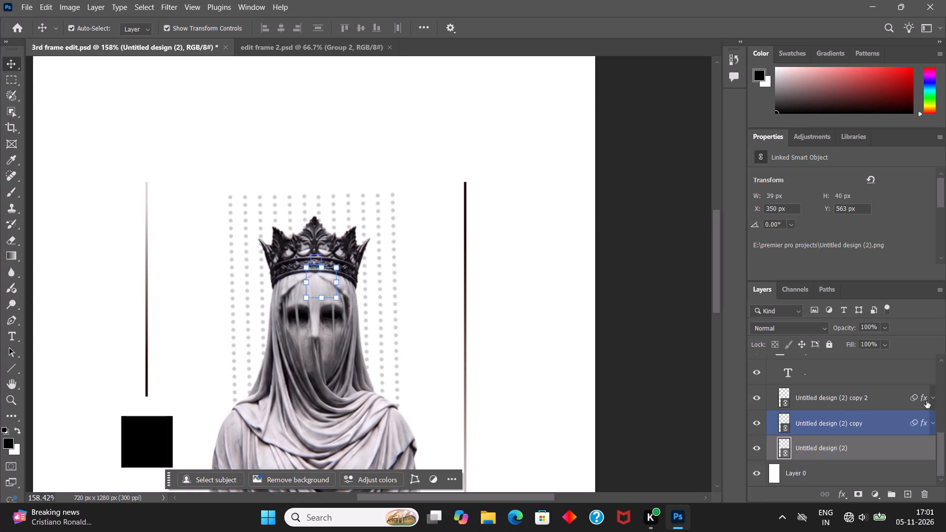
scroll(880, 410, "up", 1)
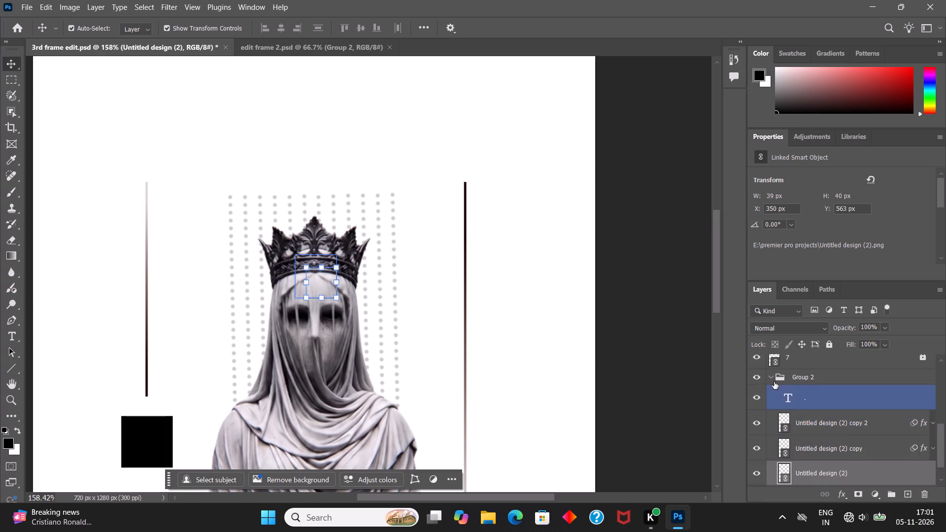
left_click(773, 380)
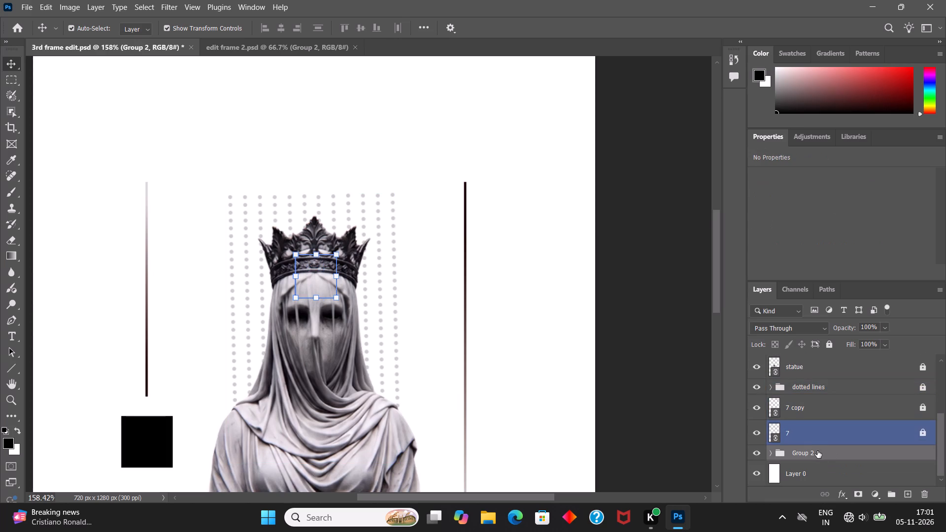
left_click_drag(825, 452, 830, 389)
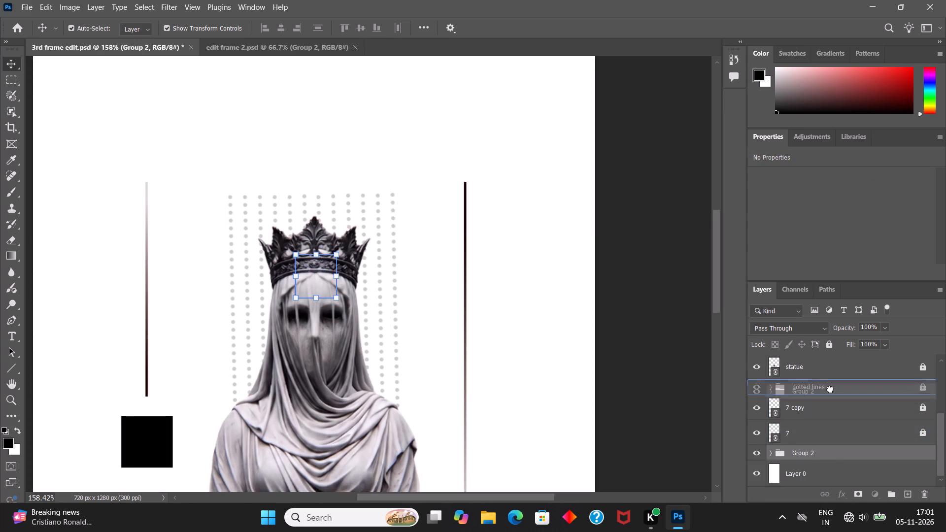
left_click_drag(830, 389, 828, 376)
Move sparkle Group 2 to the empty area above the statue's crown, at about X 283 px, Y 339 px.
scroll(828, 404, "up", 4)
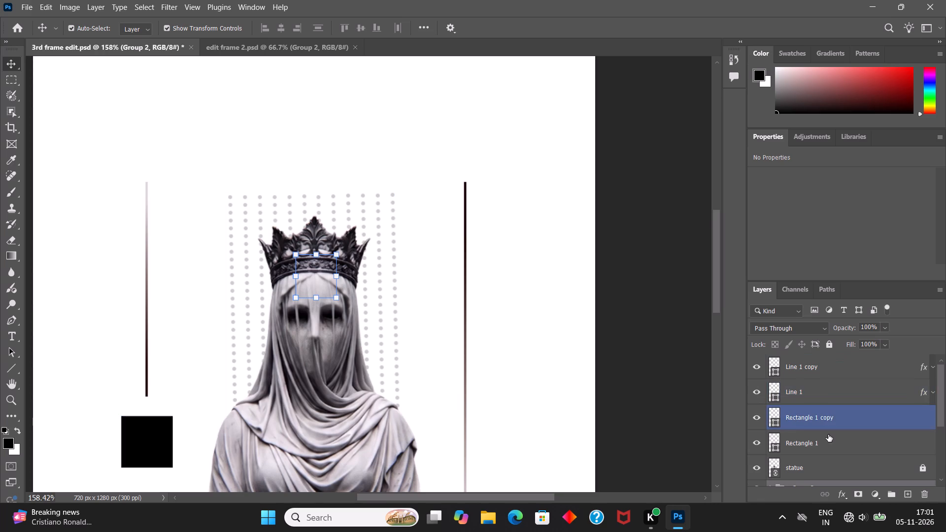
scroll(828, 434, "down", 2)
left_click(828, 437)
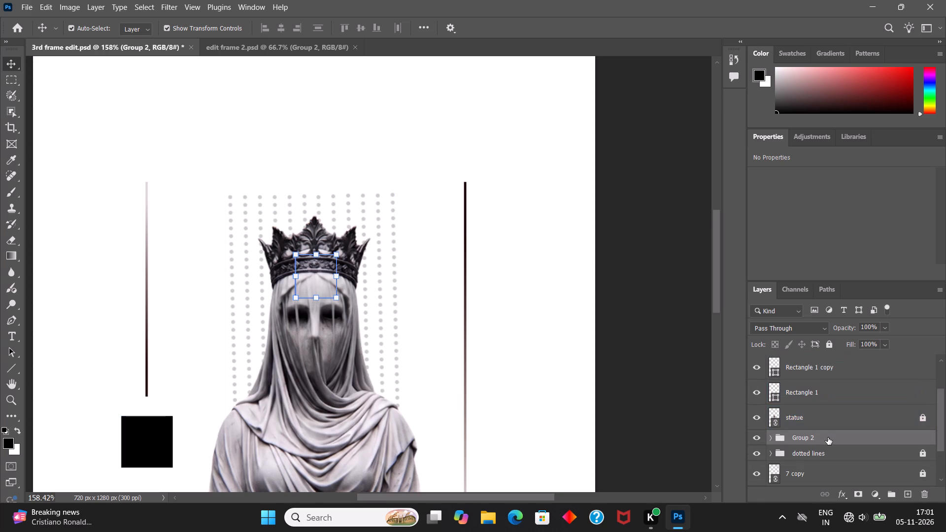
key("ctrl+t")
left_click(515, 212)
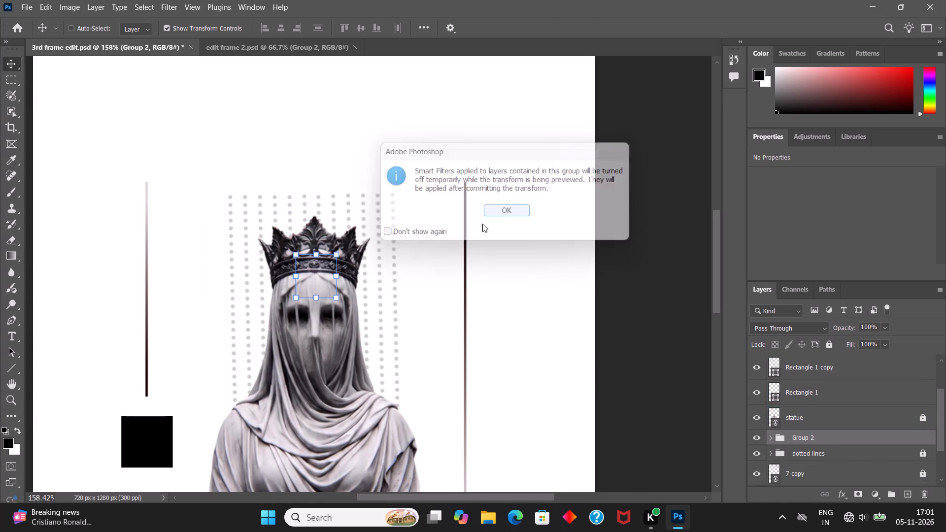
left_click_drag(319, 277, 423, 248)
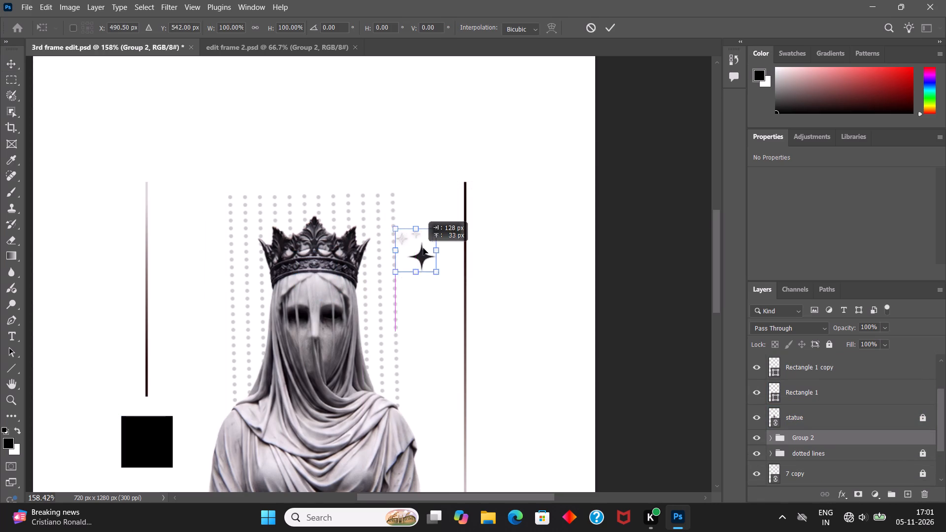
left_click_drag(423, 248, 435, 242)
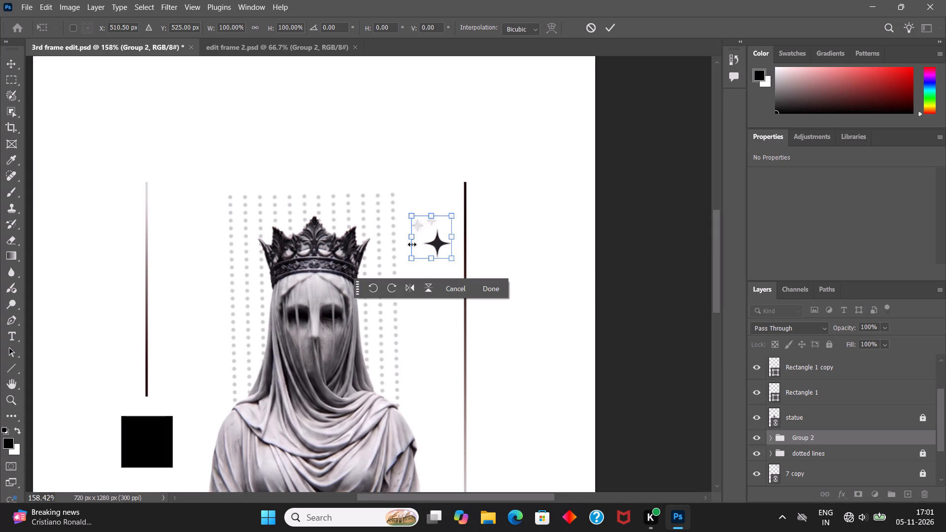
left_click_drag(434, 245, 342, 217)
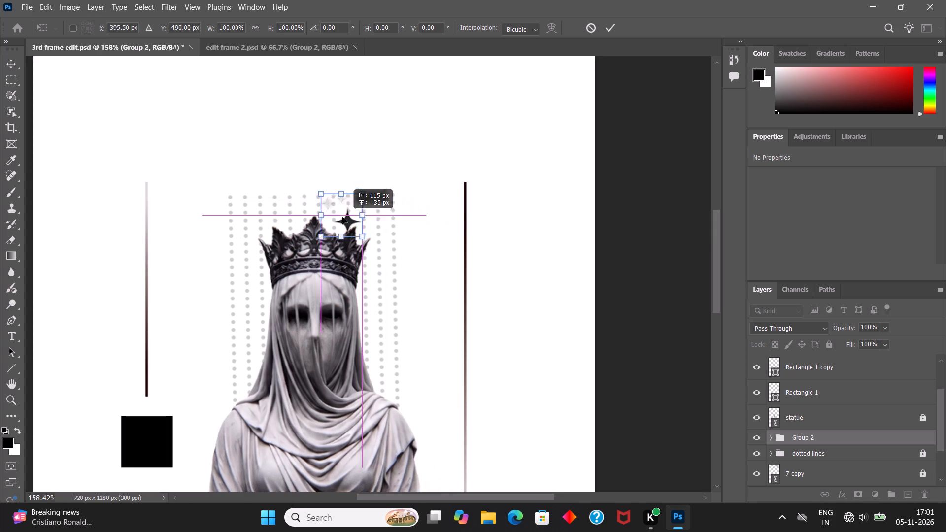
left_click_drag(342, 217, 219, 127)
scroll(235, 164, "down", 3, "alt")
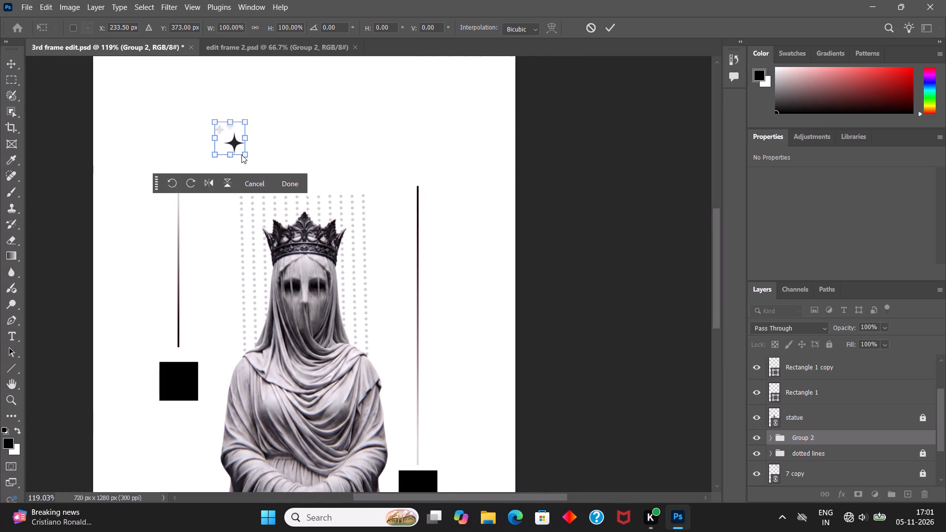
key("space")
key("space")
key("space")
key("space")
key("space")
key("space")
key("space")
key("space")
key("space")
key("space")
key("space")
key("space")
key("space")
key("space")
left_click_drag(241, 153, 265, 197)
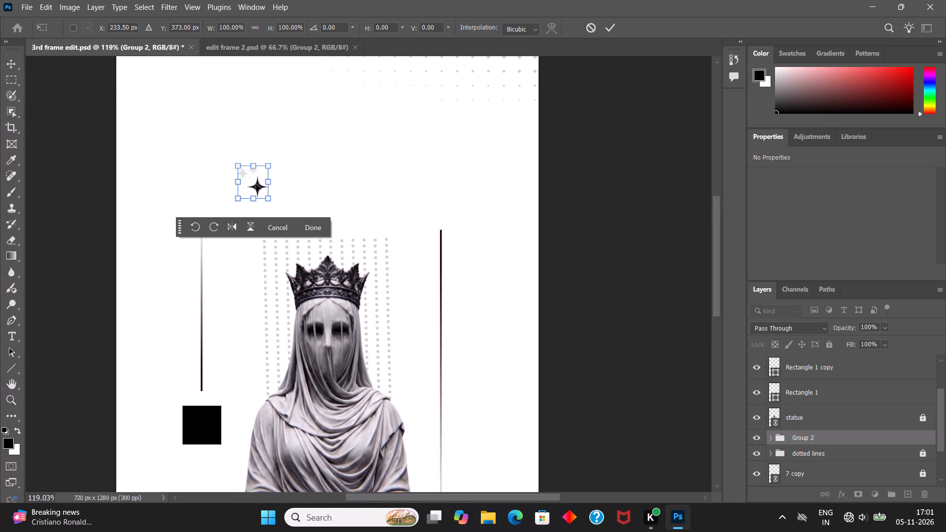
left_click_drag(256, 184, 254, 174)
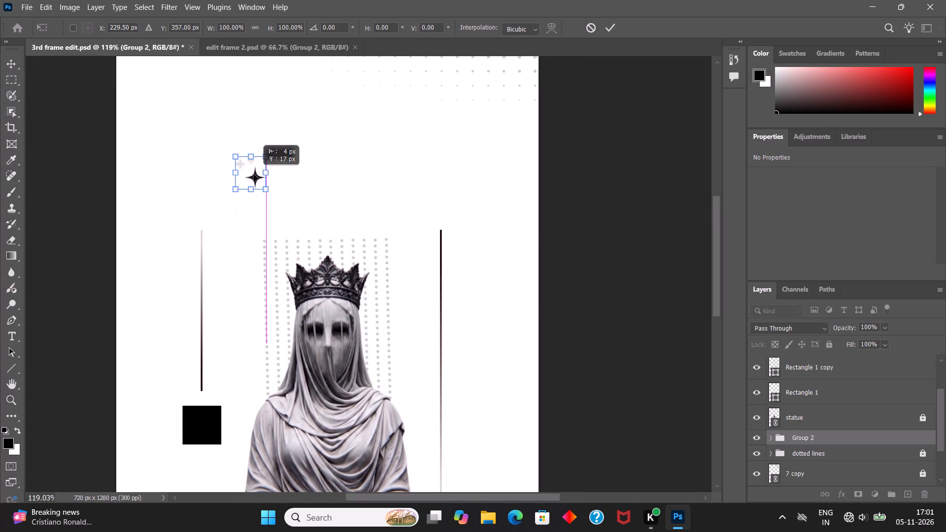
left_click_drag(254, 174, 285, 165)
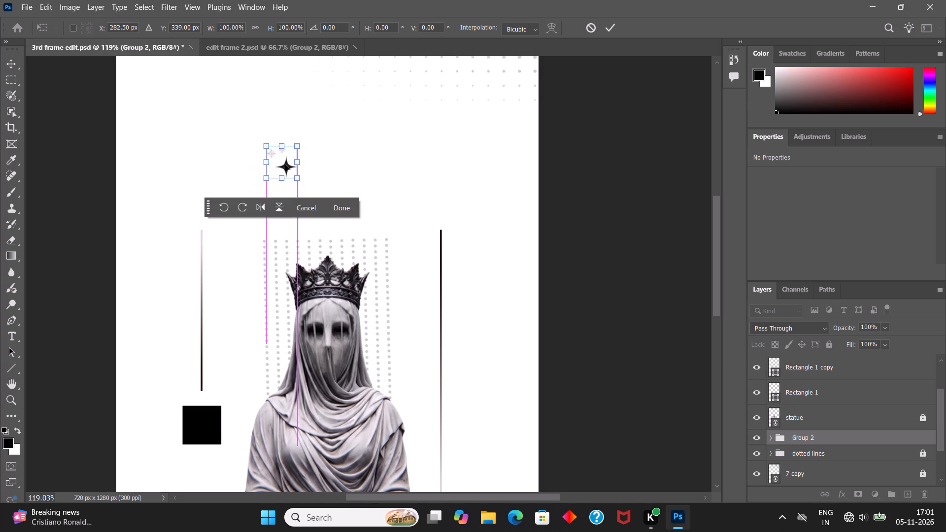
left_click(606, 27)
left_click(597, 136)
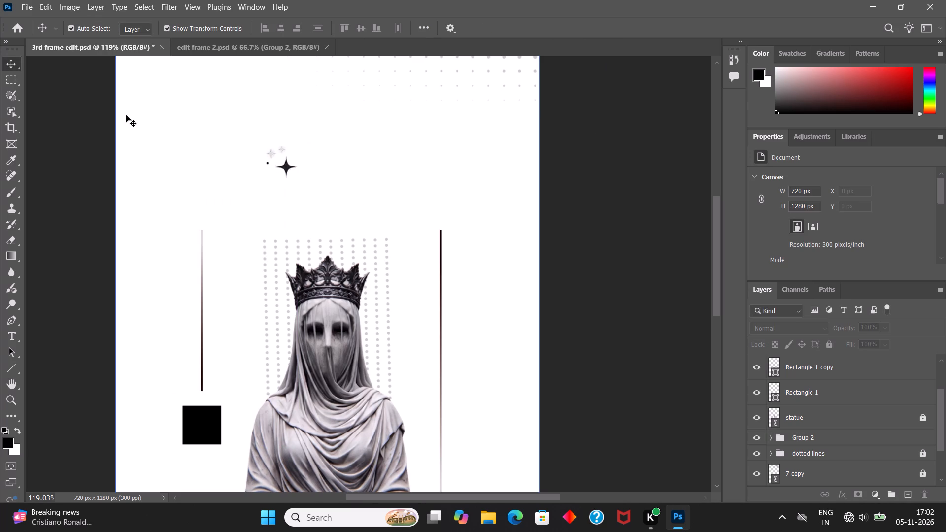
Copy the second sparkle layer group, Group 2 copy, from edit frame 2.psd.
left_click(254, 47)
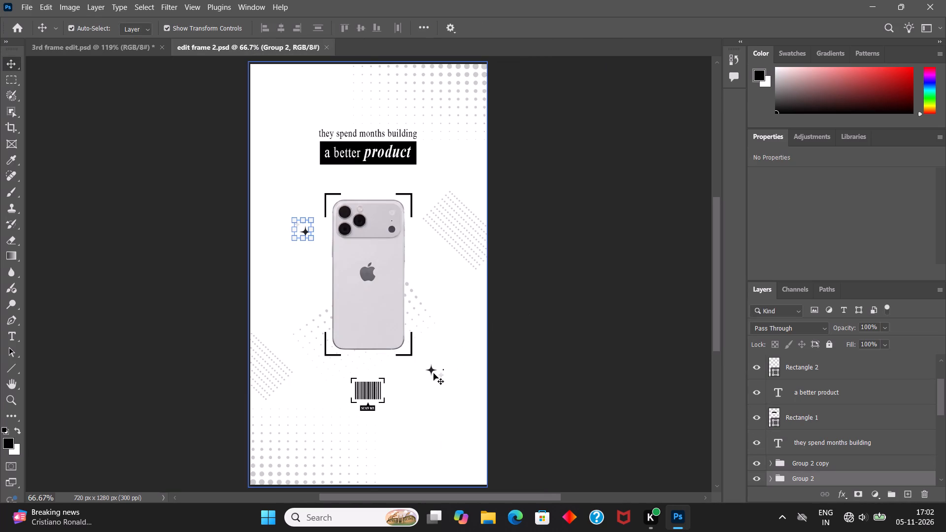
left_click(434, 373)
scroll(831, 411, "down", 4)
scroll(831, 411, "up", 1)
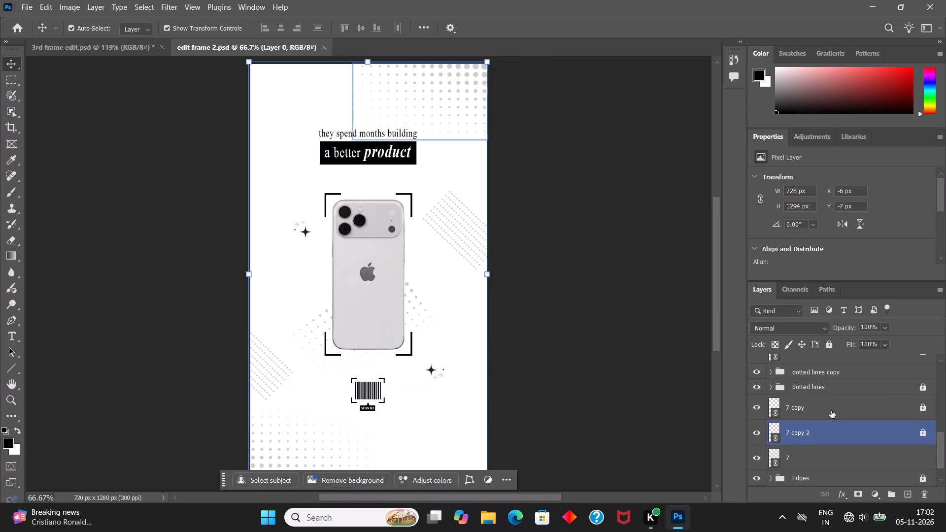
scroll(831, 411, "up", 5)
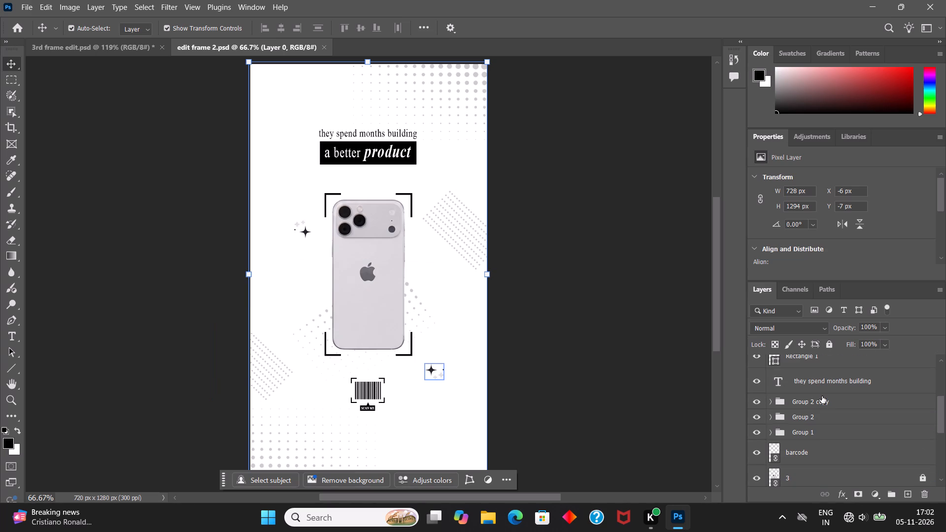
left_click(822, 396)
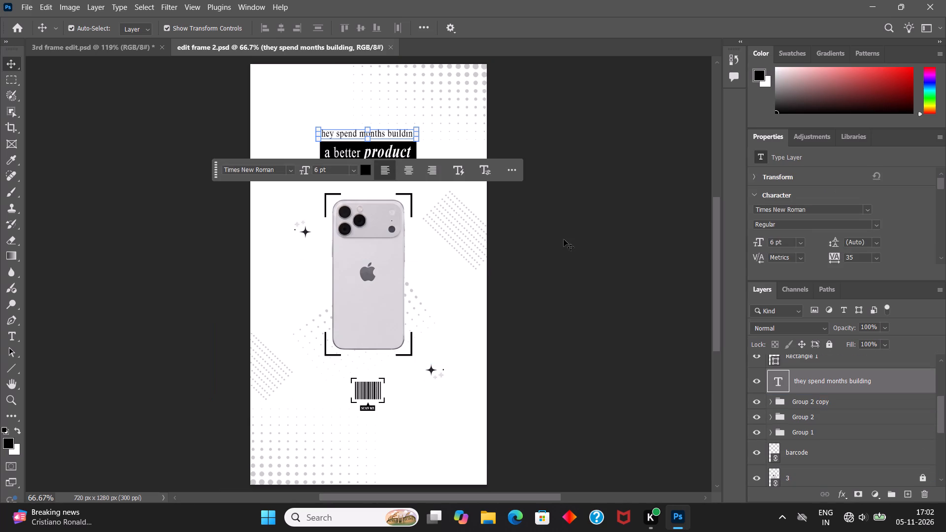
left_click(807, 402)
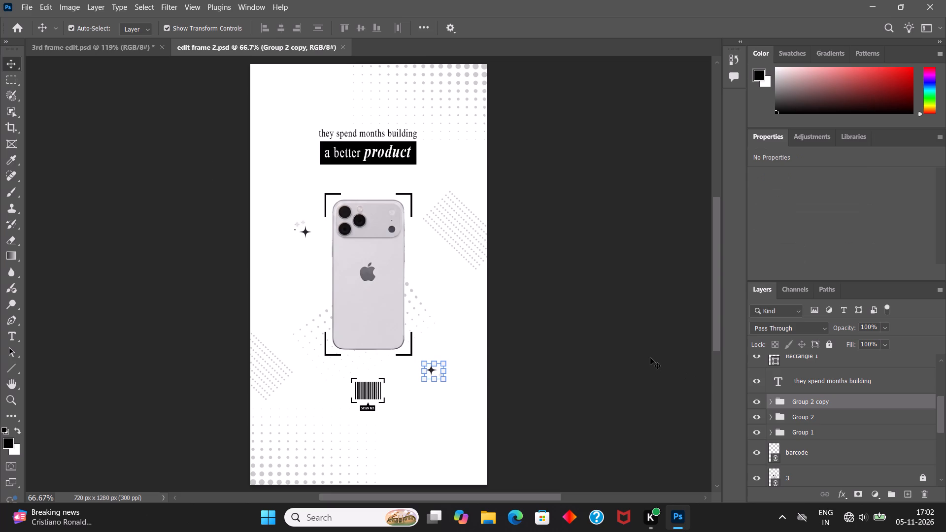
key("ctrl+c")
Paste the copied second sparkle group into 3rd frame edit.psd.
left_click(133, 51)
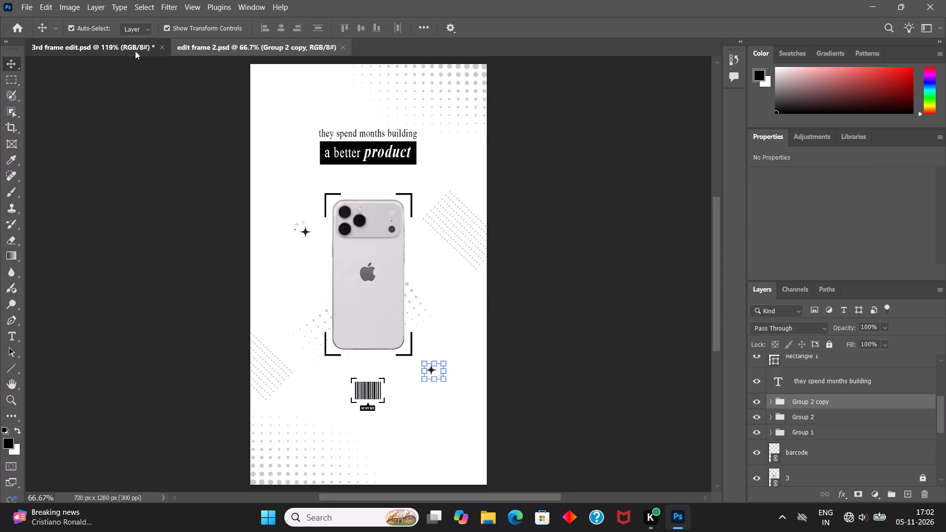
scroll(476, 246, "down", 4)
left_click(476, 273)
key("ctrl+v")
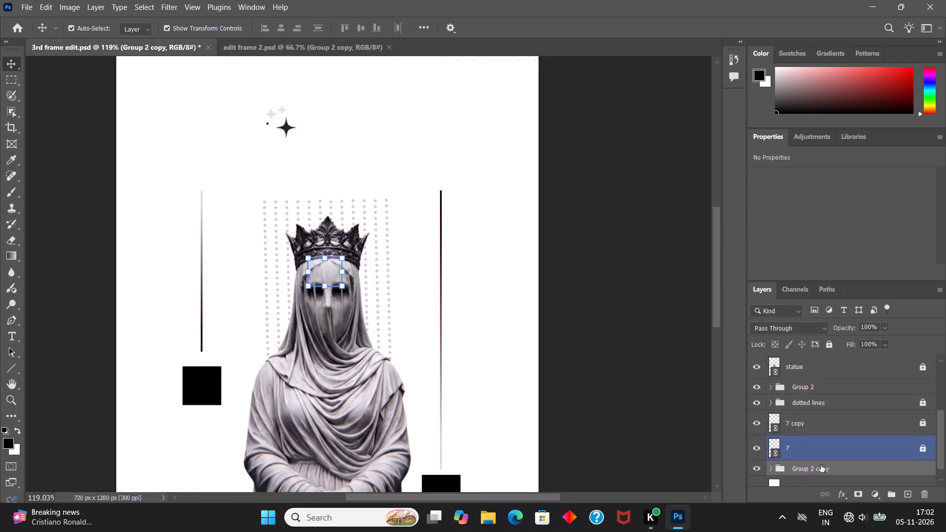
Move Group 2 copy between the crown and the long vertical line and scale it down to about 62% width and 61% height.
scroll(821, 465, "down", 2)
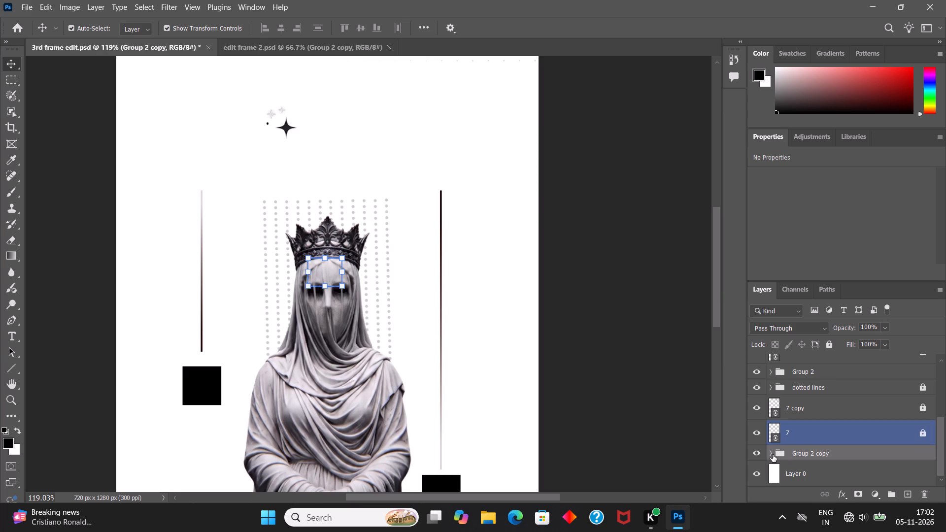
left_click(771, 455)
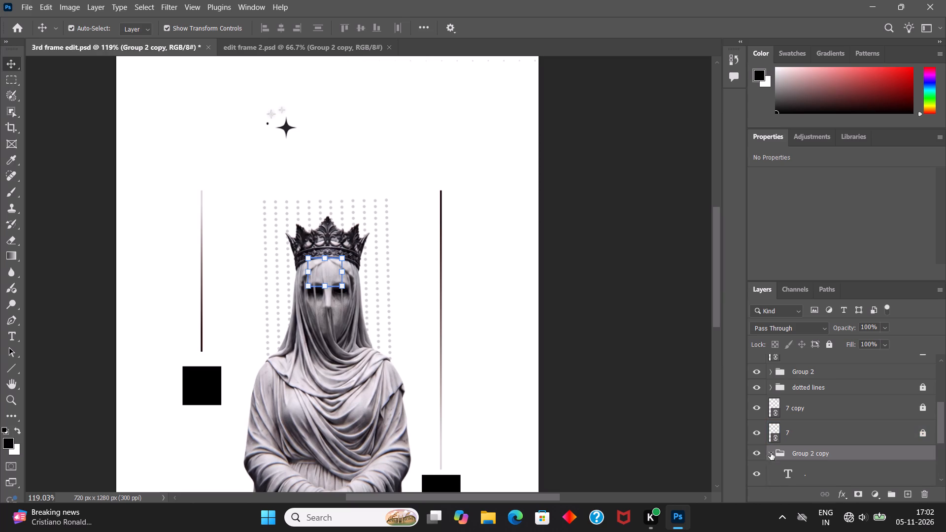
left_click(771, 453)
left_click(827, 453)
key("ctrl+t")
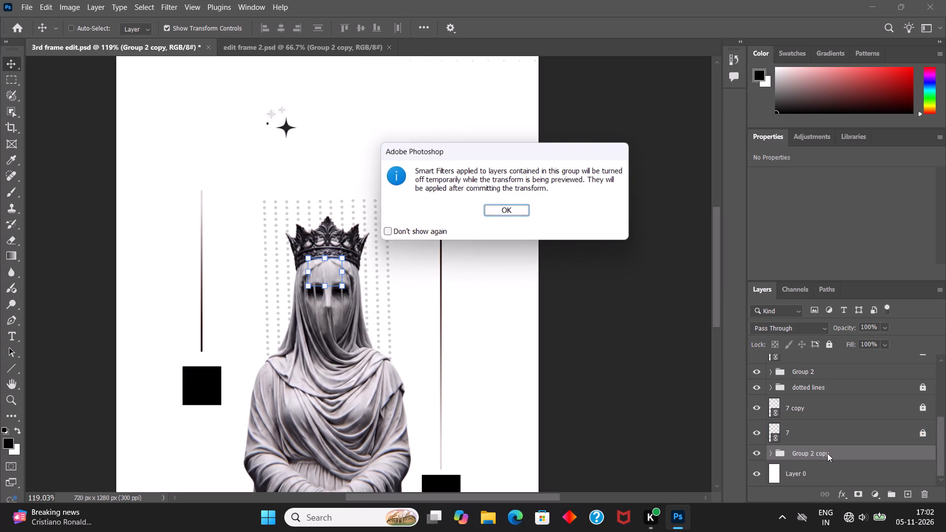
left_click(520, 207)
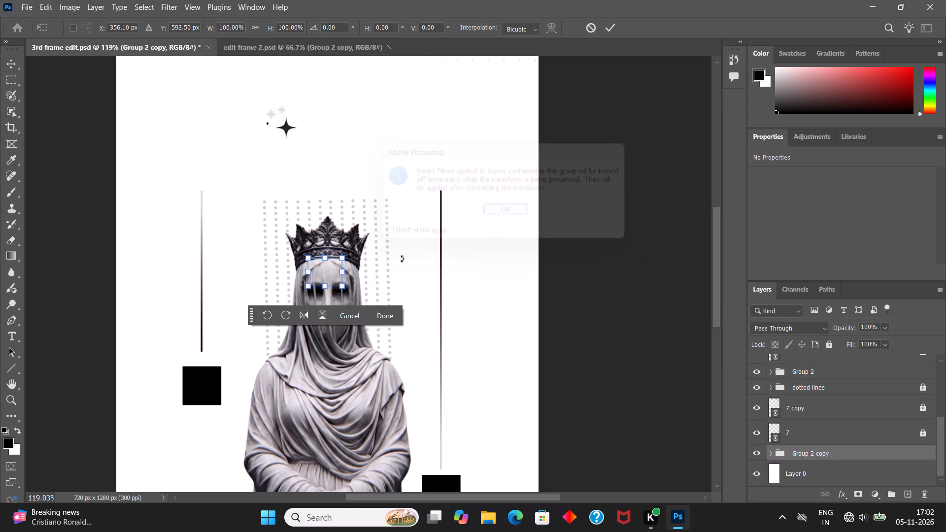
left_click_drag(327, 275, 416, 239)
left_click_drag(429, 251, 415, 241)
key("ctrl+z")
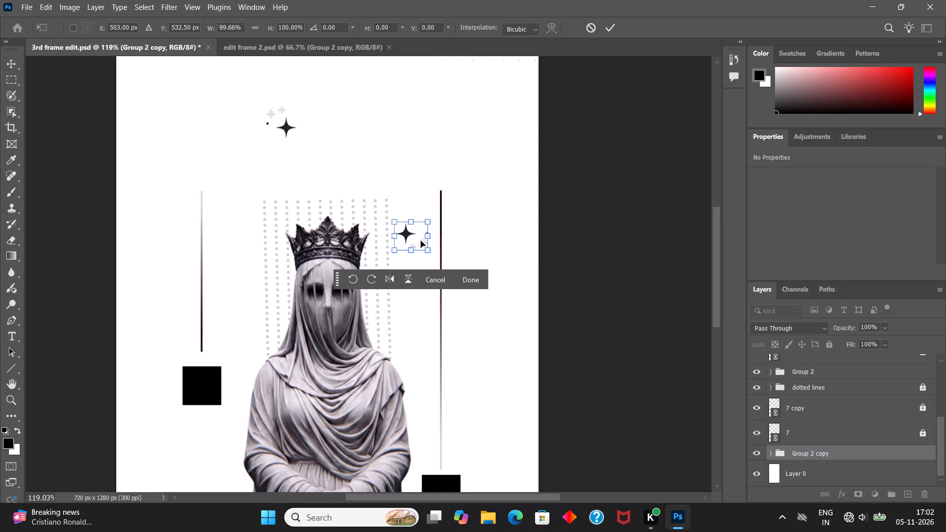
left_click_drag(428, 252, 417, 243, "shift")
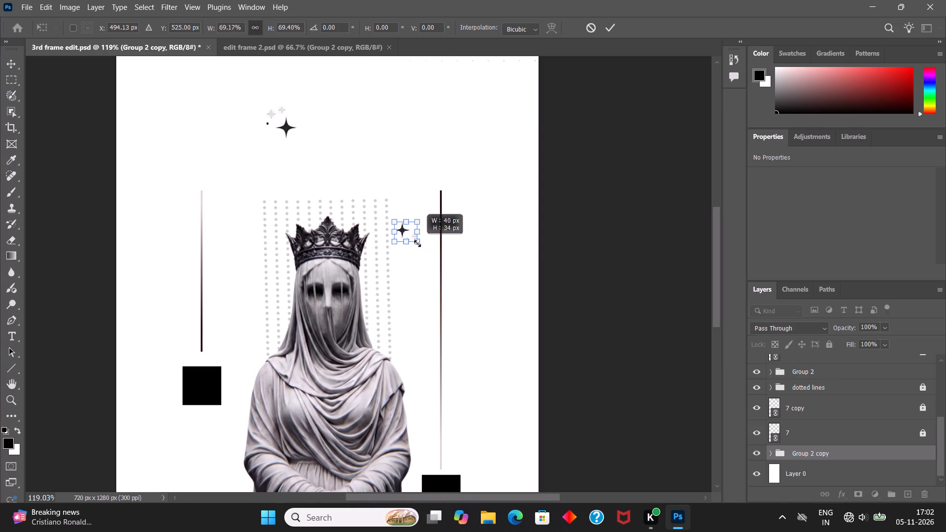
left_click_drag(417, 243, 415, 242, "shift")
Position the reduced sparkle group close beside the long vertical line, level with the lower part of the crown.
left_click_drag(407, 231, 410, 235)
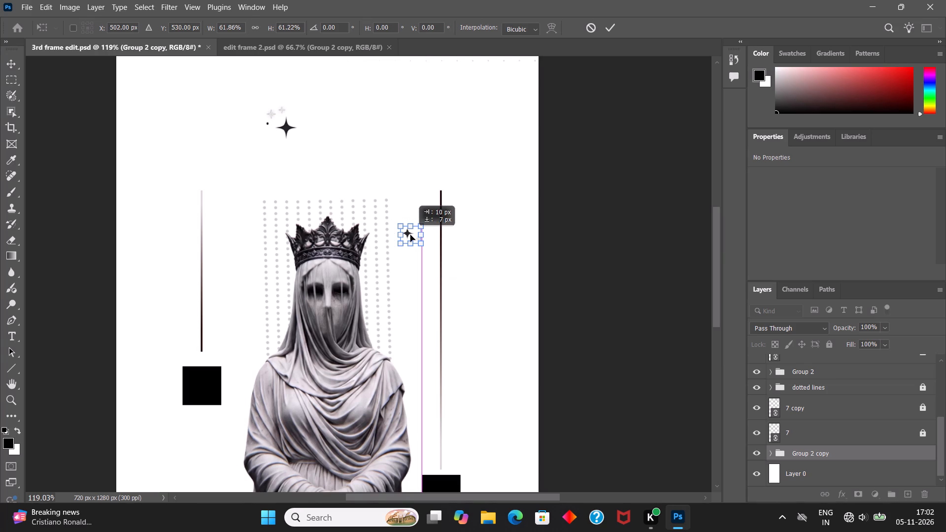
left_click_drag(410, 235, 412, 244)
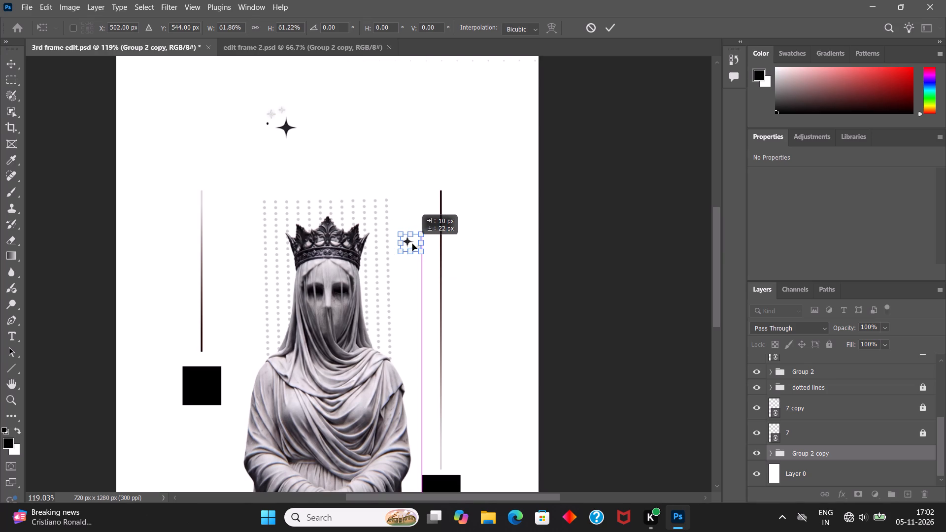
left_click_drag(412, 244, 420, 247)
left_click(608, 24)
left_click(610, 139)
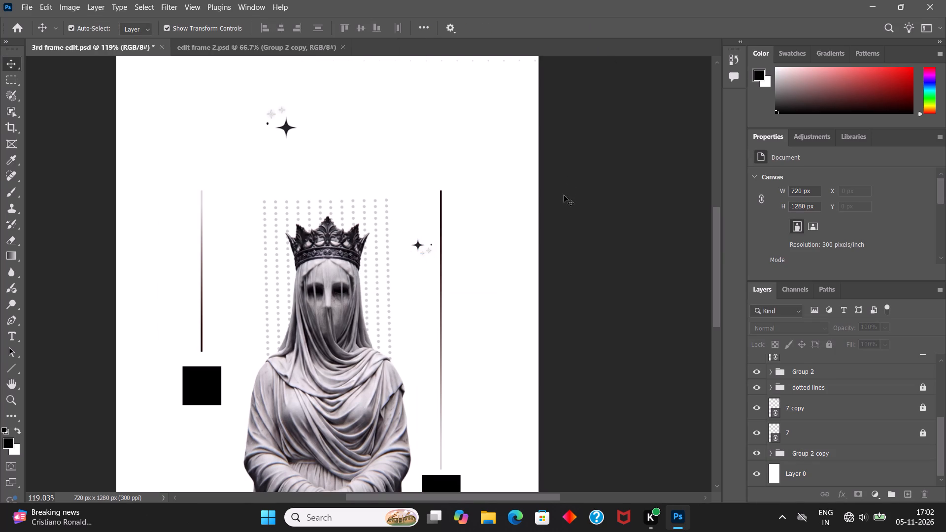
Fit the whole canvas in view and save 3rd frame edit.psd.
scroll(544, 206, "down", 1, "alt")
key("ctrl+0")
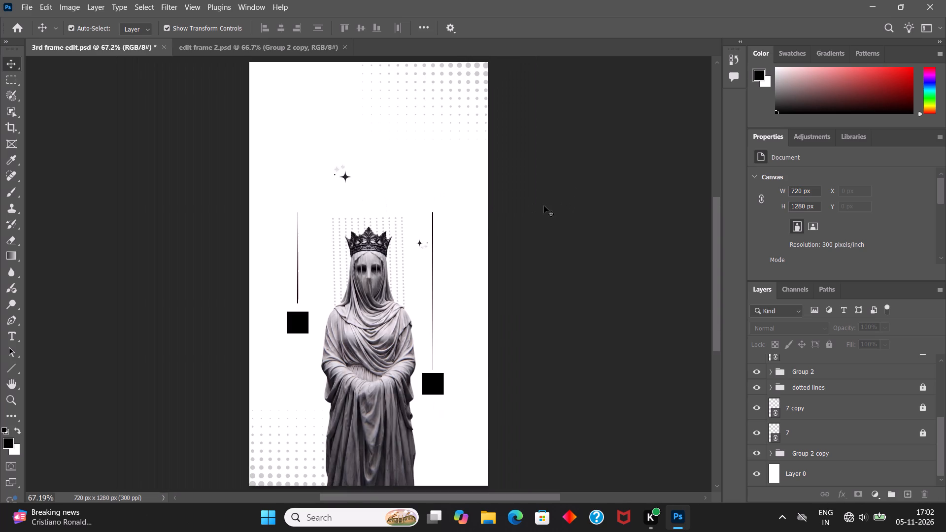
key("ctrl+s")
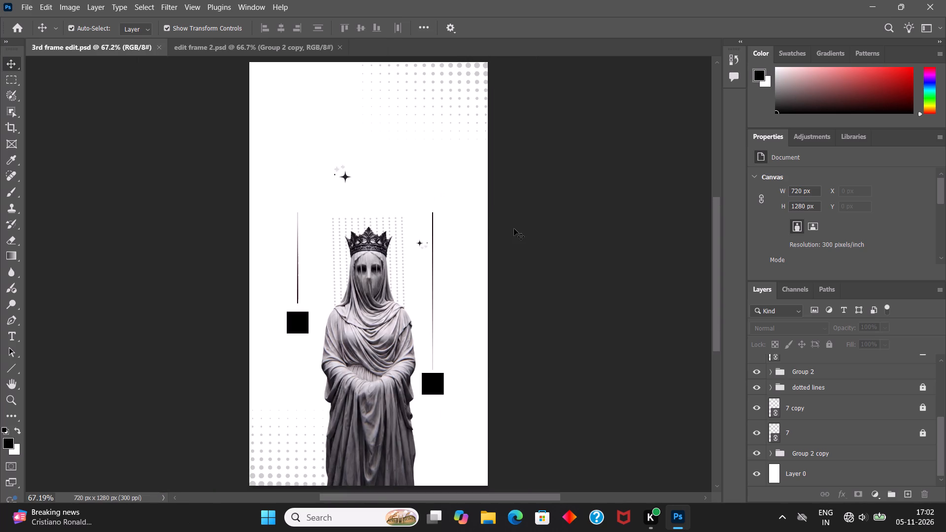
Paste another instance of the copied sparkle group directly above Layer 0.
left_click(310, 280)
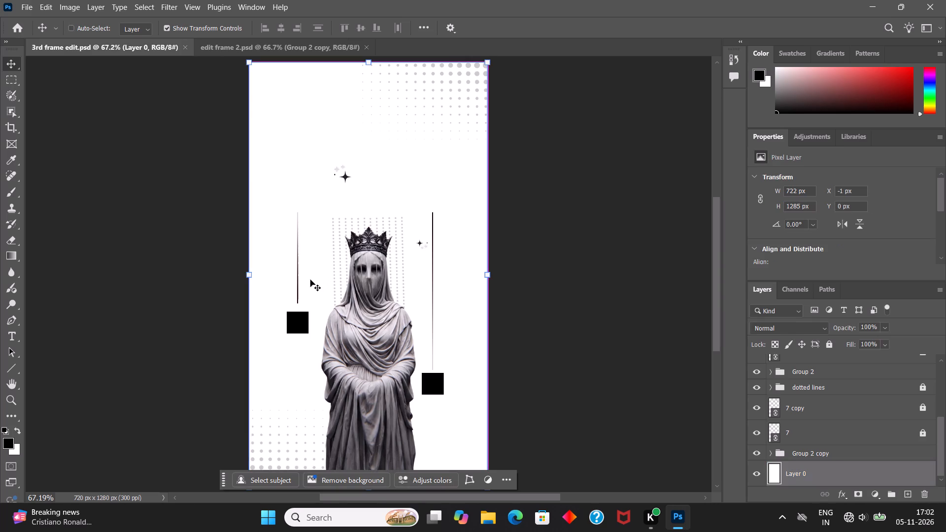
key("ctrl+v")
Rename the newly pasted sparkle group directly above Layer 0 as down group.
scroll(818, 449, "down", 1)
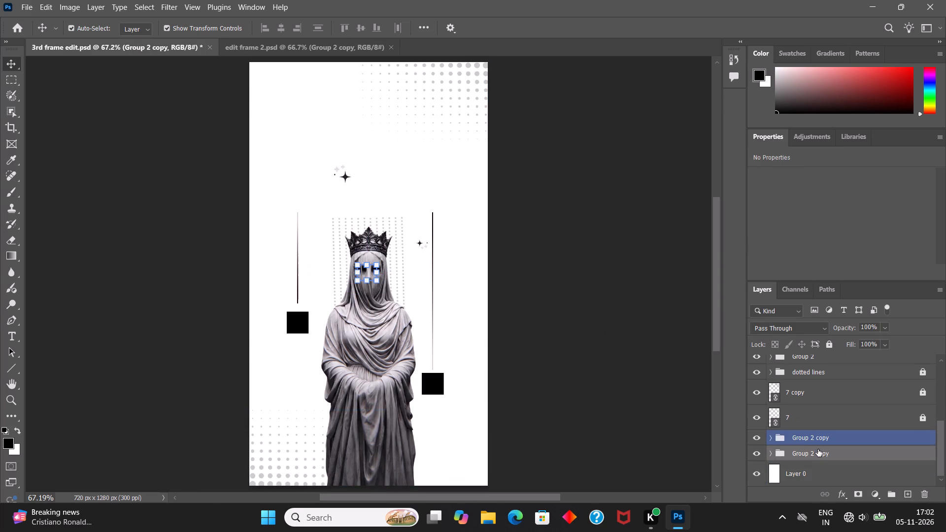
double_click(824, 454)
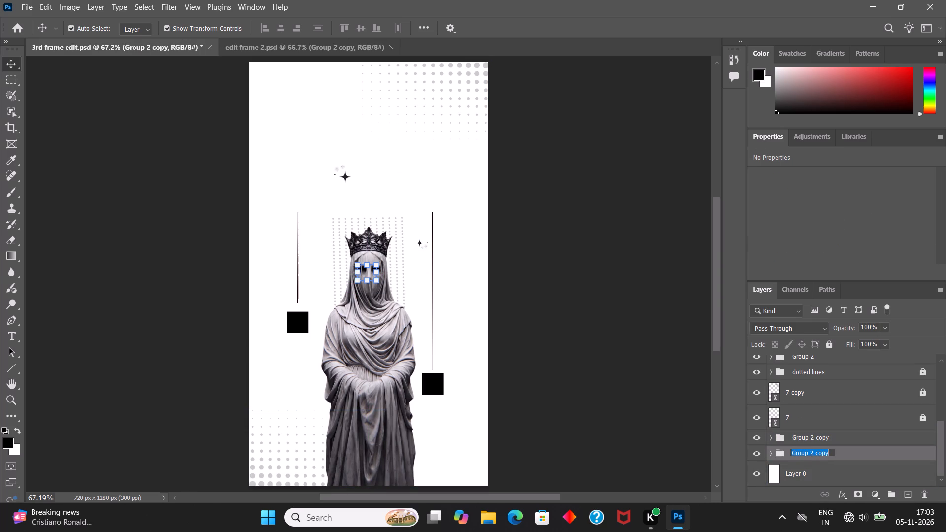
type("down")
key("space")
type("g")
type("roup")
key("Return")
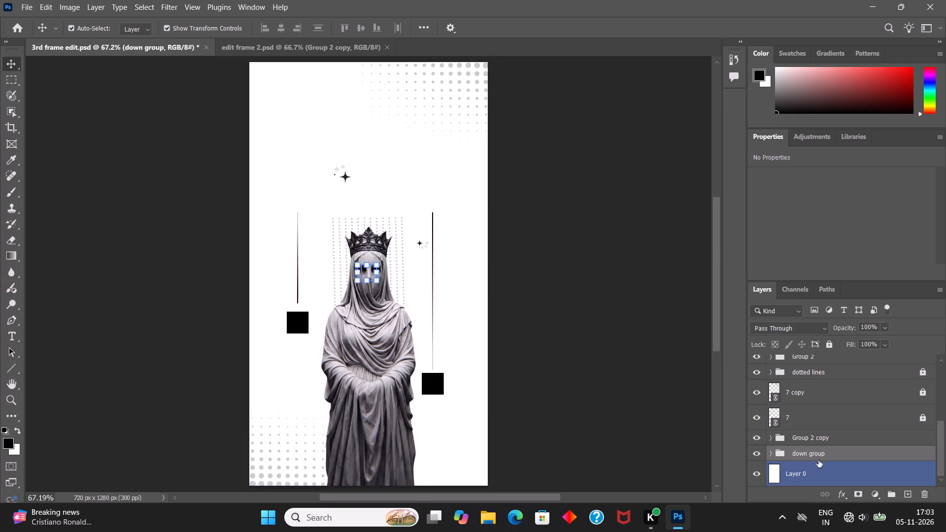
Move down group between the short vertical line and the statue's veil, and scale it down to about 57%.
scroll(817, 451, "down", 1)
left_click(817, 451)
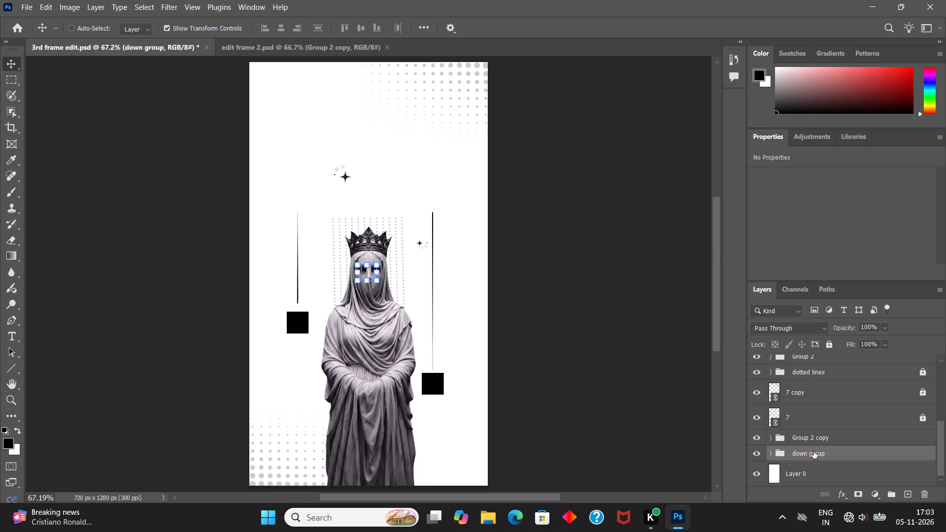
key("ctrl+t")
left_click(510, 208)
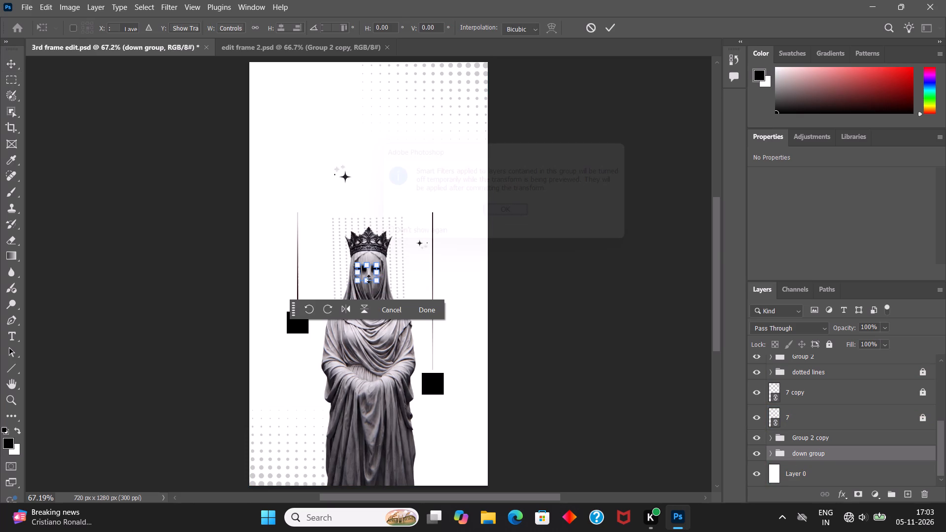
left_click_drag(369, 271, 312, 291)
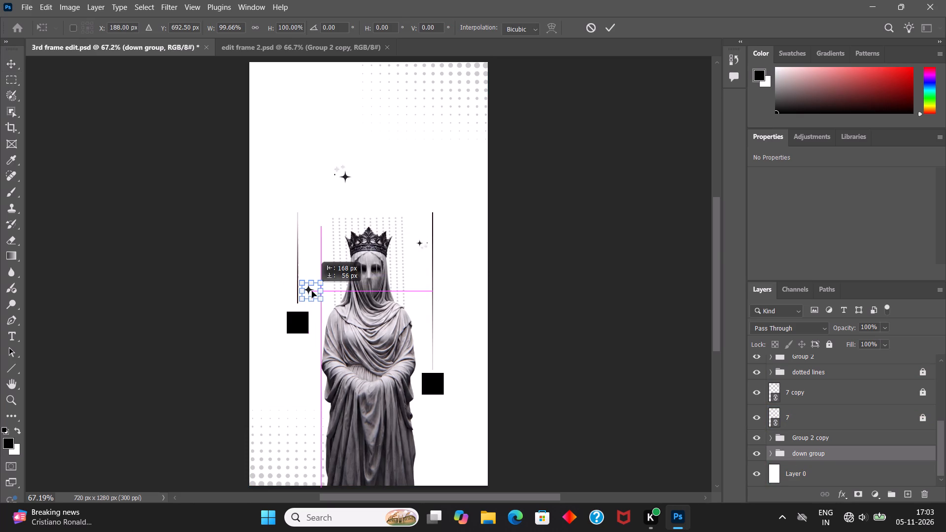
left_click_drag(312, 291, 318, 292)
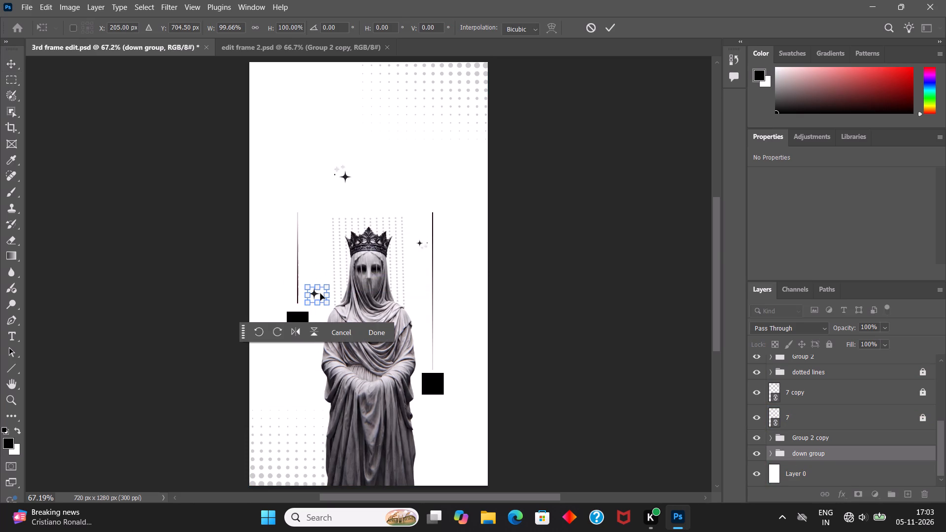
scroll(317, 294, "up", 14, "alt")
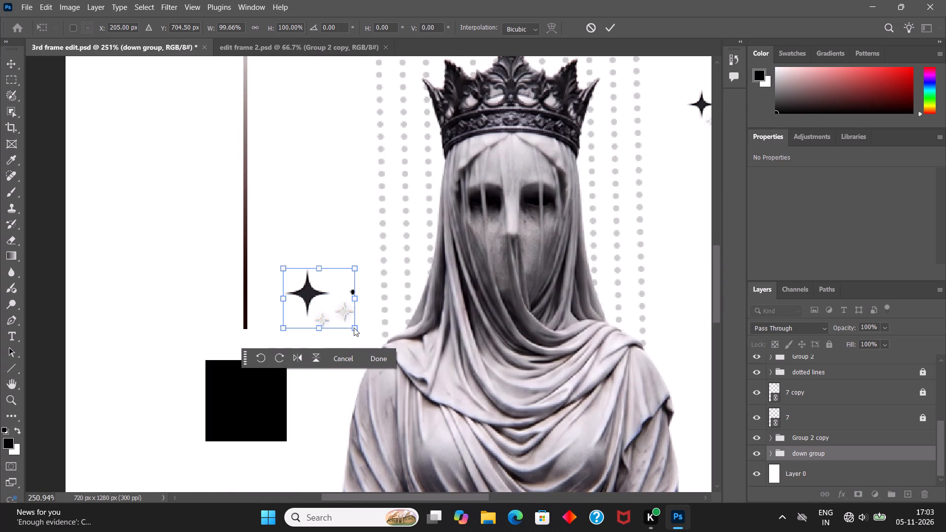
left_click_drag(354, 328, 342, 317, "shift")
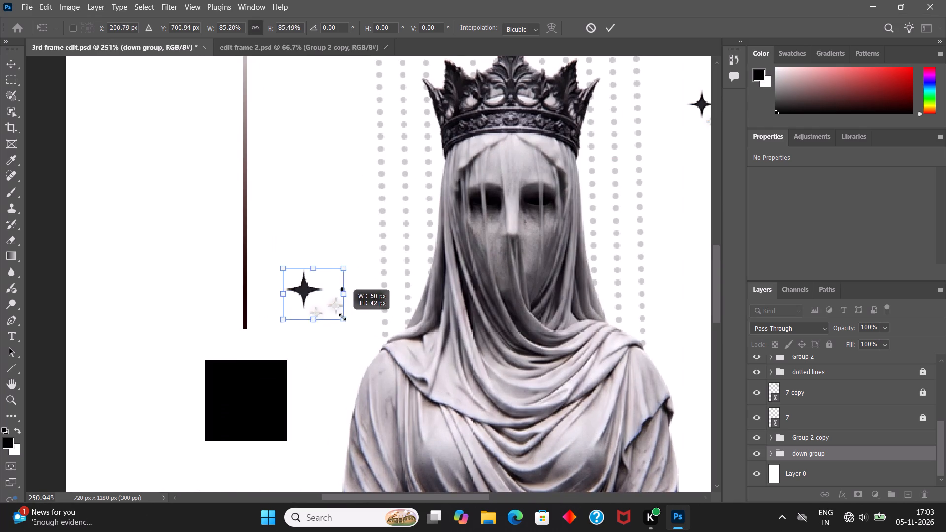
left_click_drag(342, 317, 324, 301, "shift")
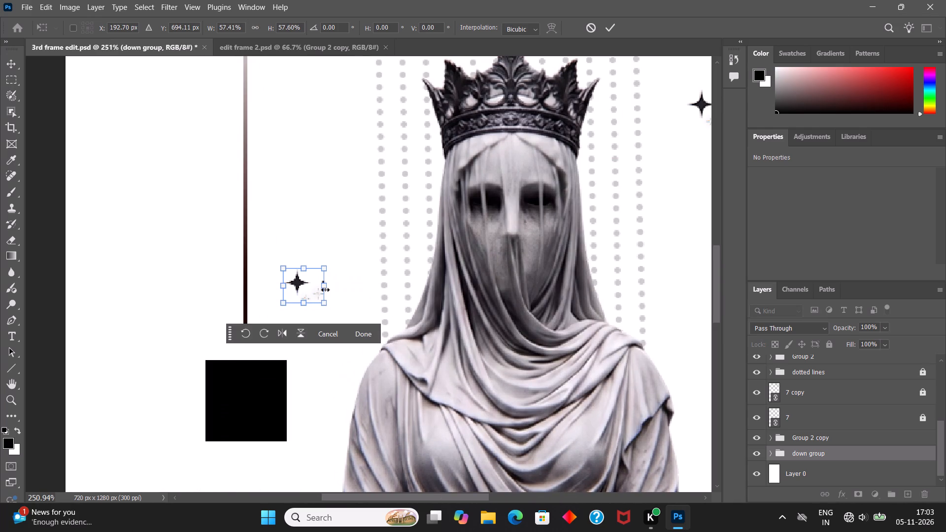
Flip down group horizontally and place it beside the short line's lower end, at about X 195.5 px, Y 698 px.
right_click(325, 285)
left_click(356, 269)
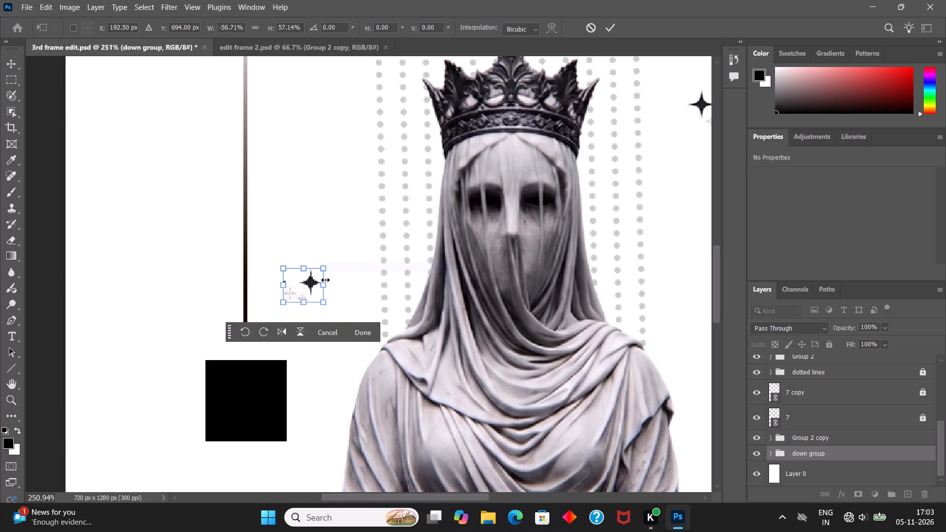
left_click_drag(313, 282, 310, 284)
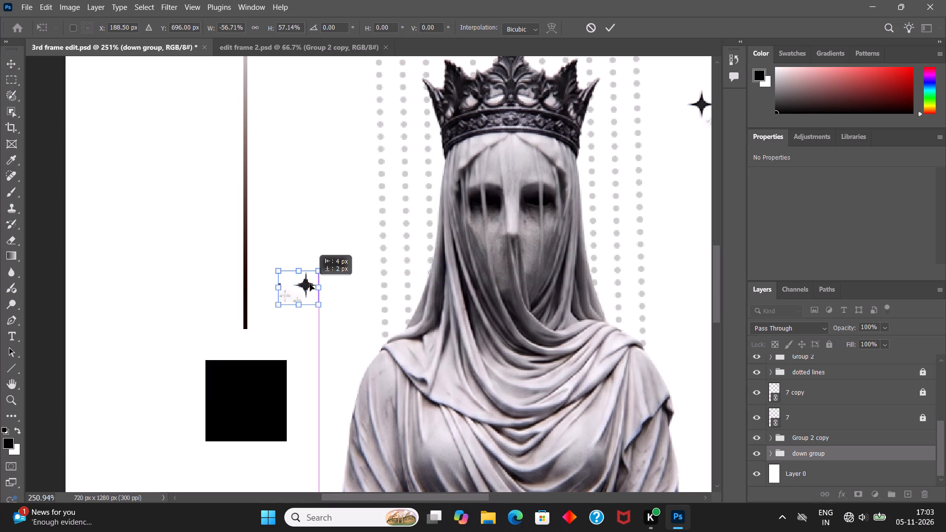
left_click_drag(310, 284, 318, 286)
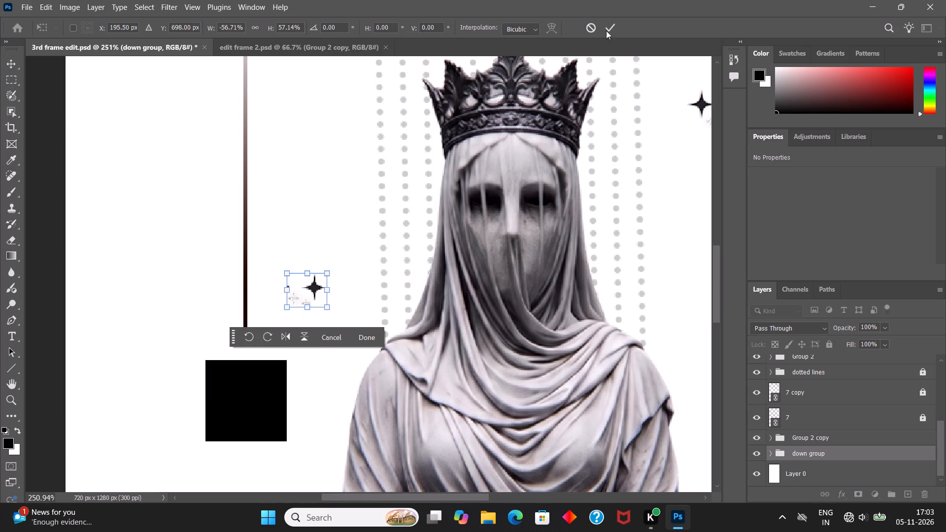
left_click(601, 27)
left_click(611, 28)
Fit the whole canvas in view, deselect all layers and save 3rd frame edit.psd.
left_click(153, 241)
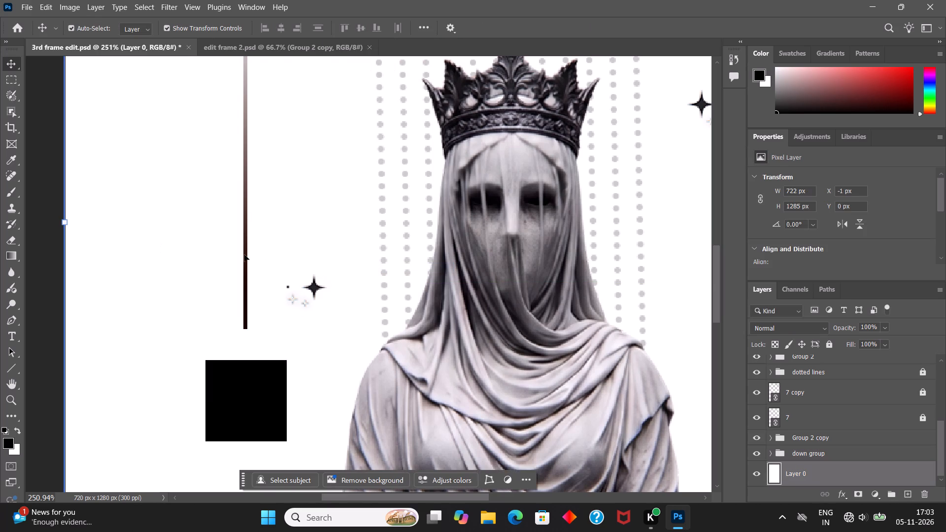
left_click(182, 246)
key("ctrl+0")
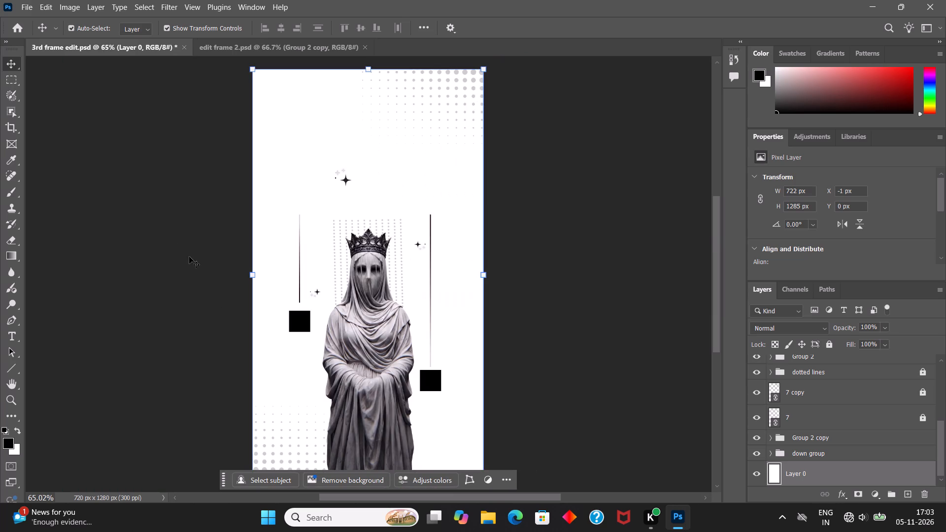
left_click(582, 276)
key("ctrl+s")
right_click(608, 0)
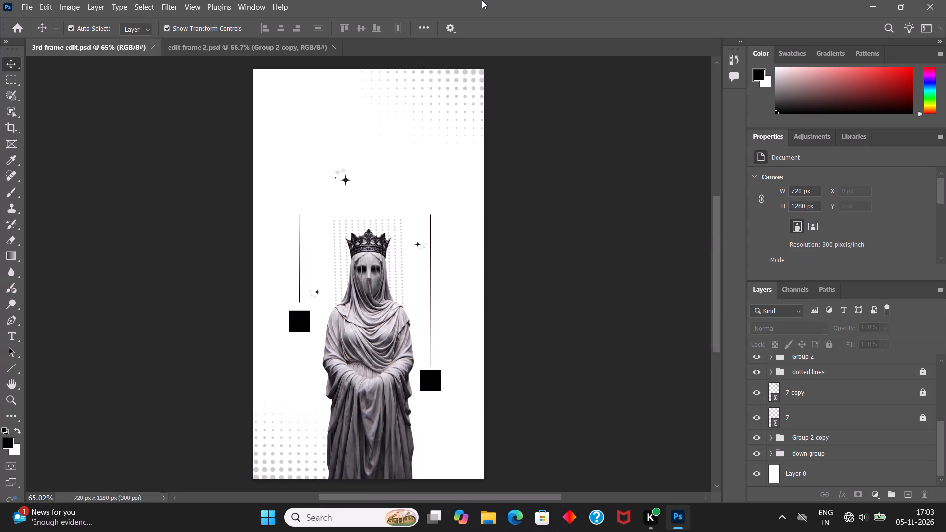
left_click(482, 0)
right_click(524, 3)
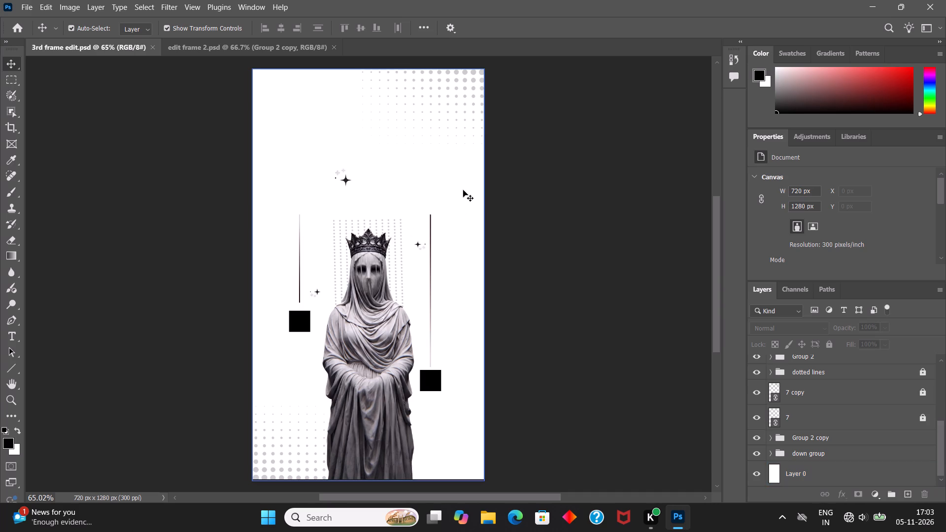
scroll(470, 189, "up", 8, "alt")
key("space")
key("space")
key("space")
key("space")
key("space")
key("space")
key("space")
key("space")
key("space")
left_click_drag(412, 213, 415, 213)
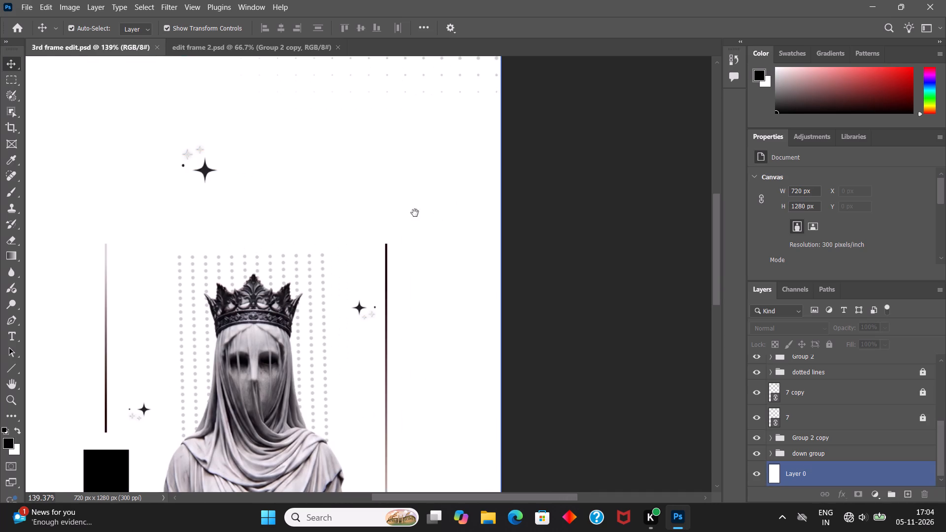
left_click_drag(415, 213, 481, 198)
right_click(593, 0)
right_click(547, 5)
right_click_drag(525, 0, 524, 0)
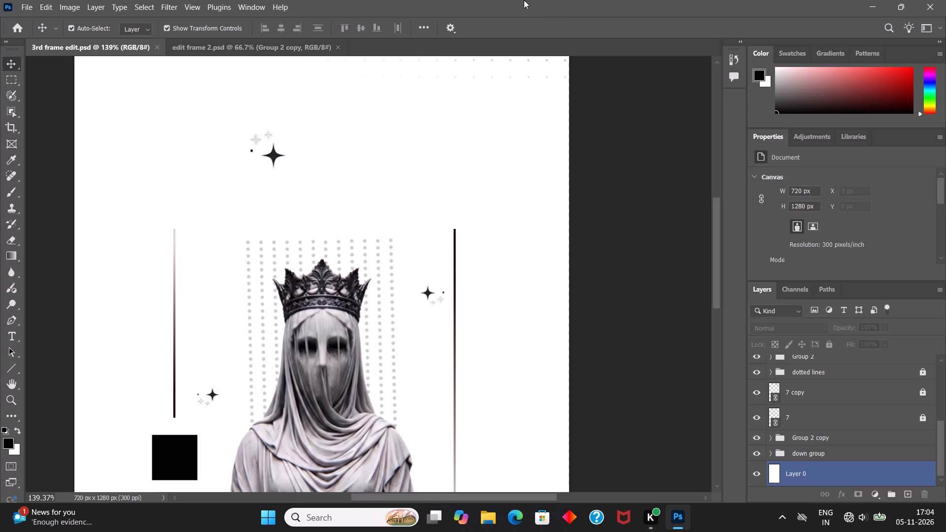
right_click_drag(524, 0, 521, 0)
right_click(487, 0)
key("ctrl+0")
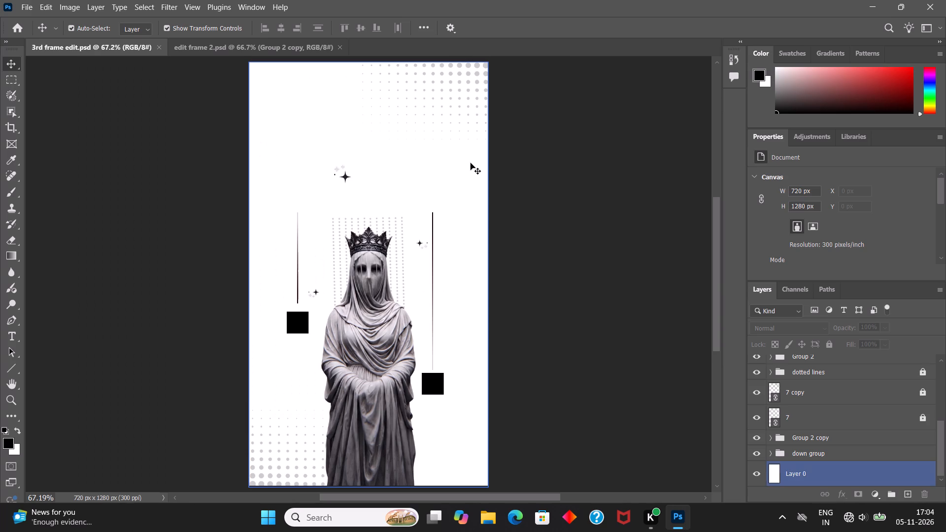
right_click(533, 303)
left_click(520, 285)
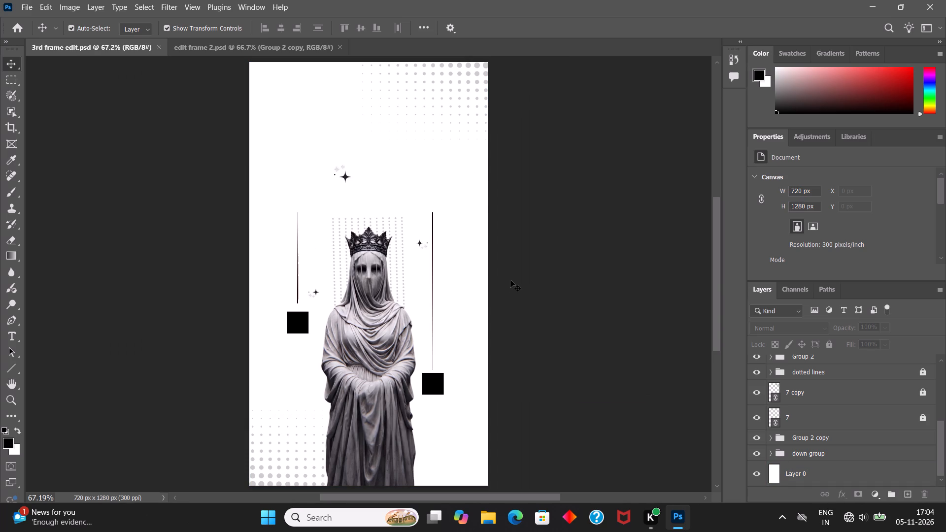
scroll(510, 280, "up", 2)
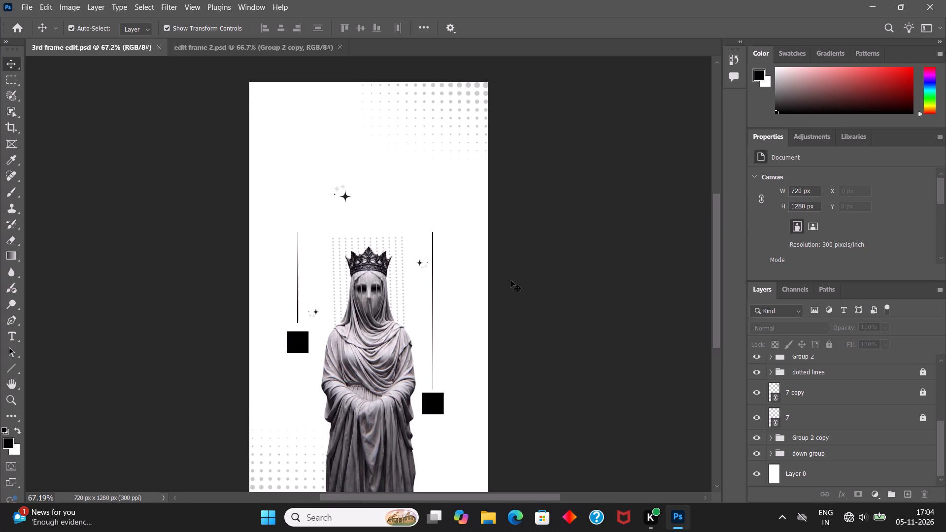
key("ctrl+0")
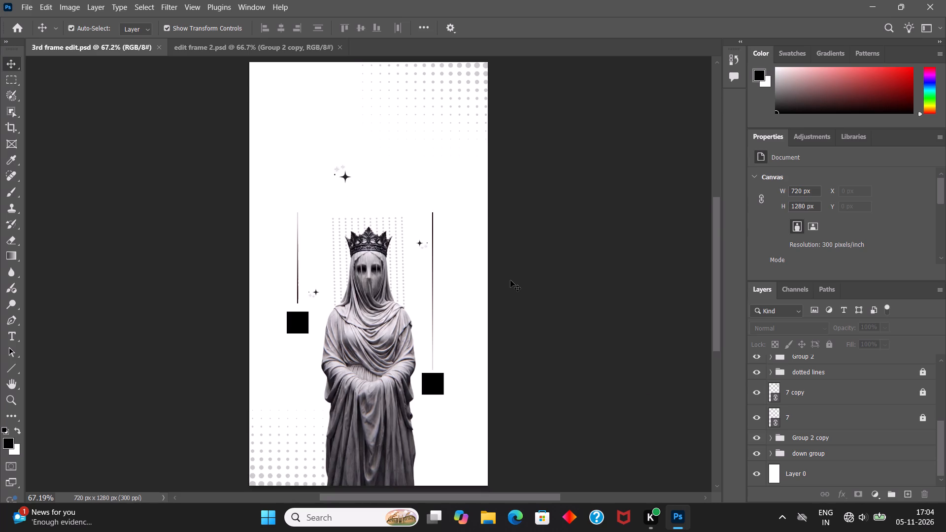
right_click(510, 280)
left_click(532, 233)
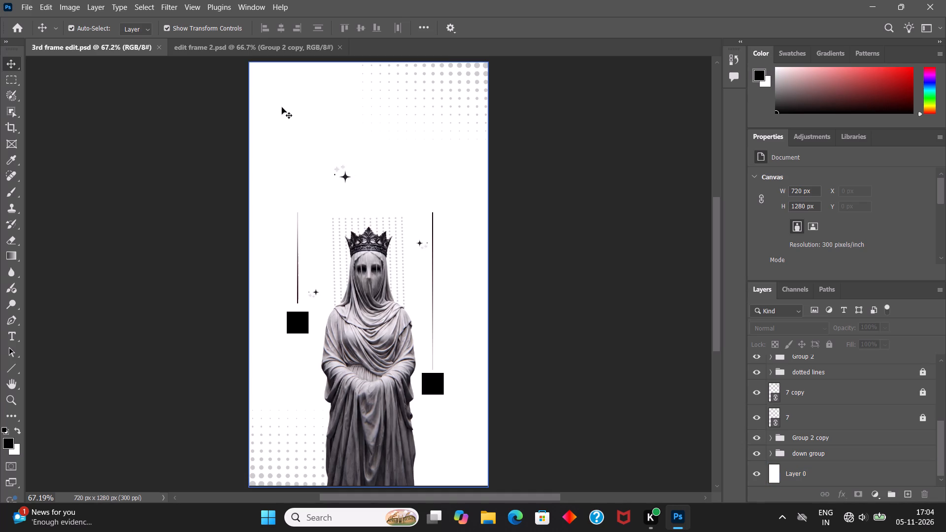
Copy the "they spend months building" text layer from edit frame 2.psd and paste it above Layer 0 in 3rd frame edit.psd.
left_click(205, 49)
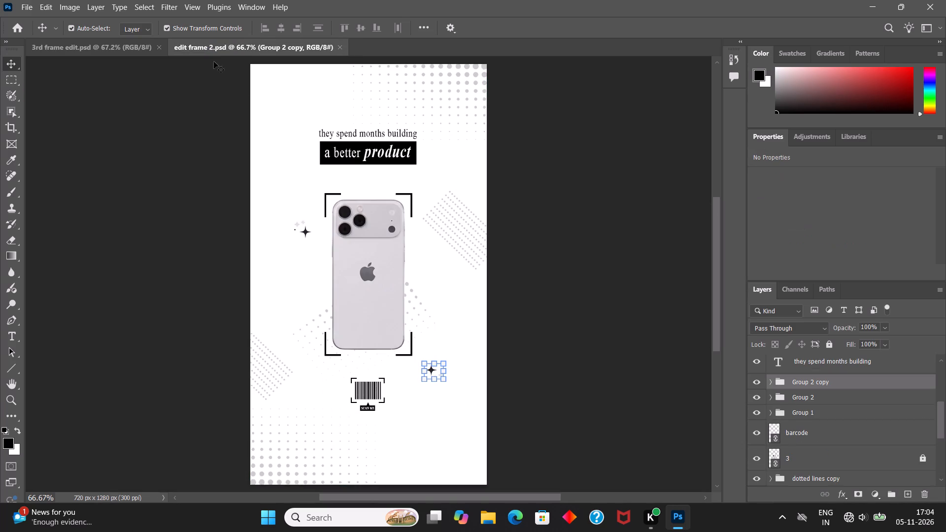
left_click(350, 135)
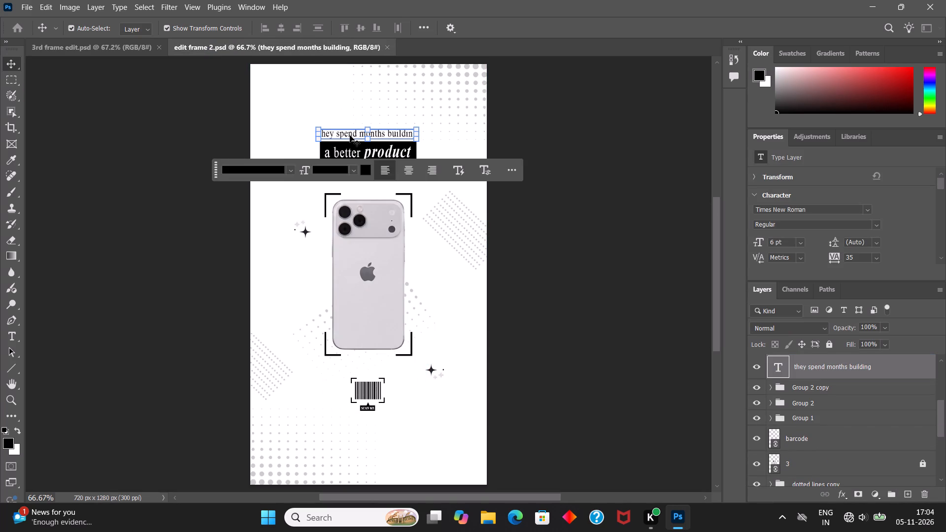
key("ctrl+c")
left_click(124, 47)
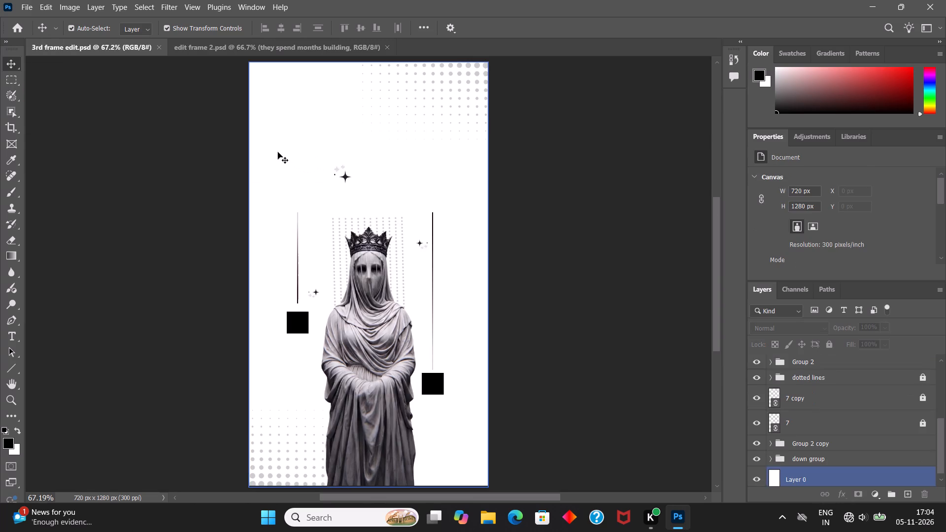
left_click(272, 145)
key("ctrl+v")
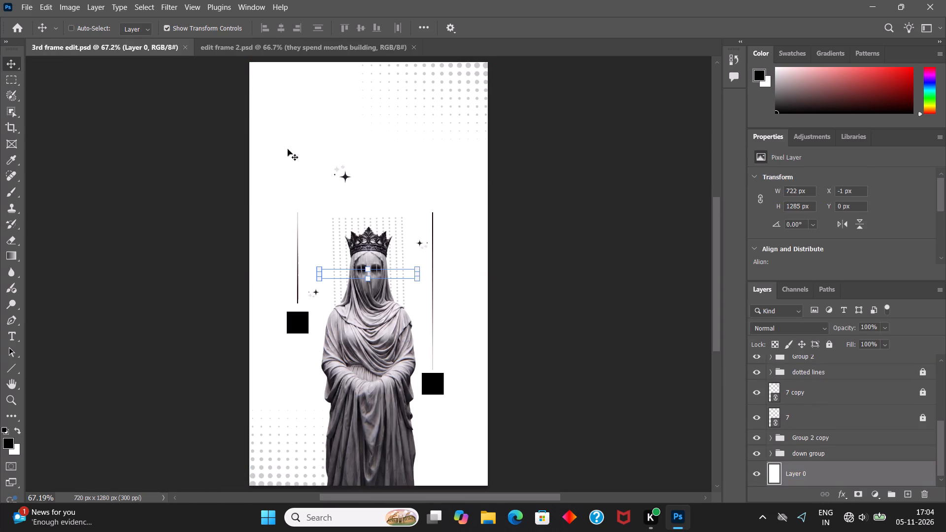
Move the pasted "they spend months building" text to the blank area above and left of the statue's crown.
left_click_drag(395, 272, 352, 168)
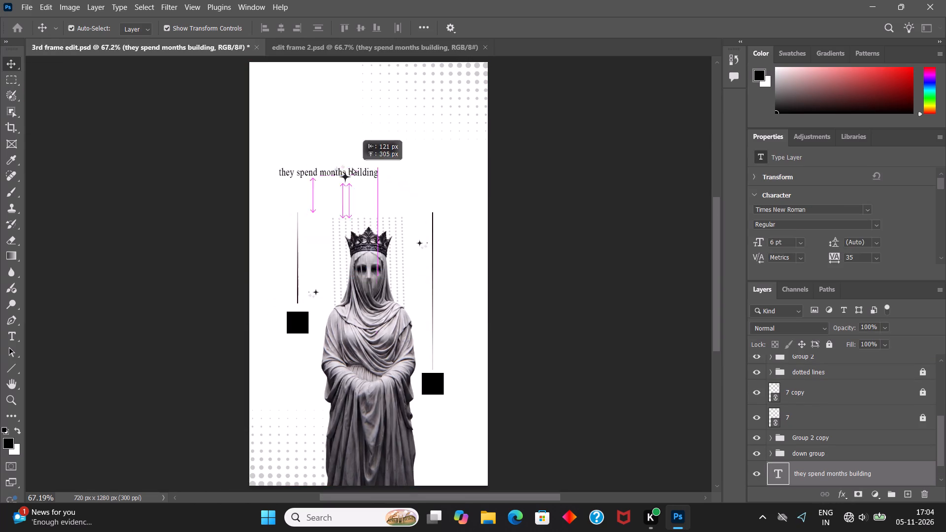
left_click_drag(352, 168, 347, 143)
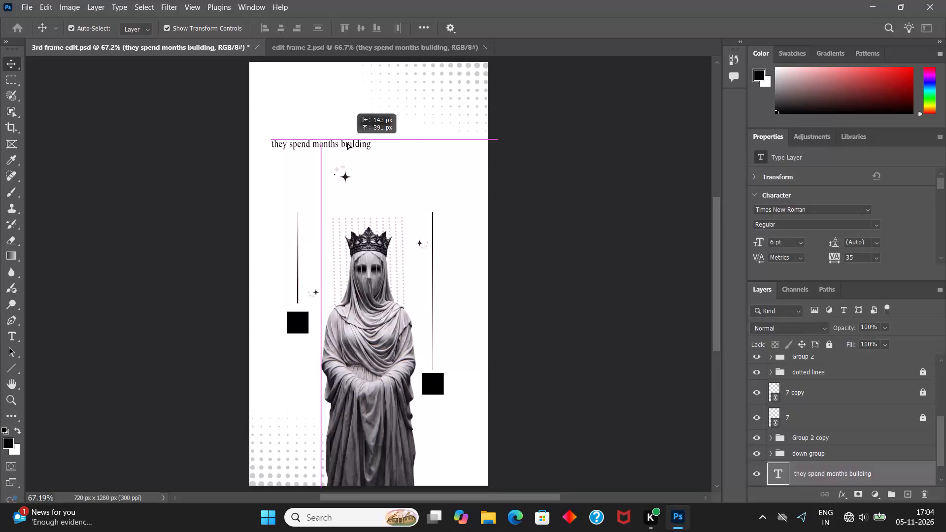
left_click_drag(347, 143, 343, 143)
Replace the wording of the moved text layer with "but almost no time".
double_click(338, 143)
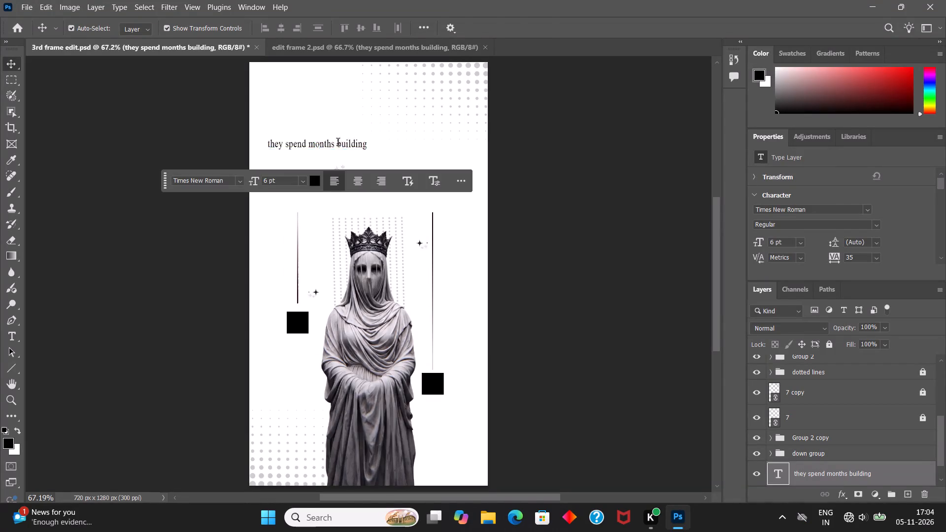
type("but almost")
key("space")
type("no time")
key("space")
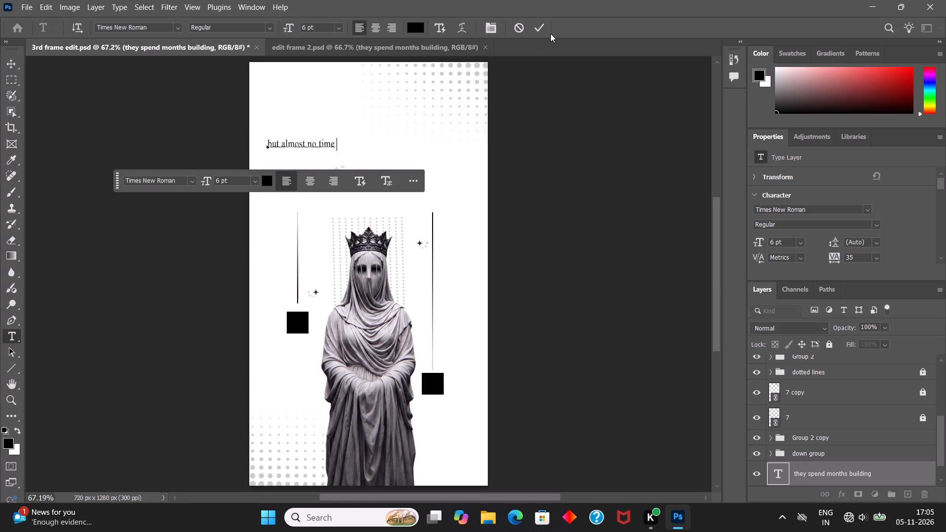
left_click(538, 28)
left_click(537, 130)
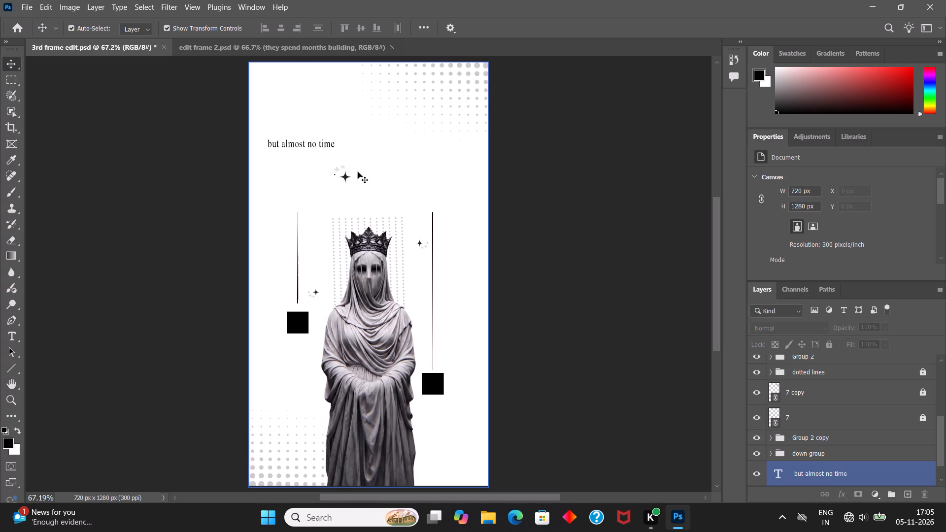
Delete Group 2, the sparkle group above the statue's crown, and save 3rd frame edit.psd.
left_click(346, 177)
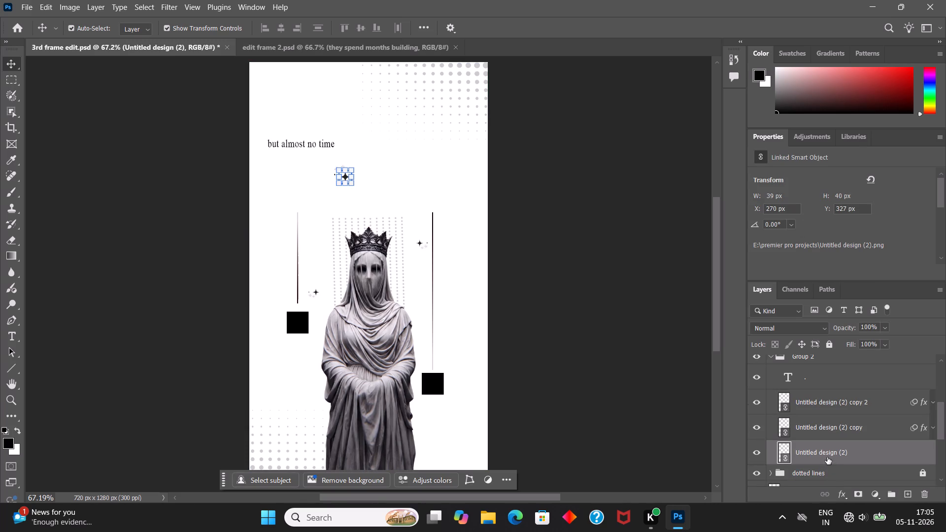
scroll(814, 419, "up", 1)
left_click(816, 382)
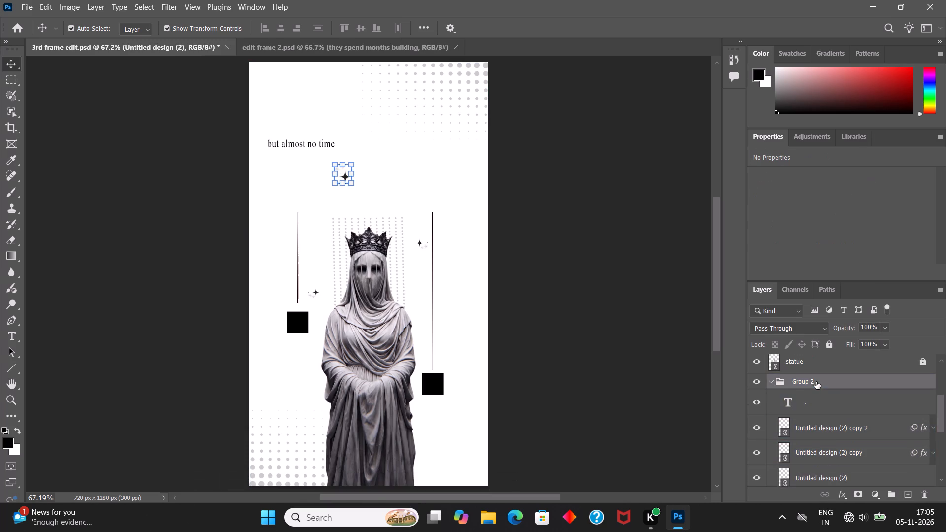
key("Delete")
left_click(676, 303)
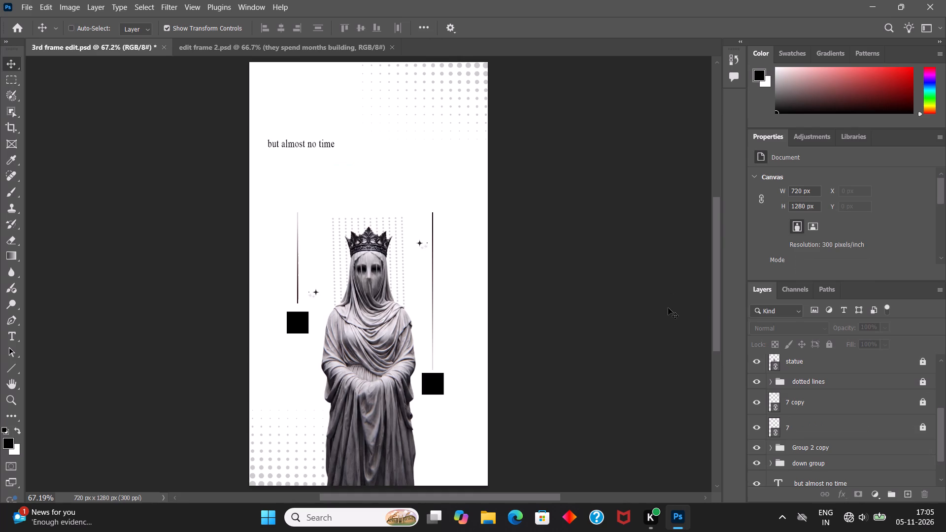
key("ctrl+s")
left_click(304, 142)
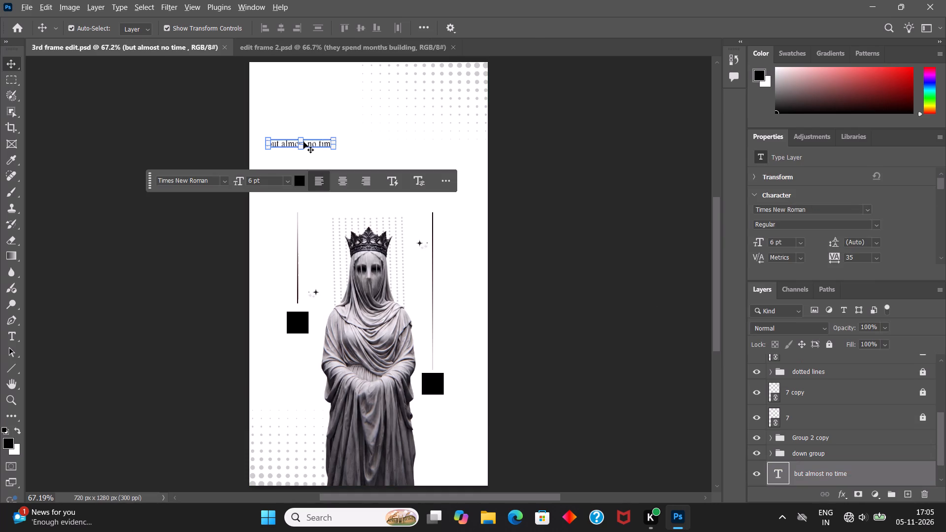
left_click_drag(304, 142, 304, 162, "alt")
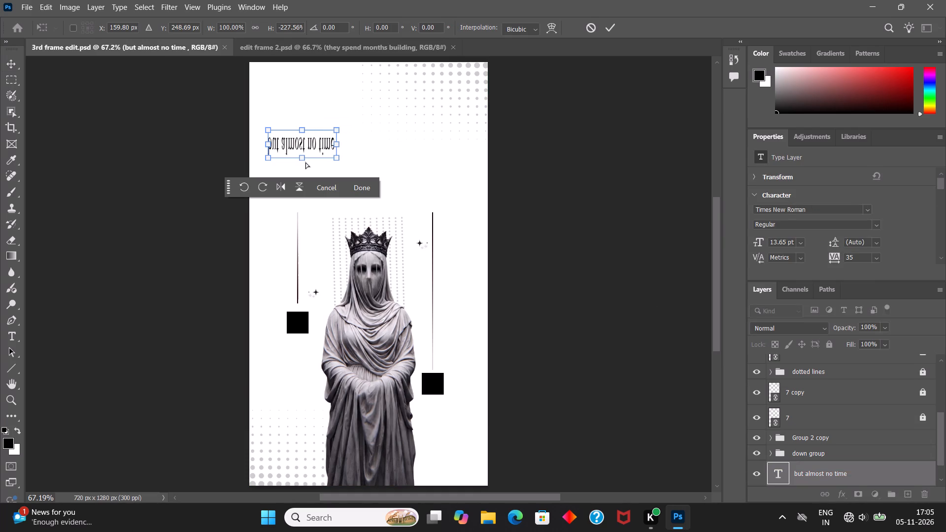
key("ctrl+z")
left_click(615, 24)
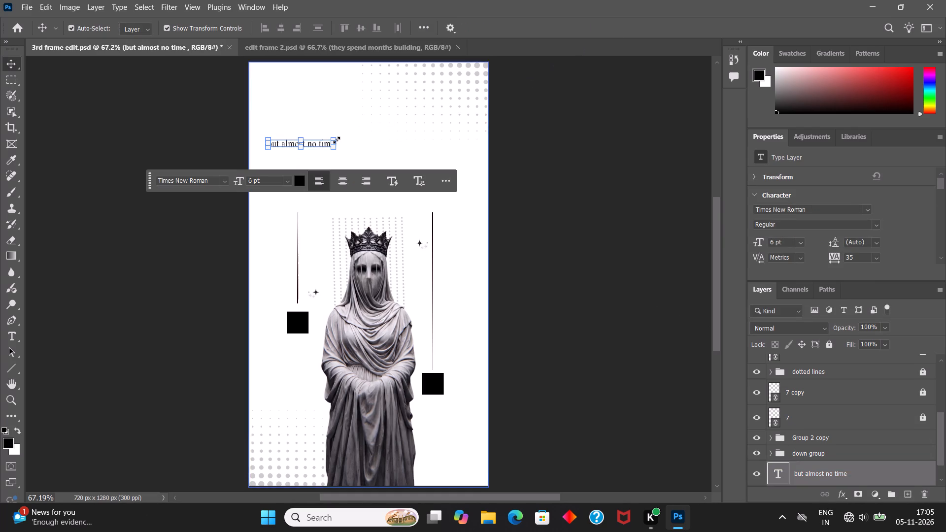
Duplicate the "but almost no time" text directly beneath the original line, keeping the same left edge.
left_click_drag(317, 143, 318, 150, "alt")
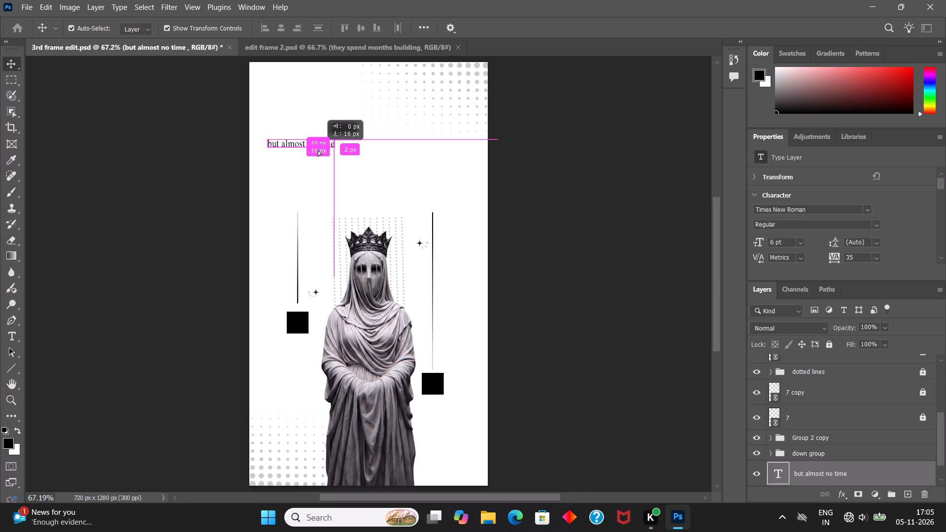
left_click_drag(318, 150, 317, 153, "alt")
Replace the wording of the duplicated lower text line with "explaining why it's".
double_click(317, 153)
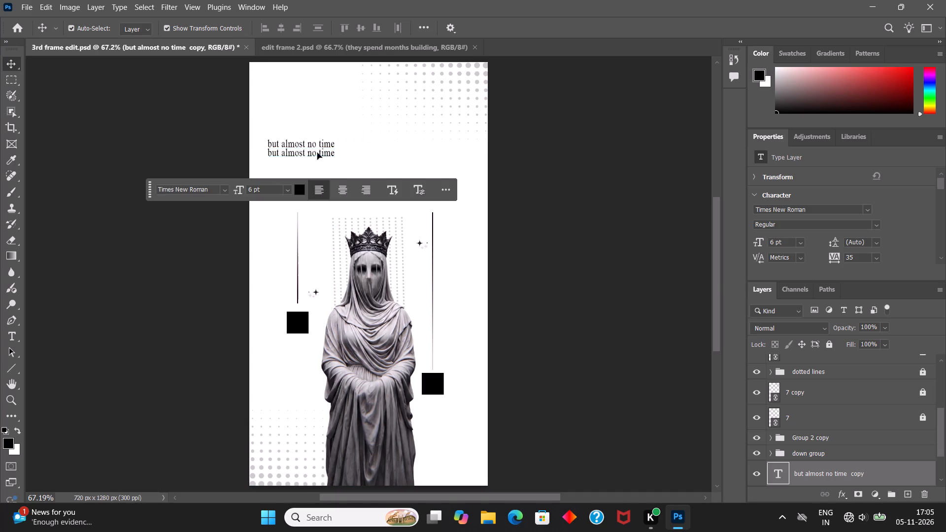
type("no time ex")
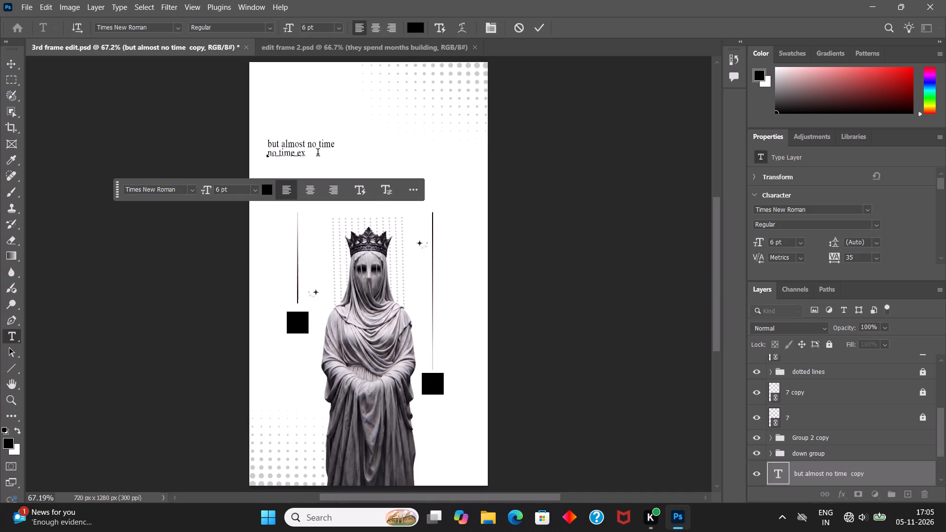
key("BackSpace")
key("BackSpace")
key("BackSpace")
key("BackSpace")
key("BackSpace")
key("BackSpace")
key("BackSpace")
key("BackSpace")
key("BackSpace")
key("BackSpace")
type("explaining")
key("space")
type("why")
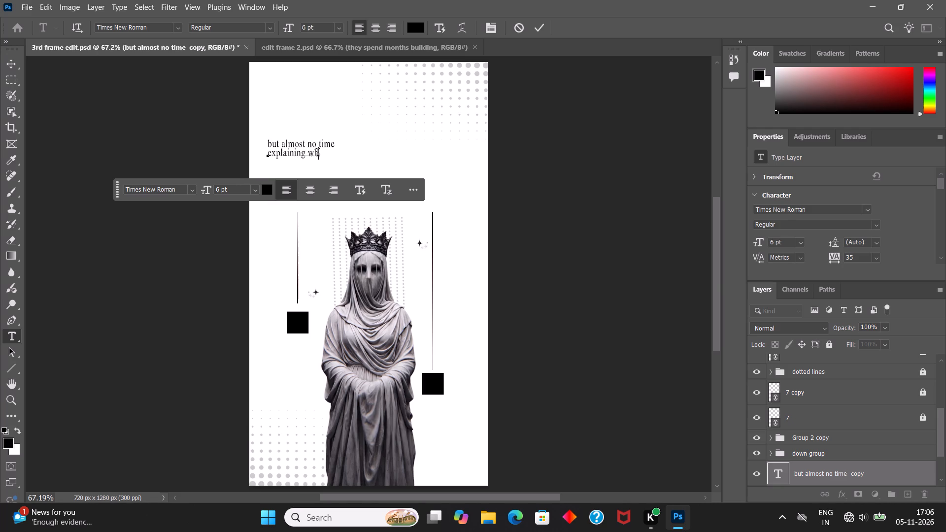
key("space")
type("it's")
key("space")
key("BackSpace")
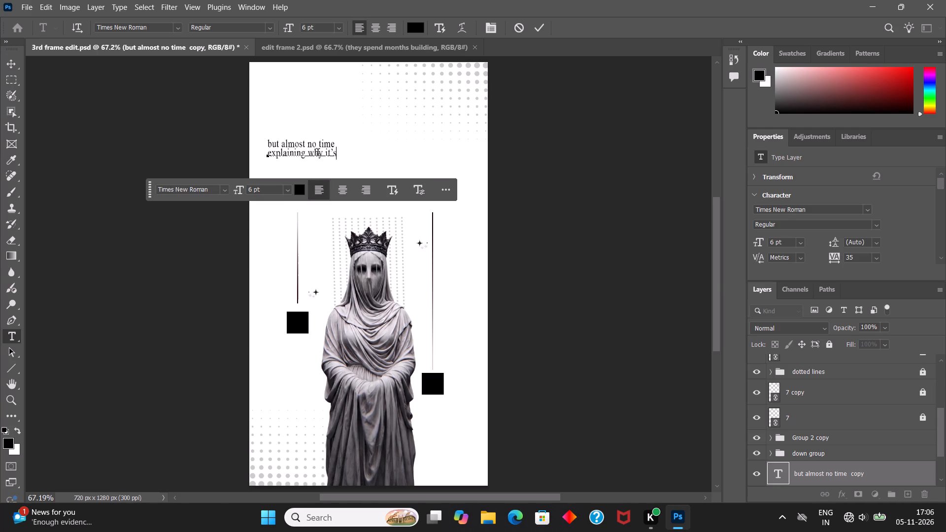
left_click(544, 27)
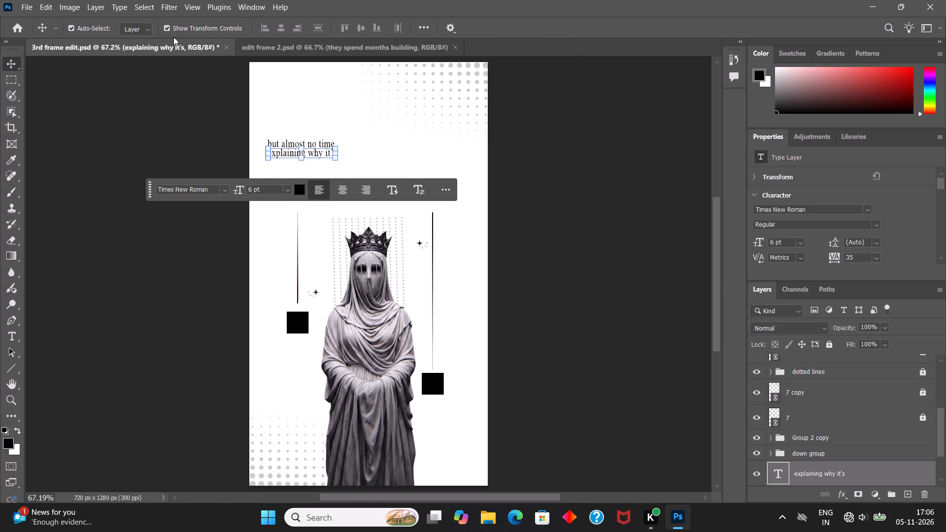
Switch to edit frame 2.psd and copy its "a better product" text layer.
left_click(185, 44)
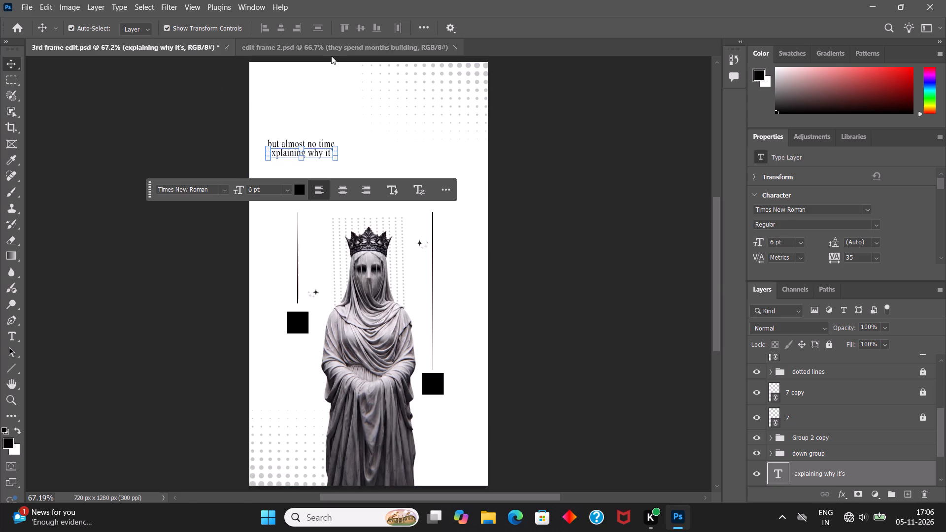
left_click(334, 47)
left_click(384, 153)
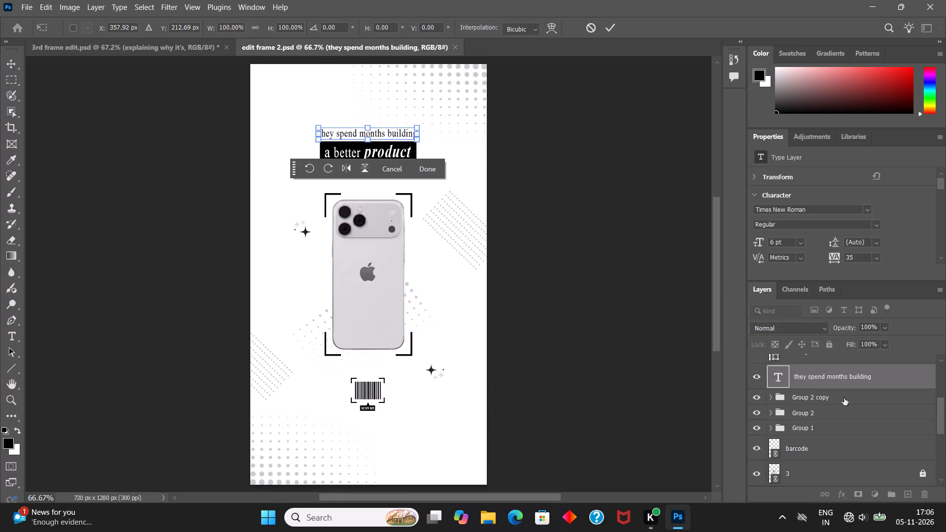
scroll(844, 398, "up", 14)
scroll(844, 398, "down", 1)
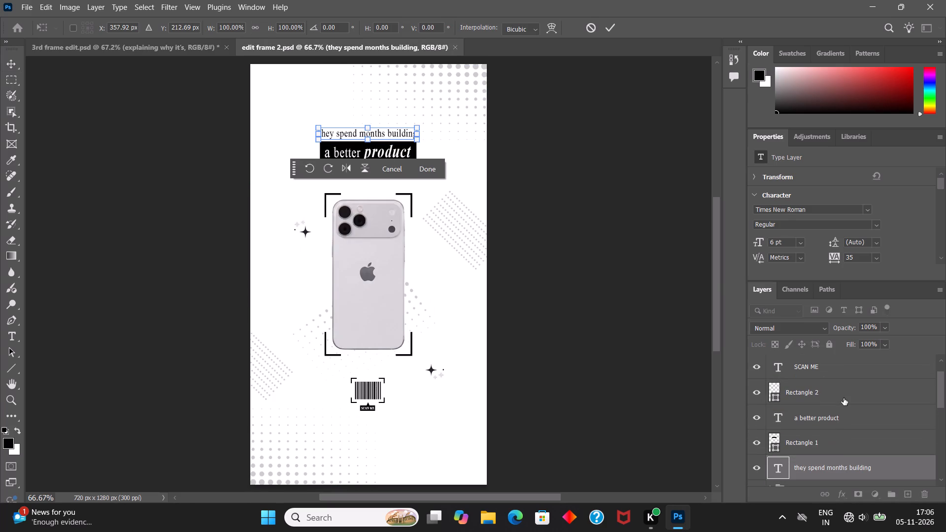
scroll(844, 398, "down", 3)
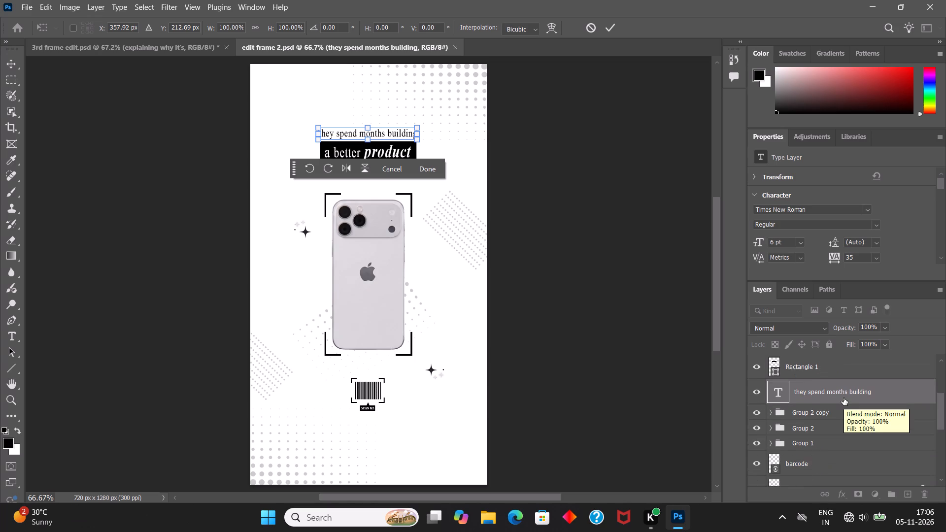
scroll(844, 398, "down", 9)
scroll(844, 398, "up", 7)
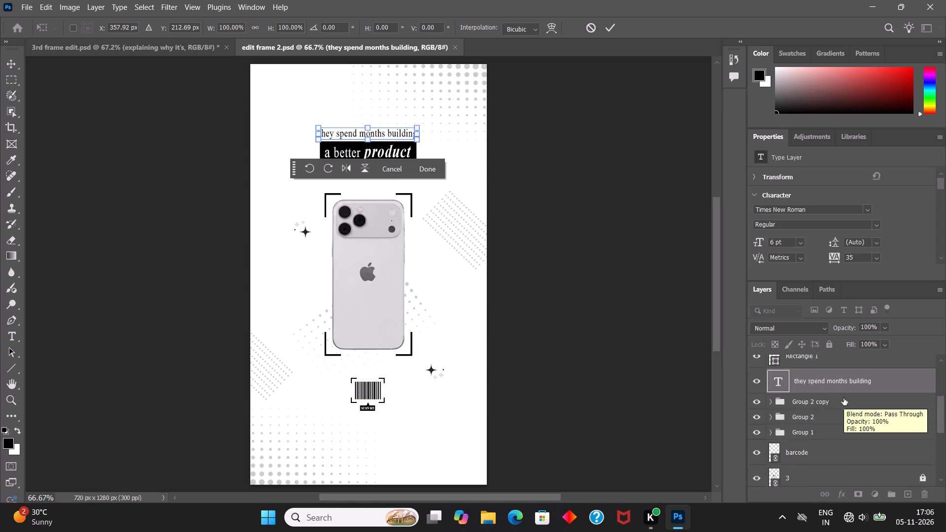
scroll(844, 398, "up", 9)
scroll(830, 425, "down", 1)
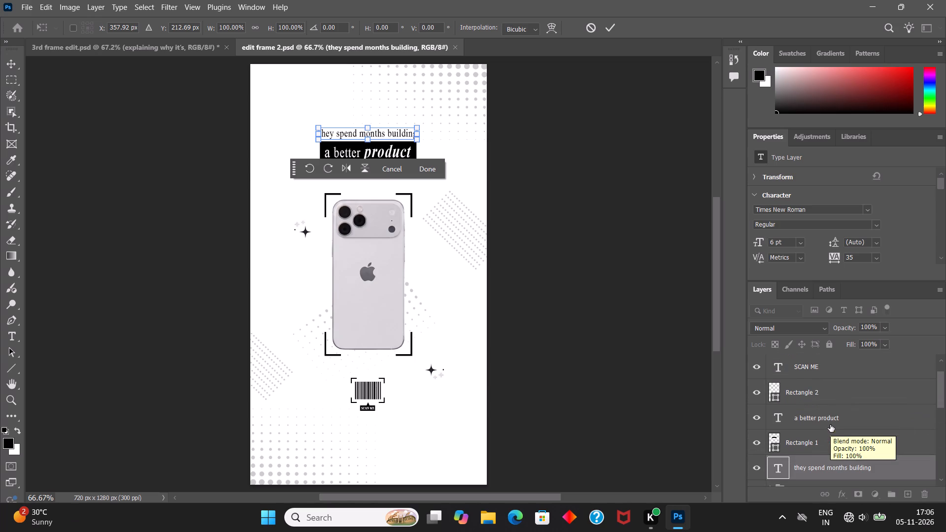
left_click(830, 422)
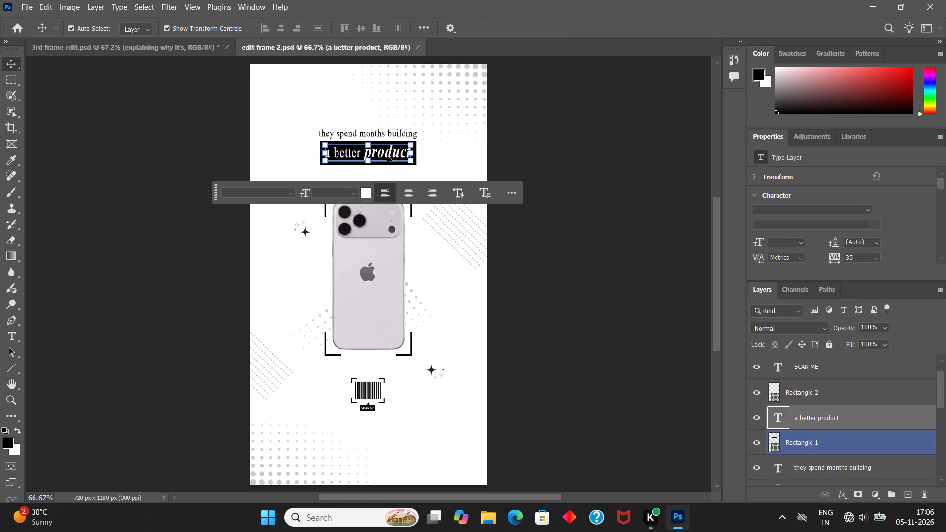
double_click(387, 155)
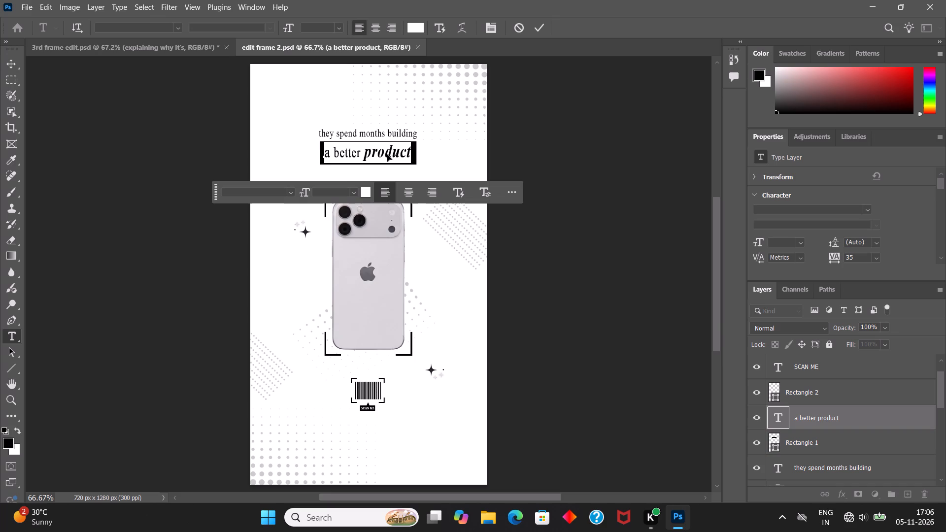
key("ctrl+c")
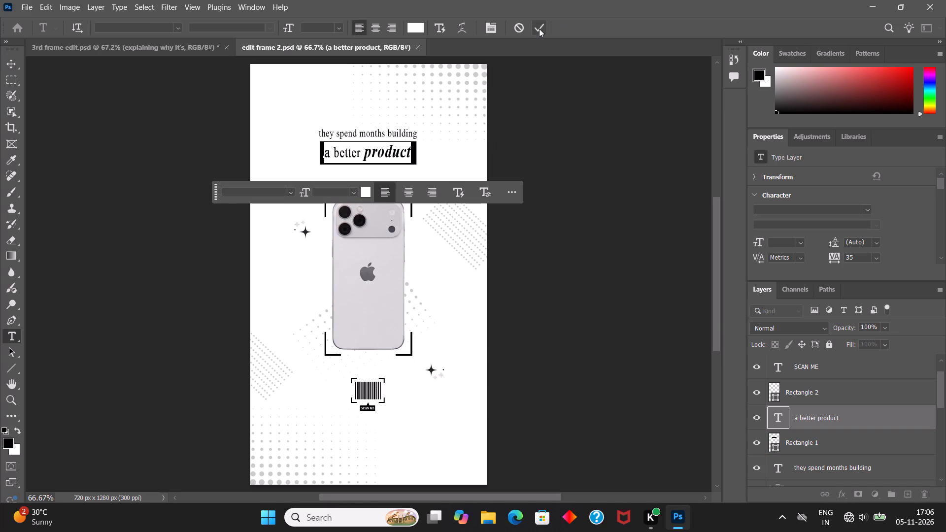
left_click(539, 29)
left_click(392, 153)
key("ctrl+c")
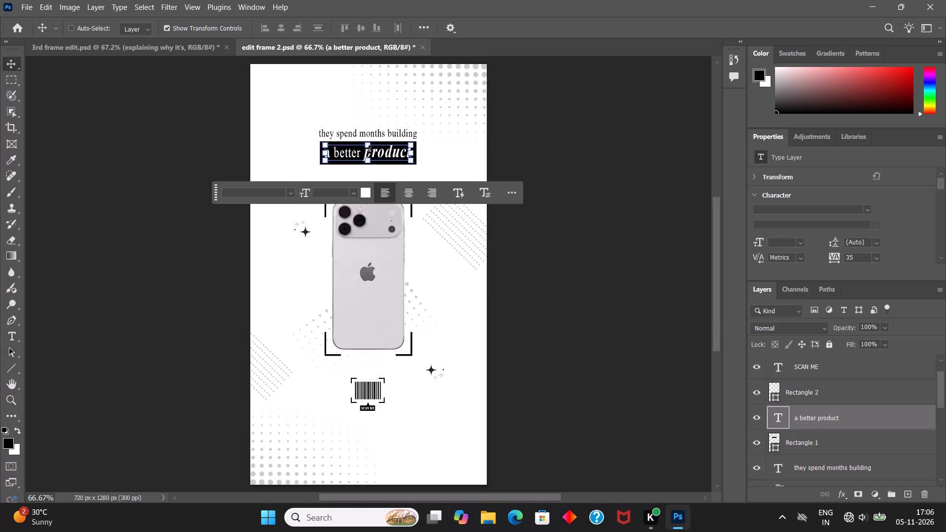
Paste the copied "a better product" text layer into 3rd frame edit.psd, above Layer 0.
left_click(199, 51)
left_click(276, 172)
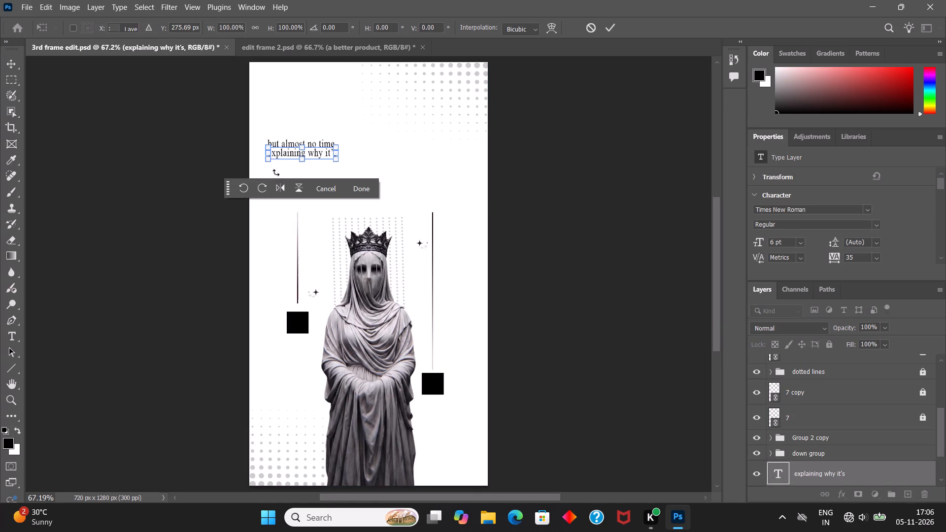
left_click(609, 24)
left_click(585, 119)
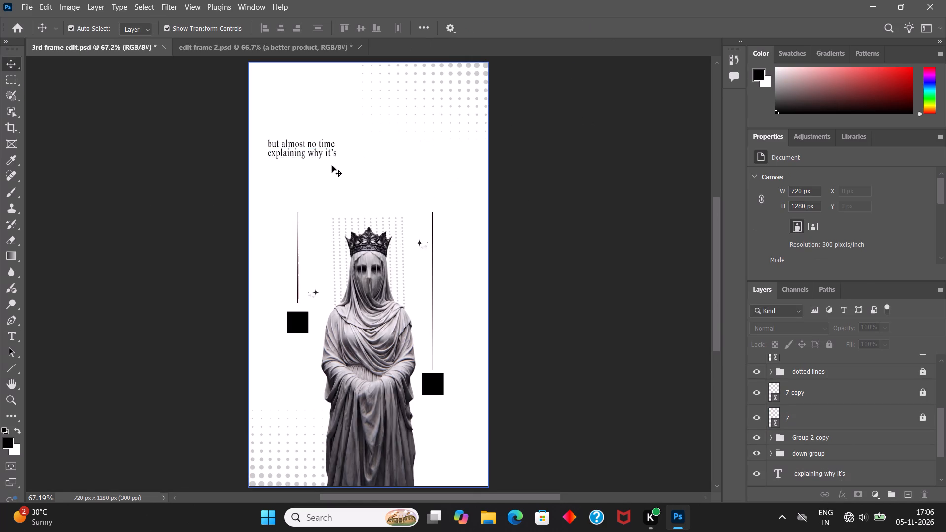
key("ctrl+z")
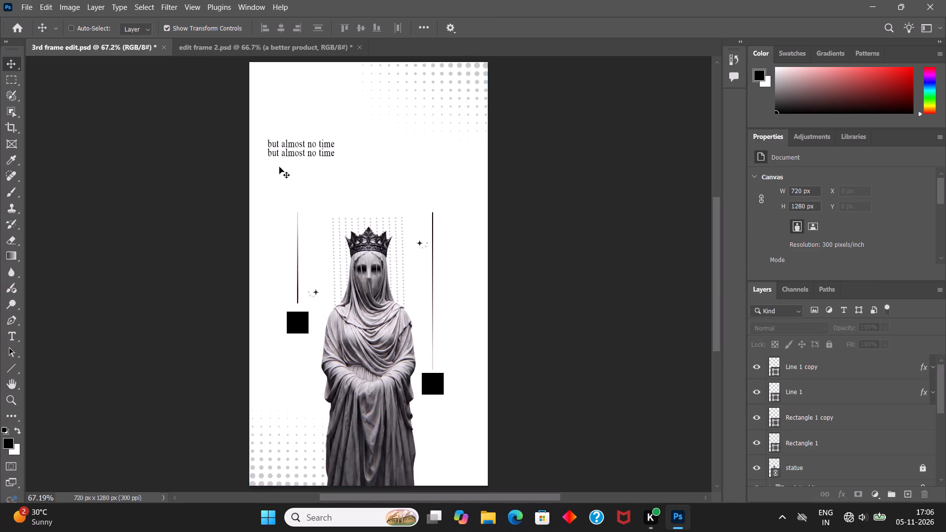
key("ctrl+shift+z")
left_click(279, 166)
key("ctrl+v")
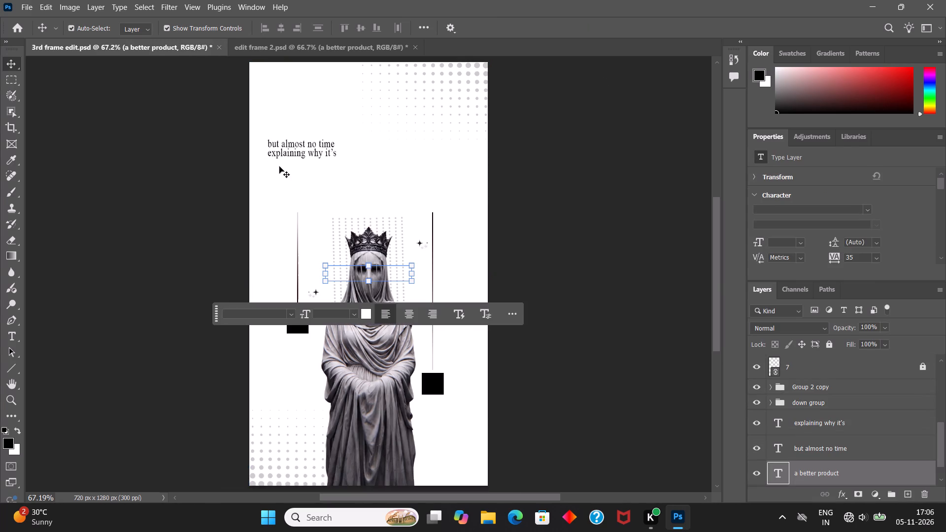
Move the pasted "a better product" text beneath the "explaining why it's" line and colour it black (#000000).
left_click_drag(384, 273, 301, 168)
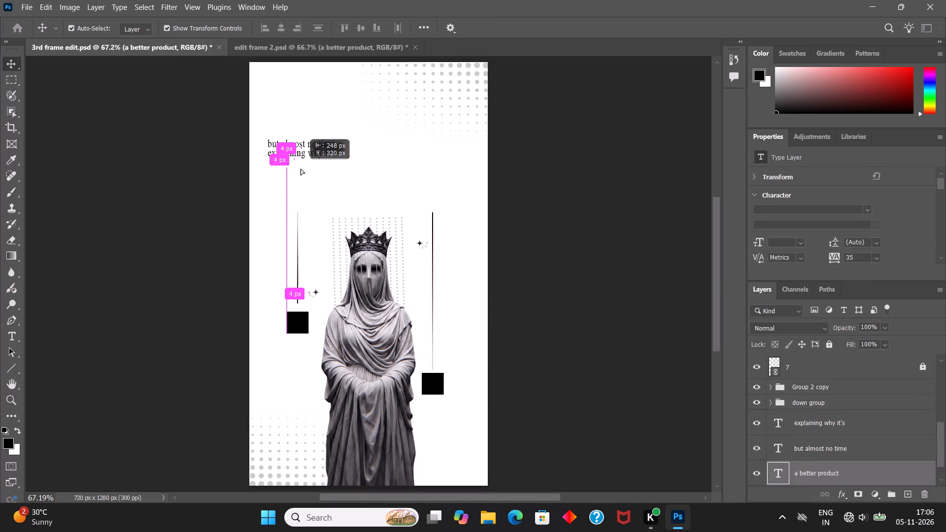
left_click_drag(301, 168, 298, 166)
double_click(300, 167)
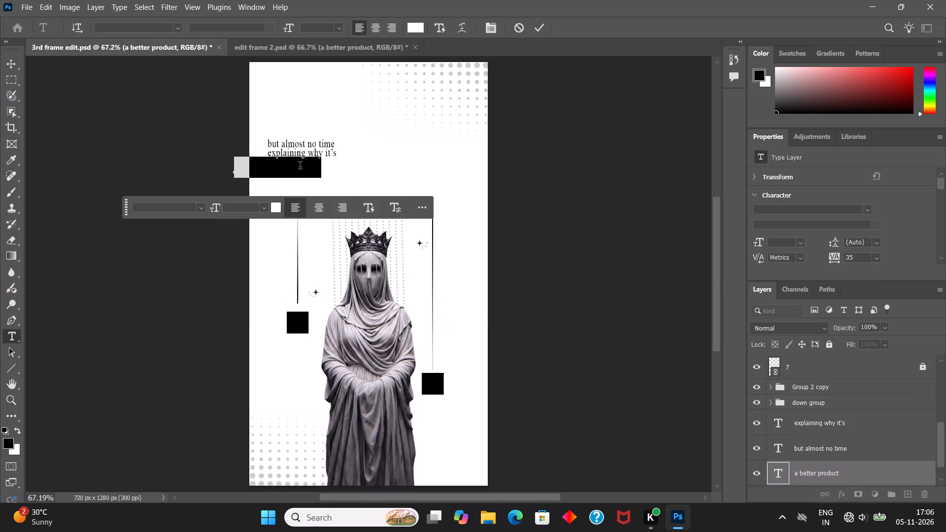
left_click(411, 26)
left_click_drag(645, 250, 566, 449)
left_click_drag(709, 310, 875, 372)
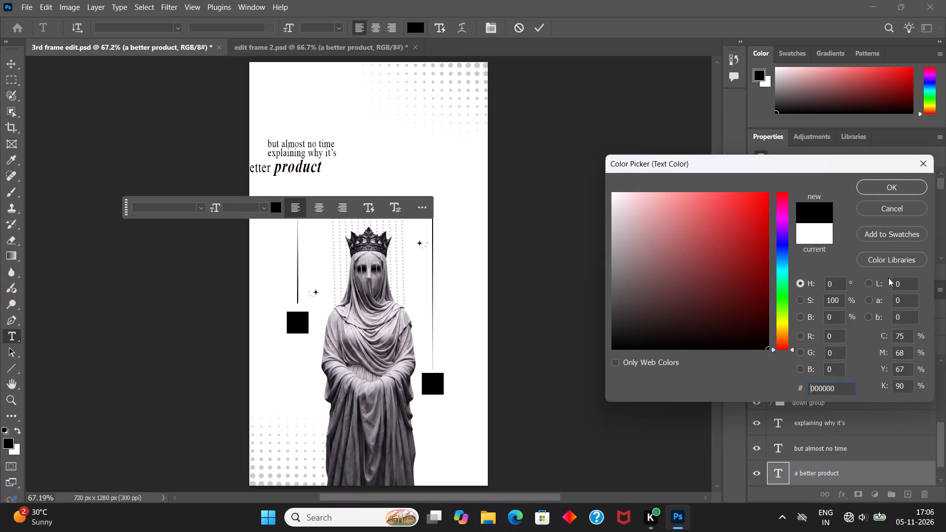
left_click(885, 190)
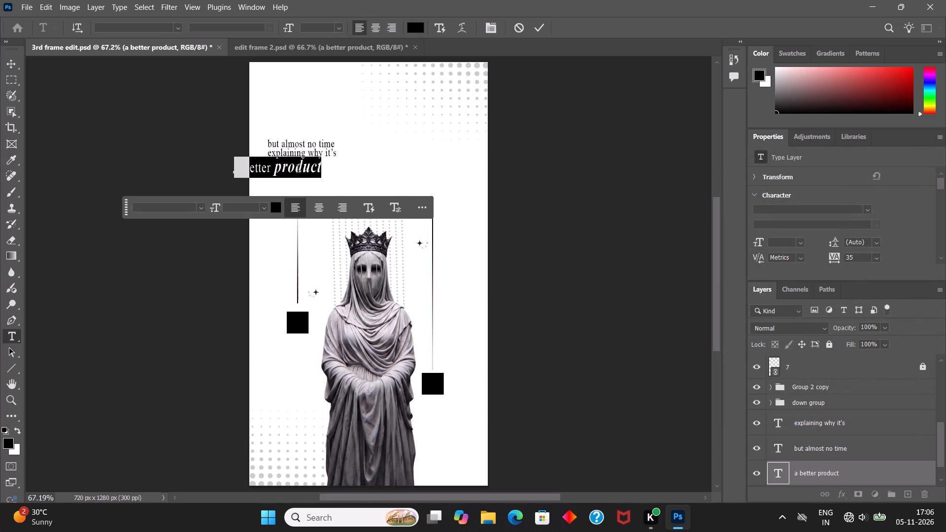
Replace the pasted line's wording with "different" and position it under the two lines above, matching their left edge.
type("different")
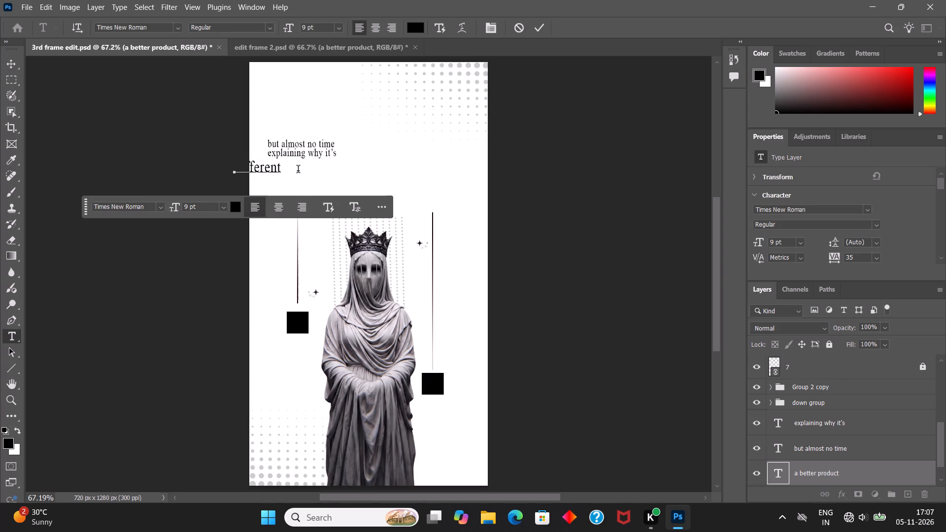
left_click(542, 31)
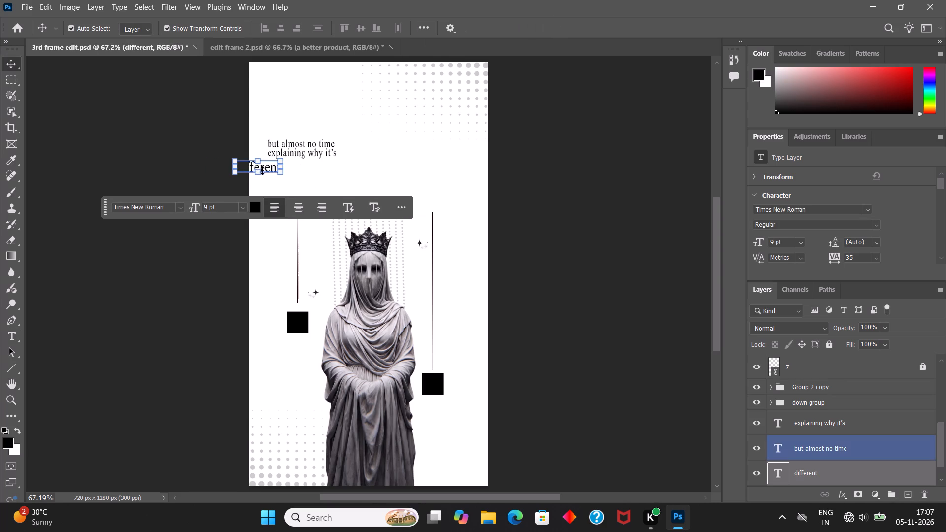
left_click_drag(266, 169, 299, 168)
Set the "different" text to the Bold Italic style of Times New Roman.
double_click(299, 168)
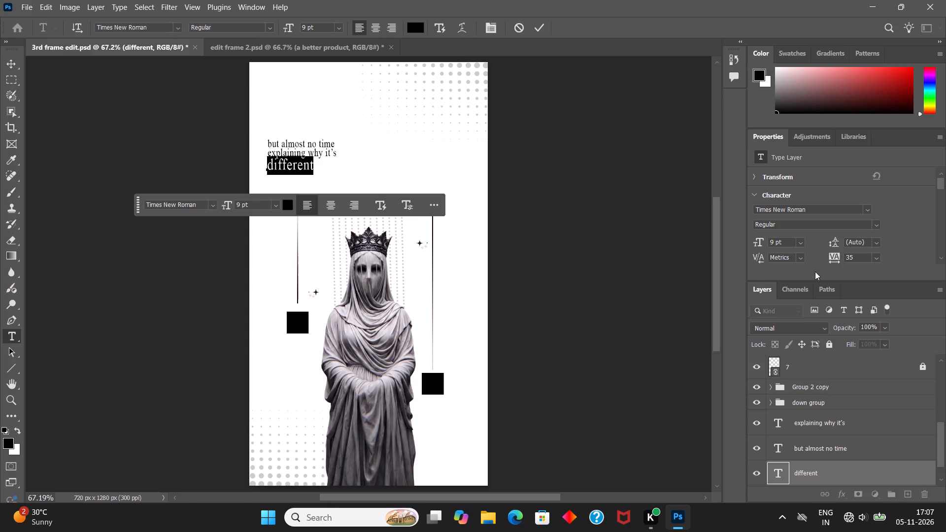
left_click(878, 226)
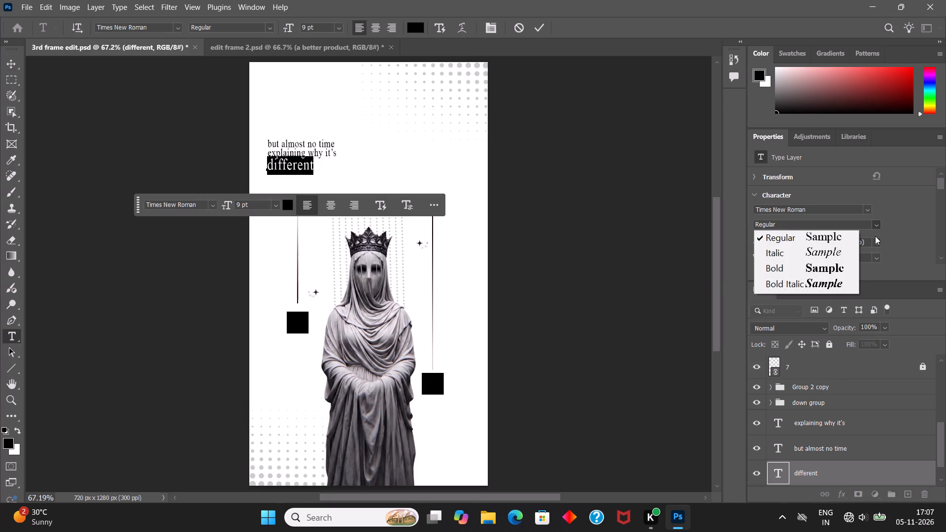
left_click(834, 282)
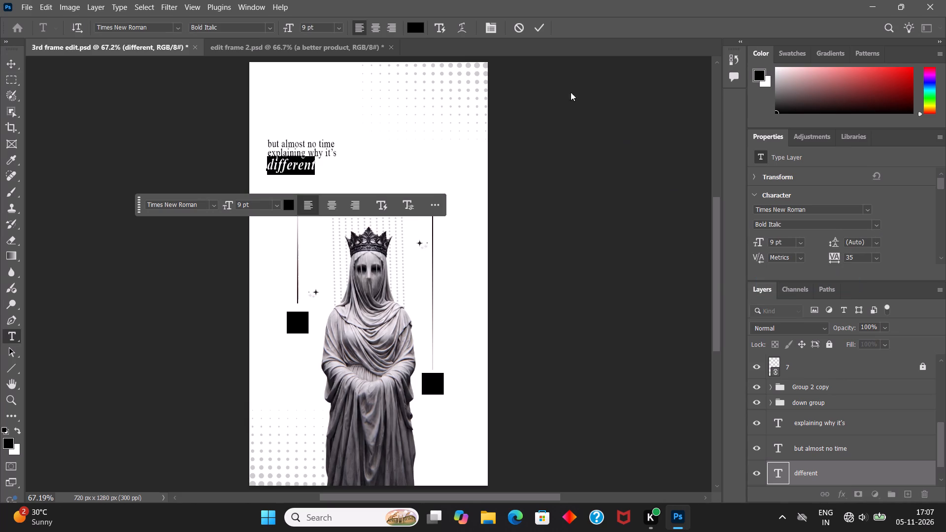
left_click(539, 28)
left_click(585, 184)
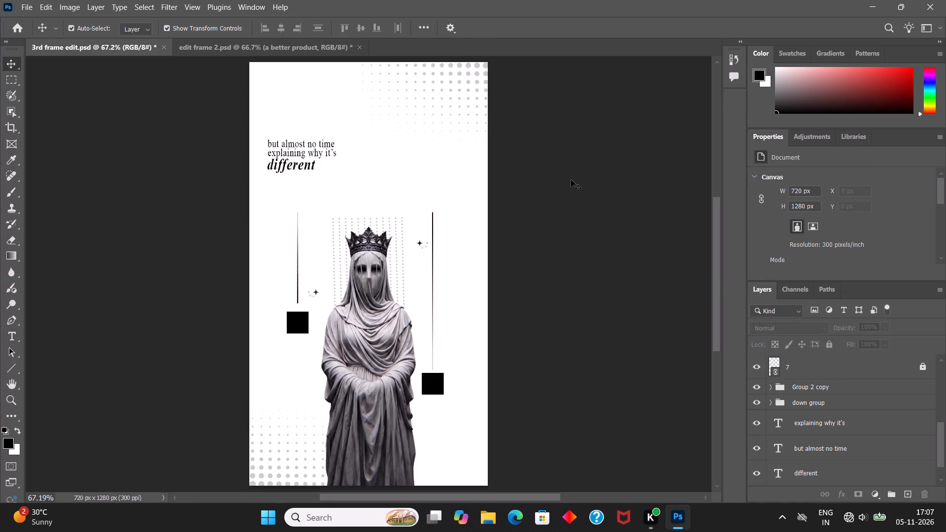
Align the left edges of the "explaining why it's", "but almost no time" and "different" text layers.
scroll(287, 166, "up", 9, "alt")
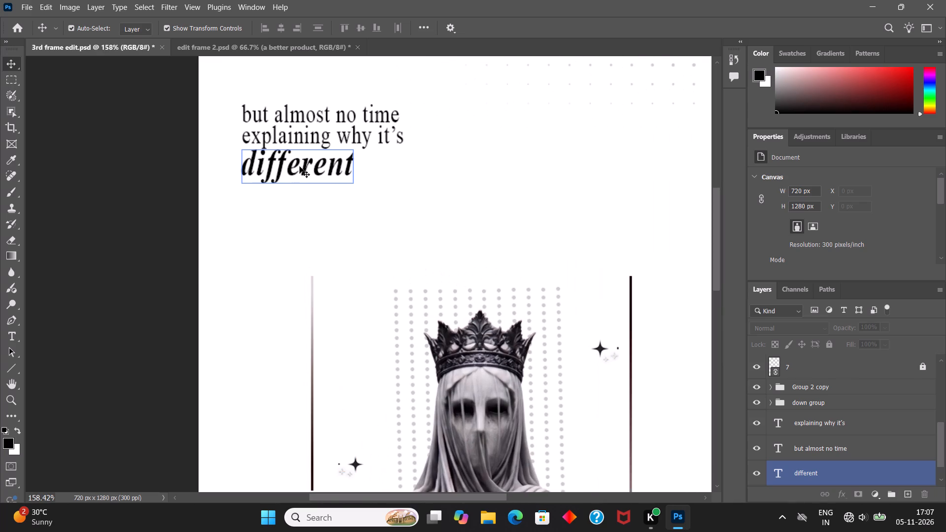
left_click(302, 169)
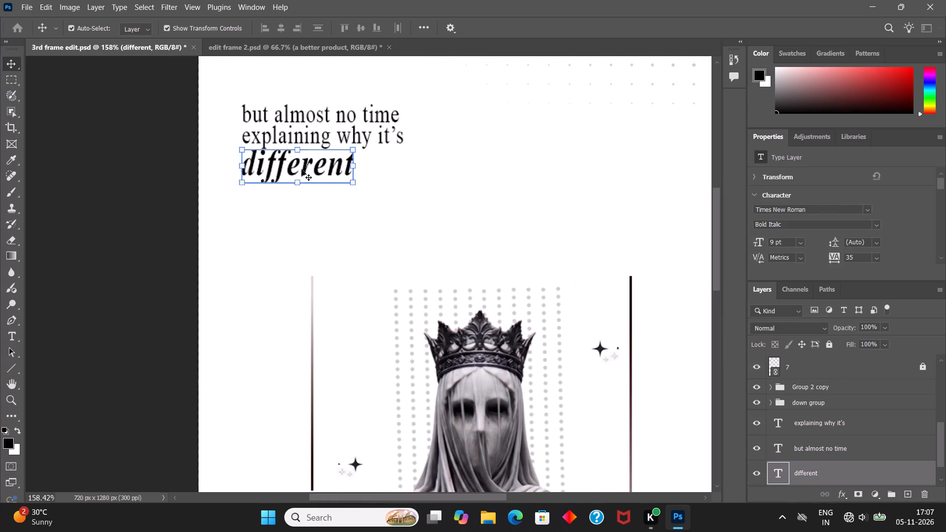
left_click(304, 116, "ctrl")
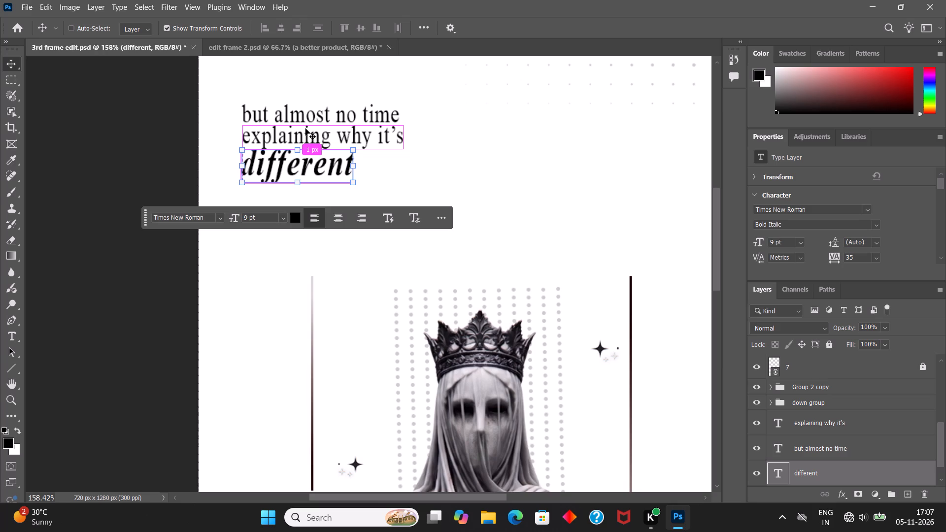
left_click(322, 113)
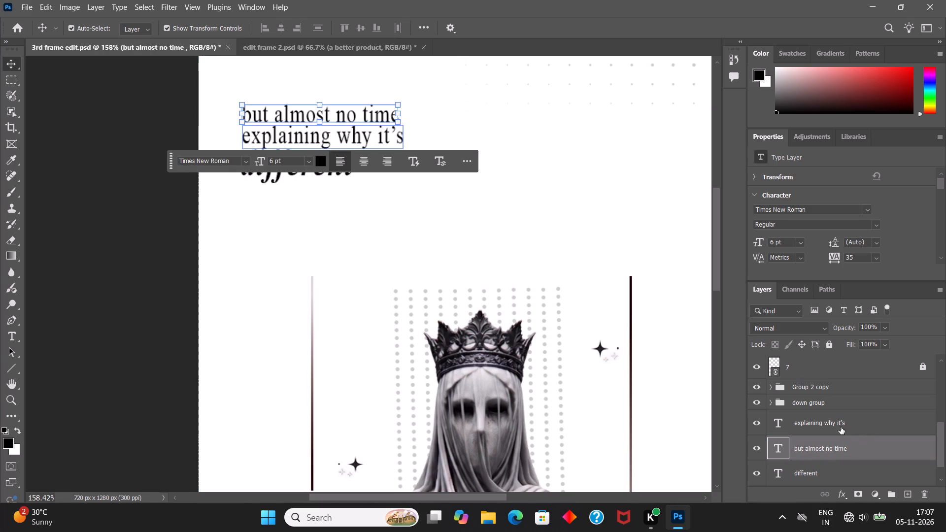
scroll(823, 450, "down", 4)
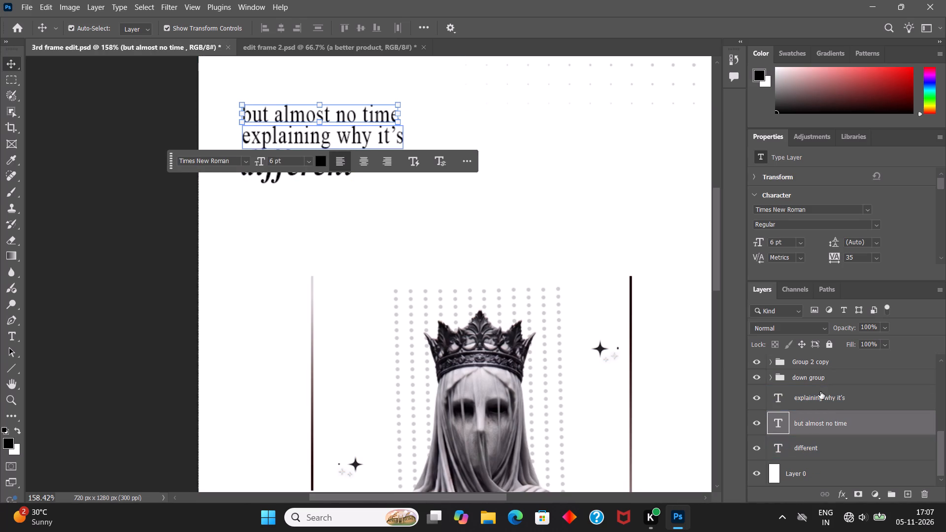
left_click(820, 392)
left_click(819, 451, "shift")
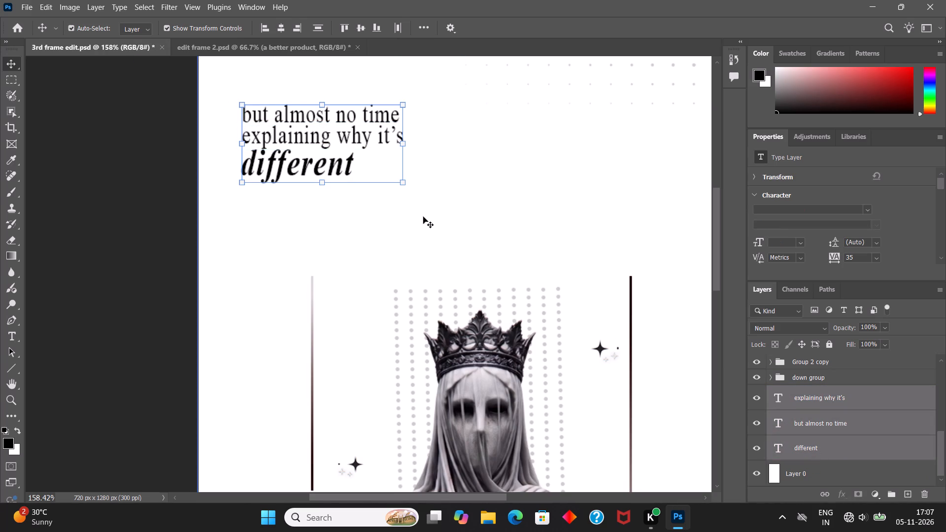
left_click(265, 25)
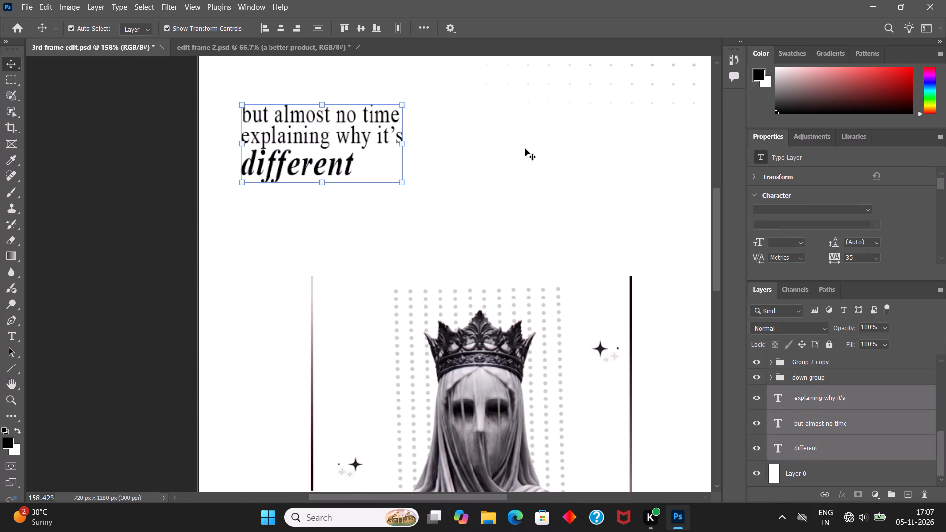
Save the 3rd frame edit.psd document.
left_click(525, 149)
key("ctrl+s")
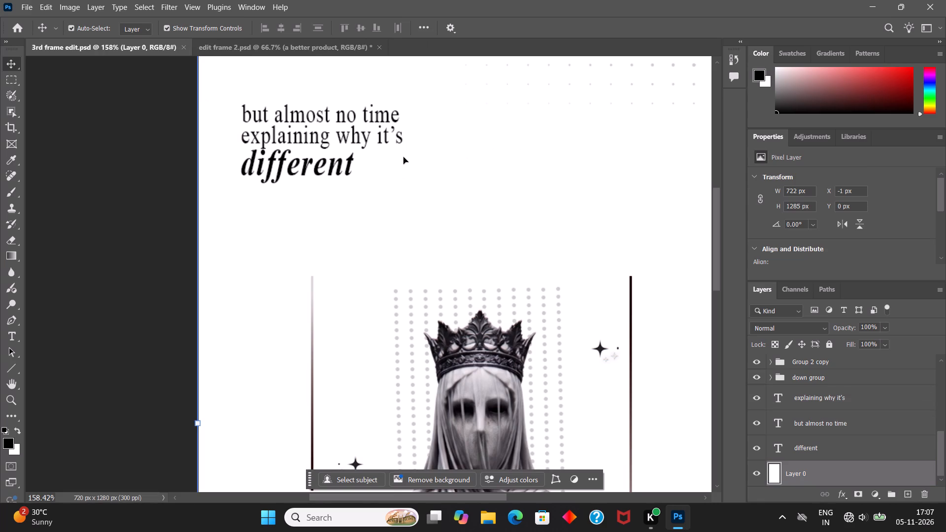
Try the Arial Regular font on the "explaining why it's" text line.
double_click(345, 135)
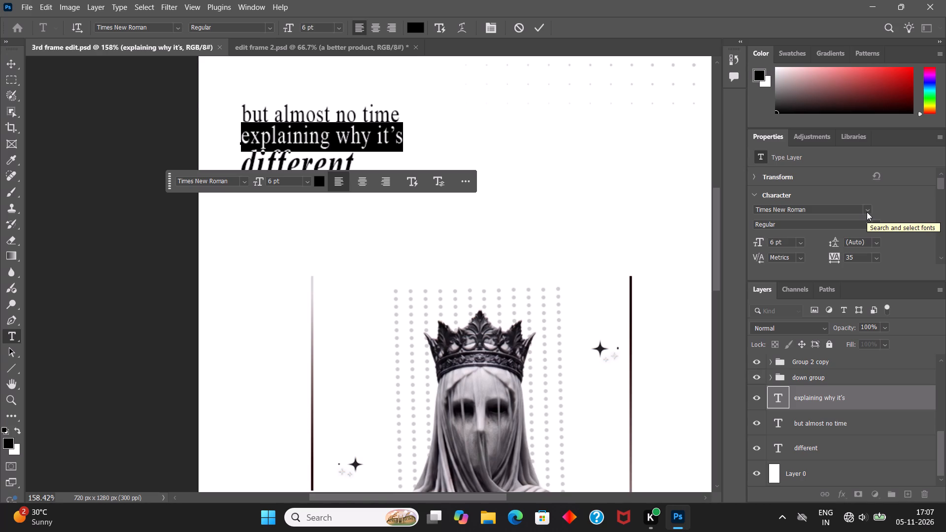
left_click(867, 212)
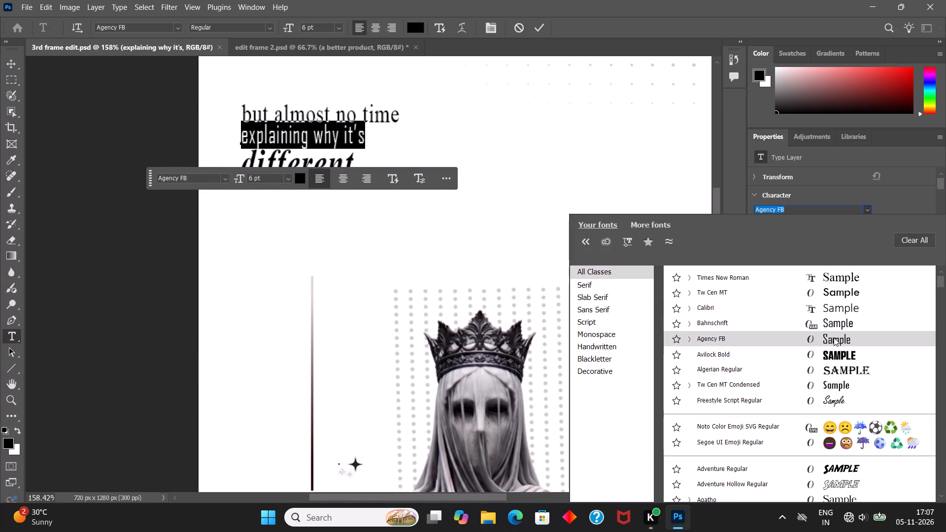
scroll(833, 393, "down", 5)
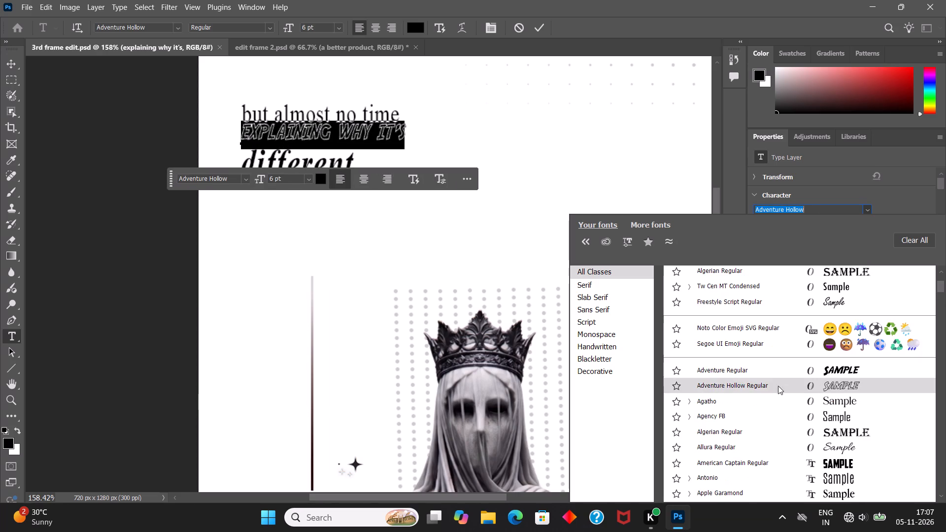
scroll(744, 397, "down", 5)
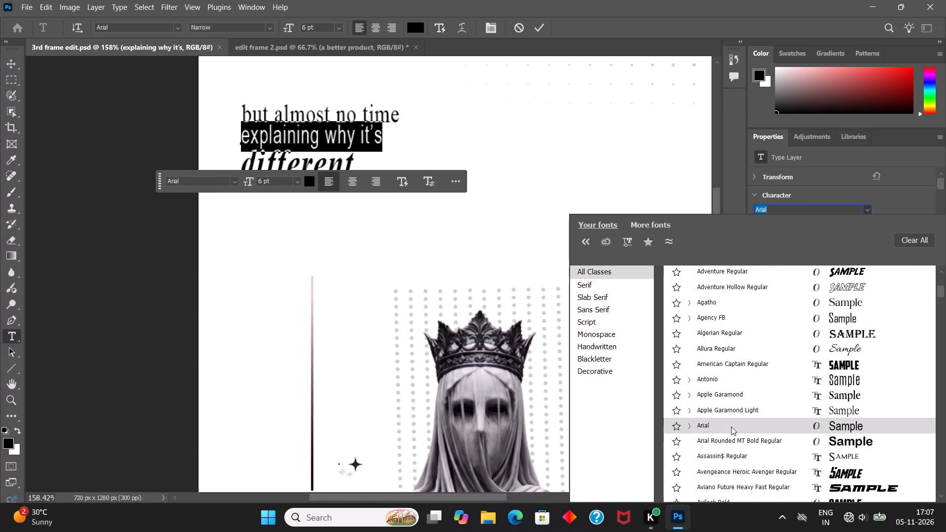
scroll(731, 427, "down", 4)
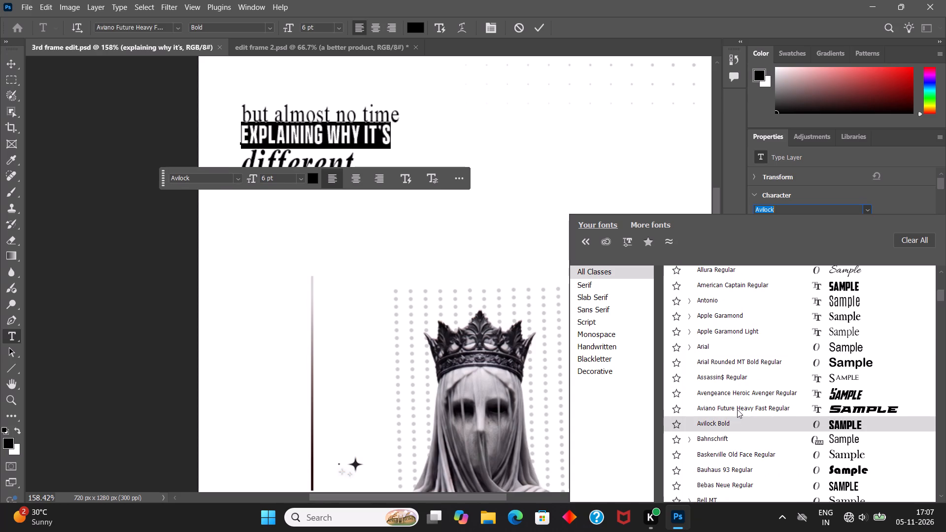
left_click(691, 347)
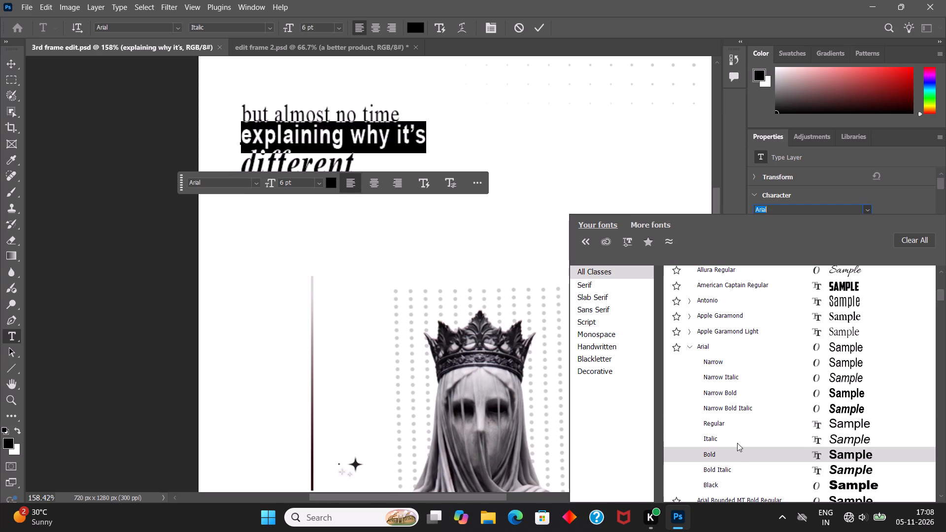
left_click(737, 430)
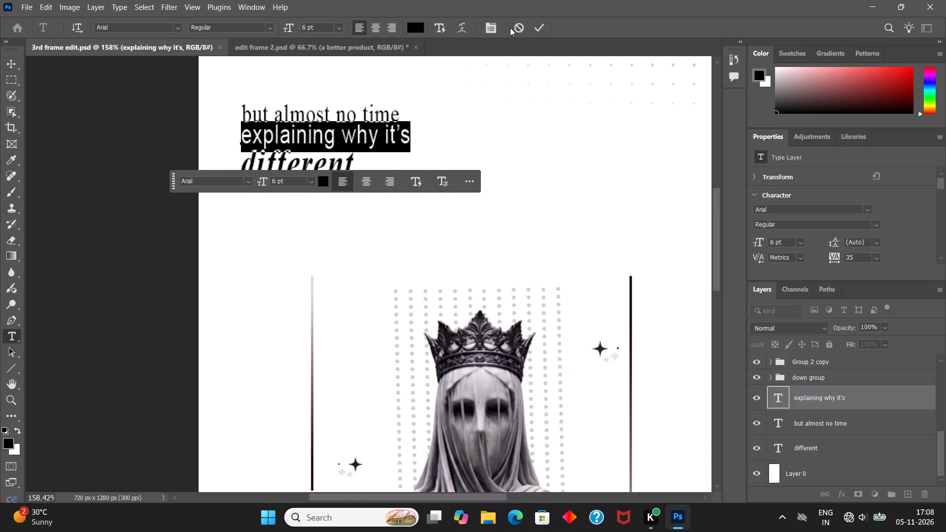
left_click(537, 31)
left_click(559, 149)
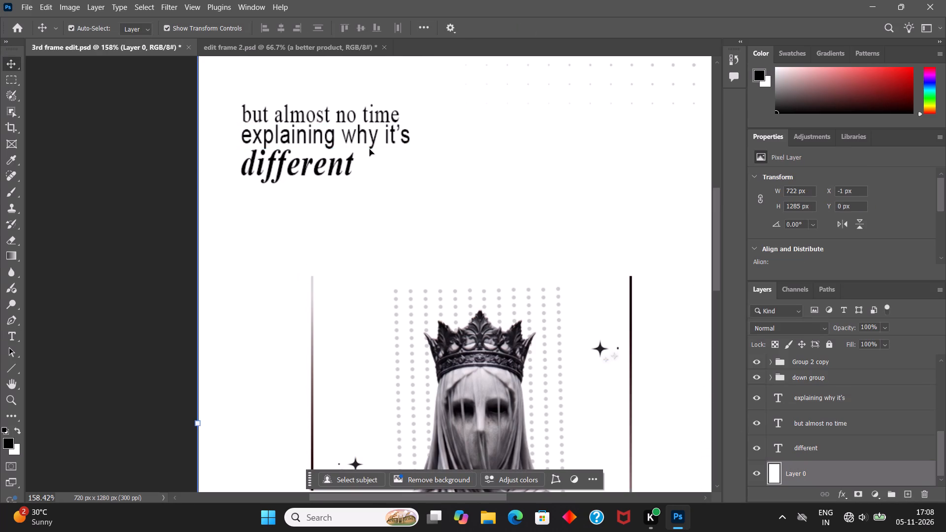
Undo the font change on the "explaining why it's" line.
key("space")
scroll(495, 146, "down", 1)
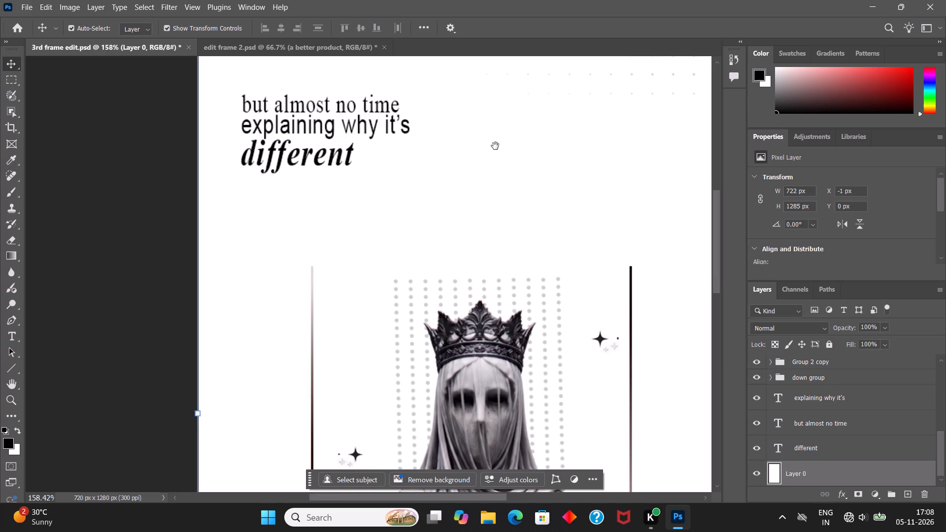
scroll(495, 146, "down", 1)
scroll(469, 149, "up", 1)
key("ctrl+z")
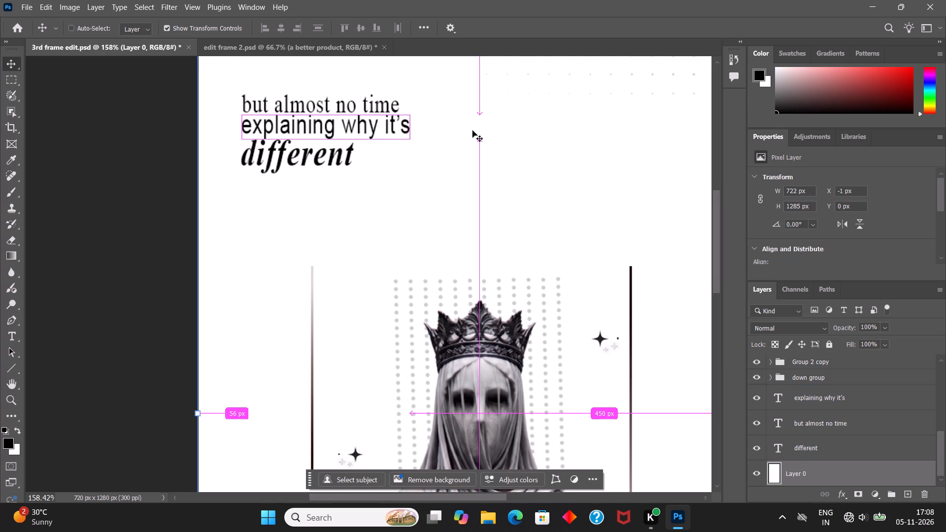
Save 3rd frame edit.psd with the three-line heading.
left_click(578, 132)
key("ctrl+s")
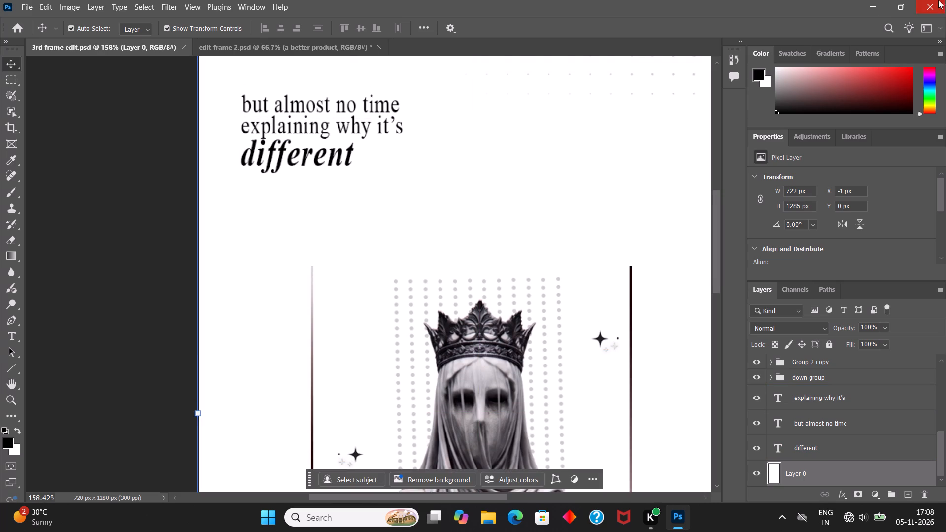
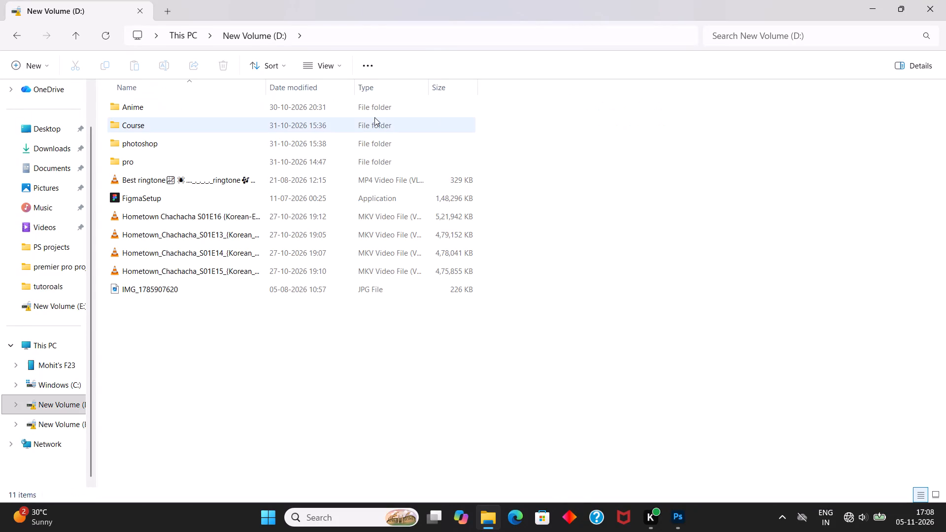
Open the Barlow font archive in the Course > Figma projects > nike material folder on drive D.
double_click(152, 127)
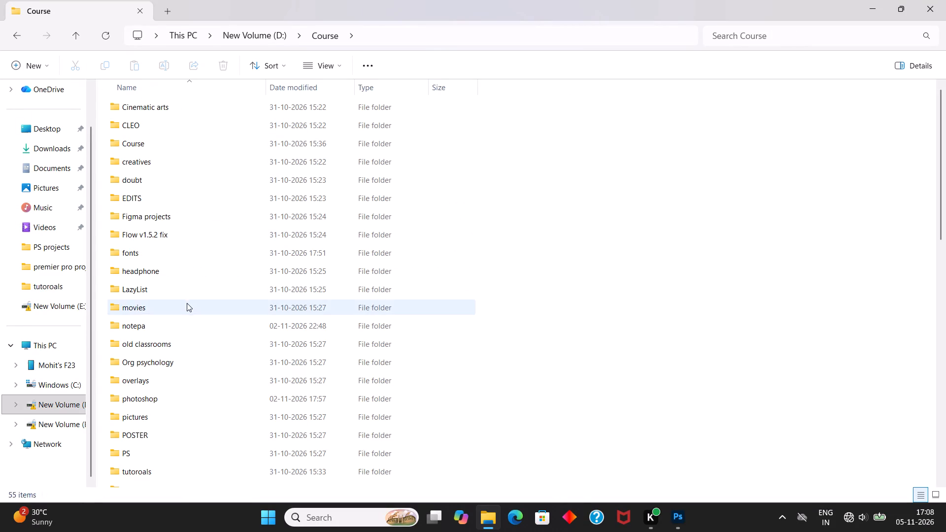
scroll(154, 408, "down", 3)
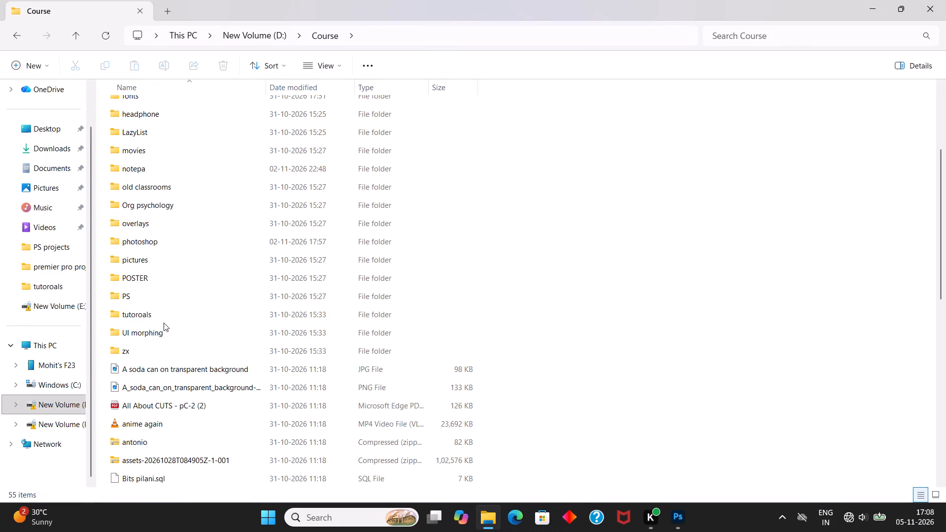
scroll(164, 322, "up", 4)
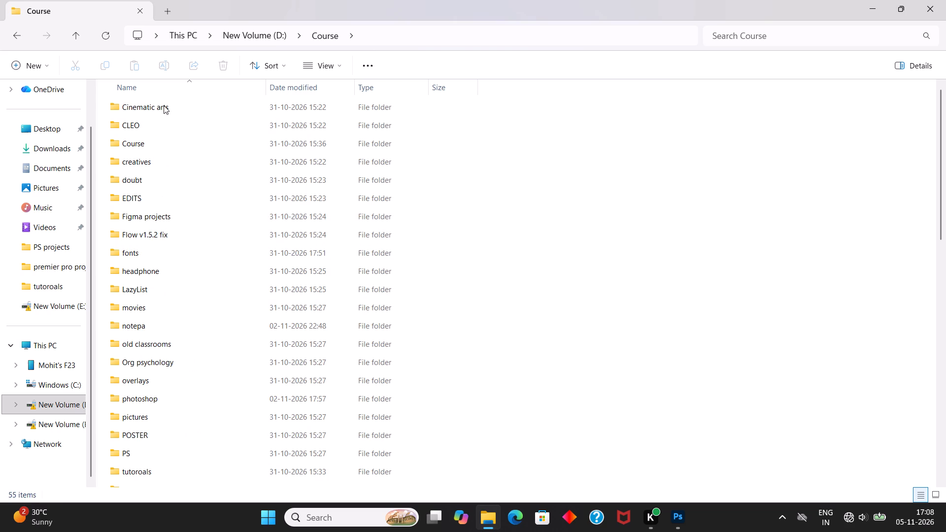
double_click(160, 222)
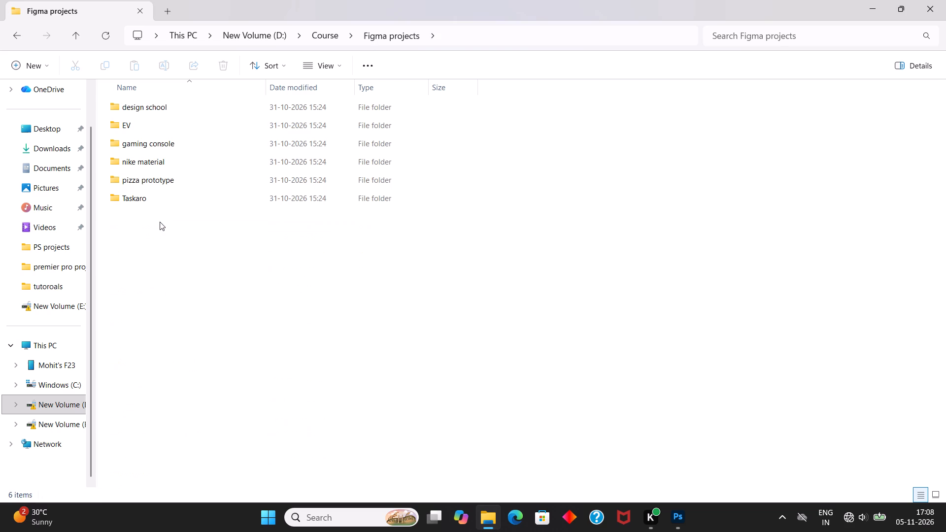
left_click_drag(156, 265, 167, 272)
left_click_drag(167, 272, 190, 278)
double_click(165, 168)
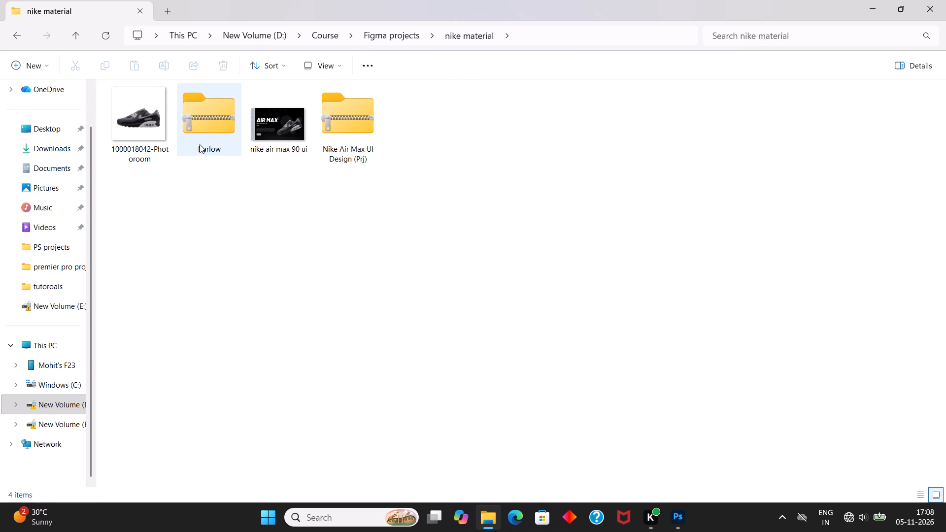
double_click(204, 137)
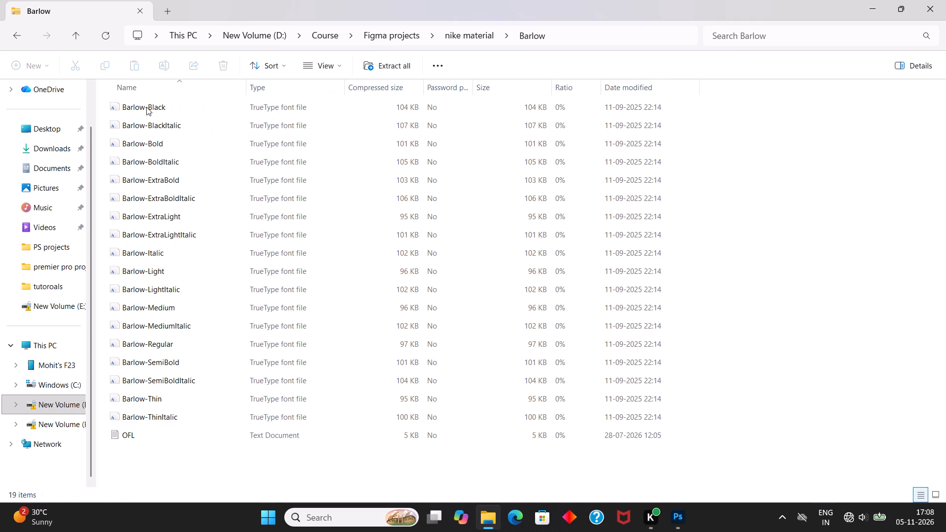
Install the Barlow-Black and Barlow-BlackItalic fonts from the Barlow archive, closing each font preview.
double_click(146, 107)
left_click(163, 95)
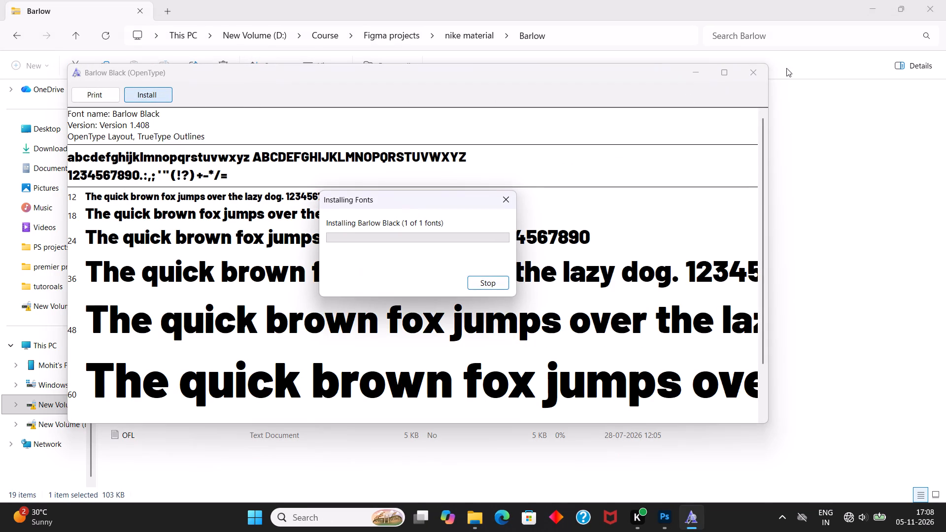
left_click(758, 74)
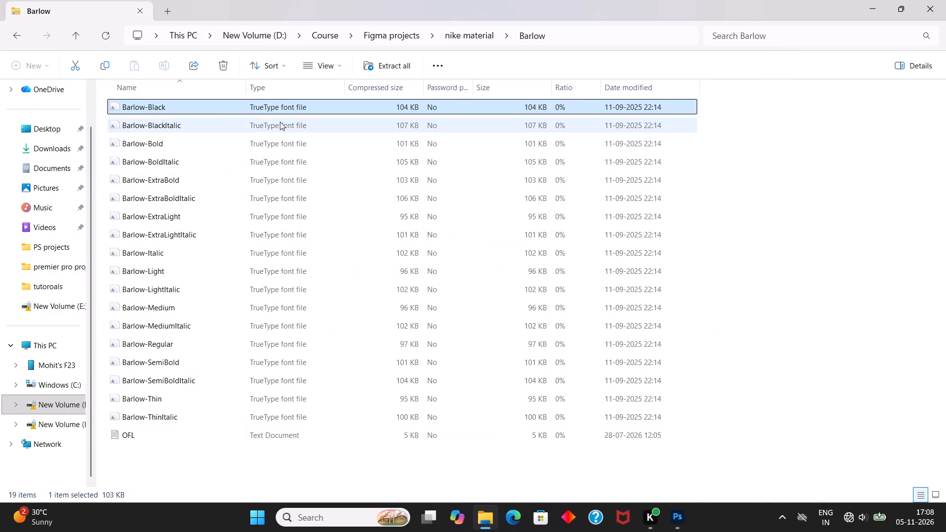
double_click(273, 126)
left_click(151, 110)
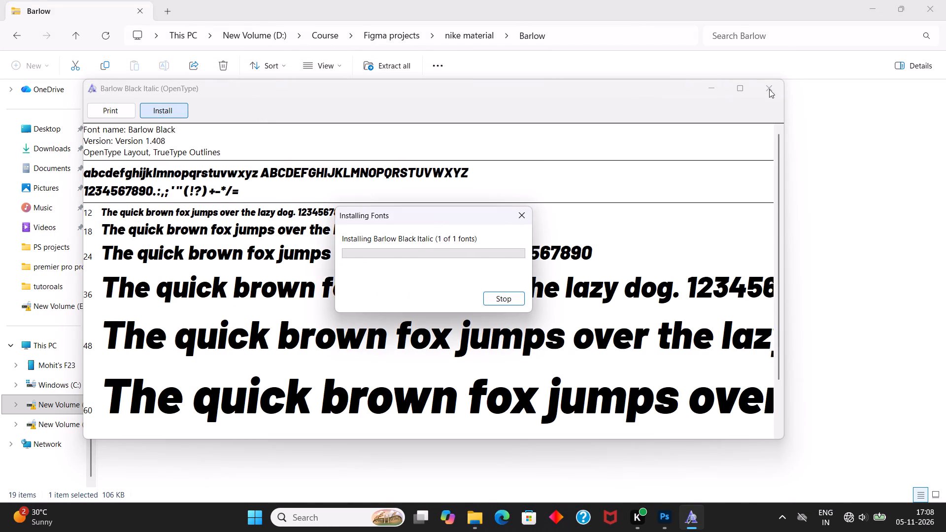
left_click(779, 87)
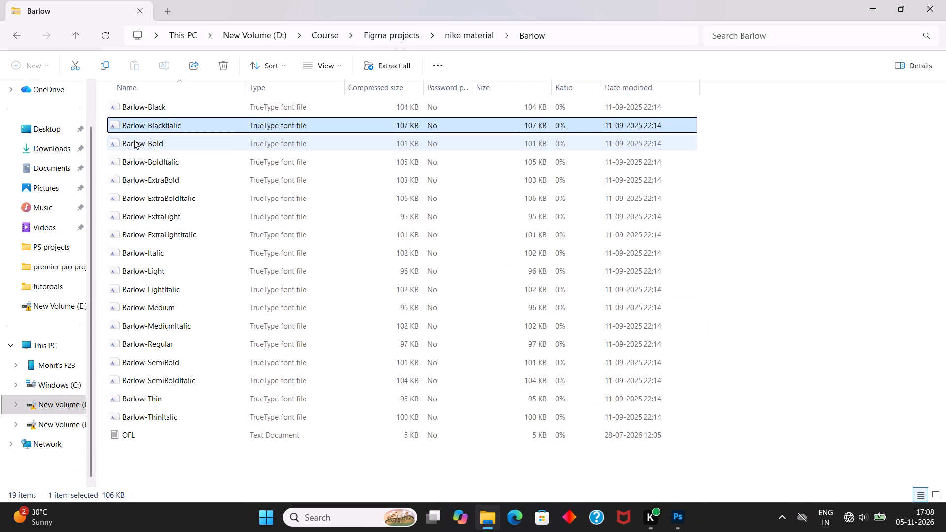
Install the Barlow-Bold and Barlow-BoldItalic fonts from the archive, closing each font preview.
double_click(135, 141)
left_click(187, 126)
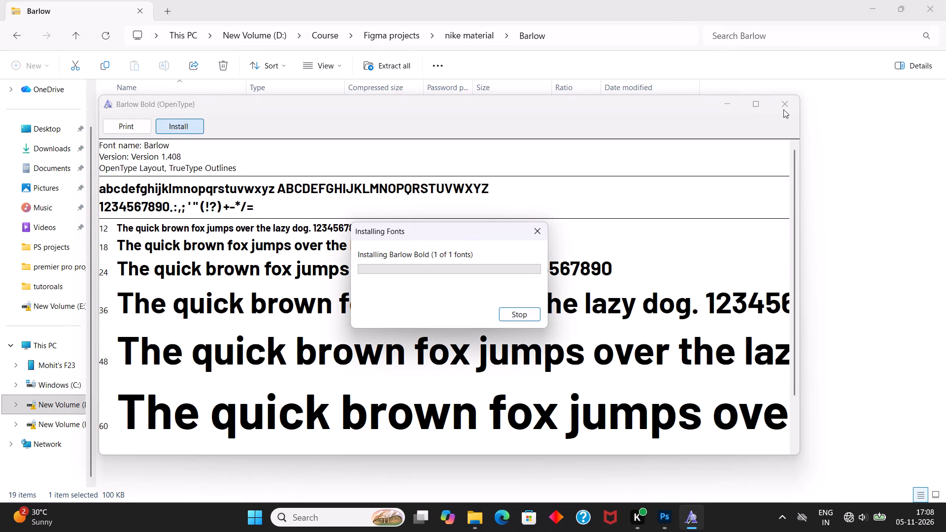
left_click(784, 105)
double_click(188, 162)
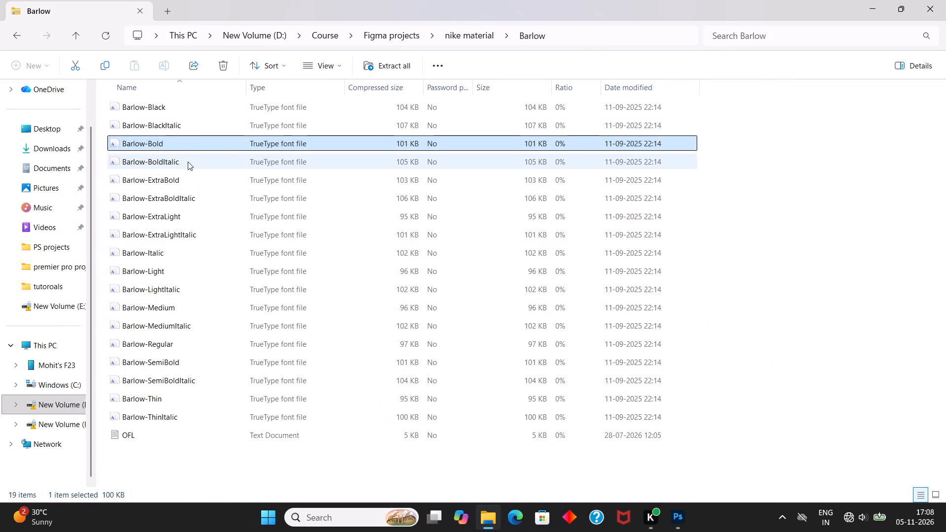
left_click(205, 143)
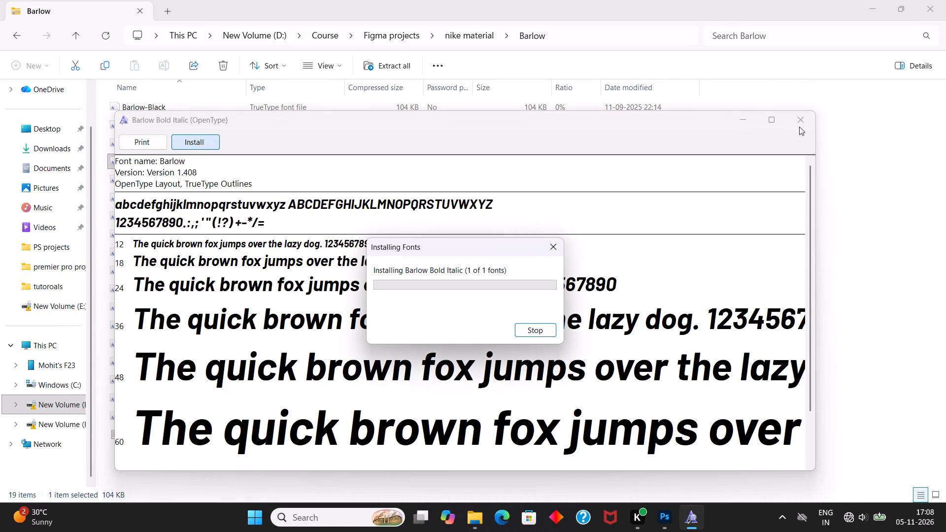
left_click(799, 127)
Install the Barlow-ExtraBold and Barlow-ExtraBoldItalic fonts from the archive, closing each font preview.
double_click(177, 180)
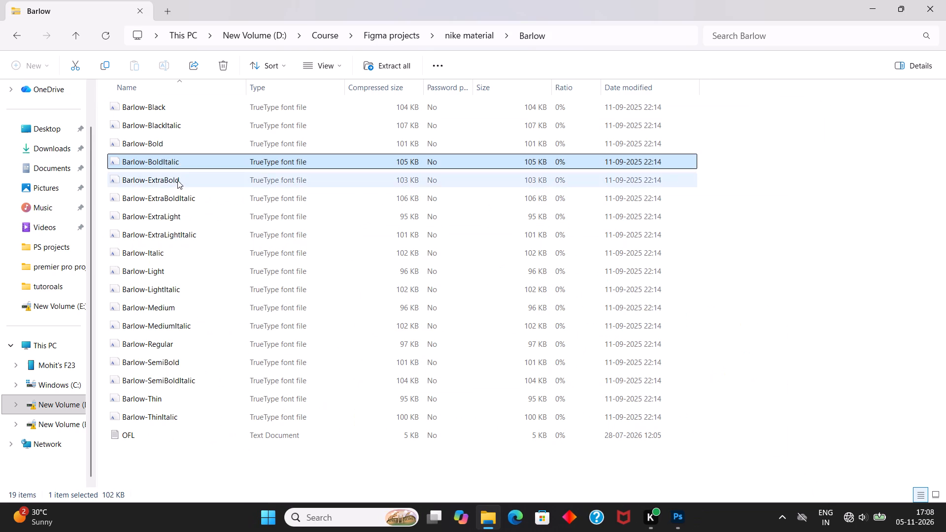
left_click(112, 50)
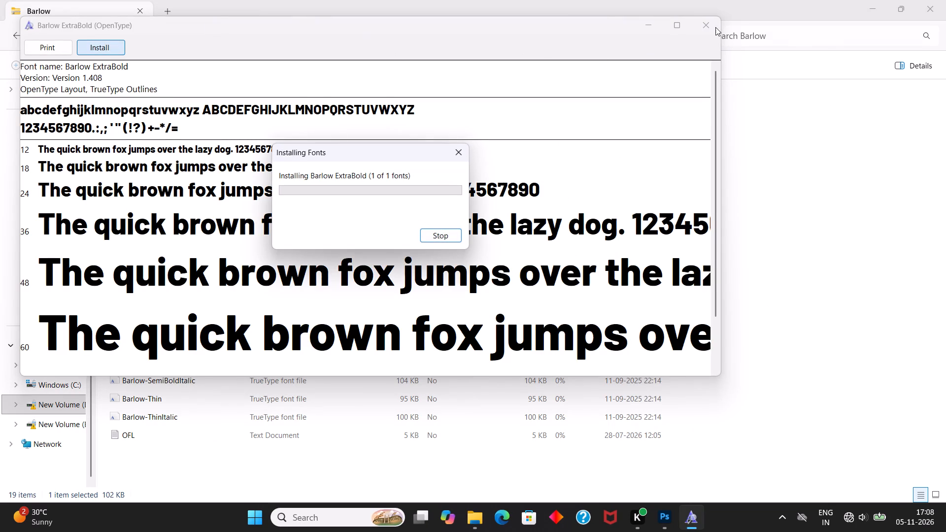
left_click(706, 24)
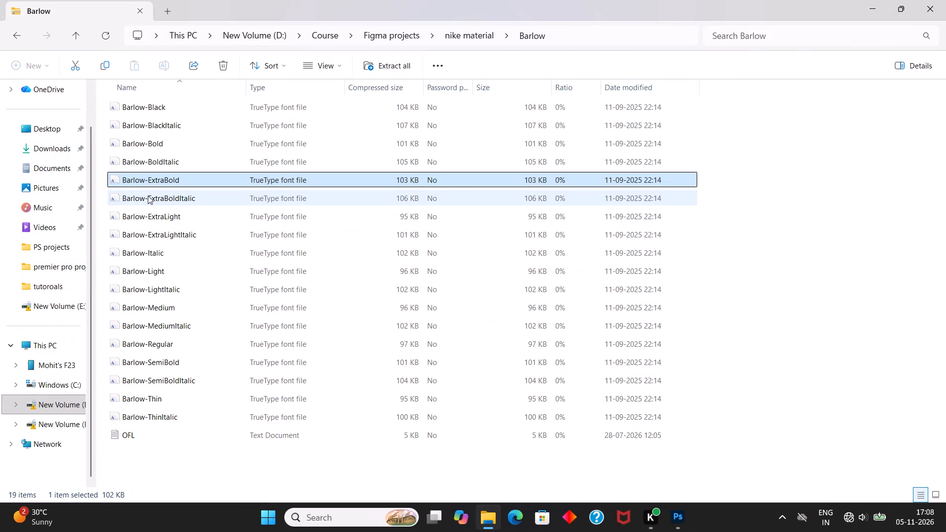
double_click(148, 196)
left_click(132, 63)
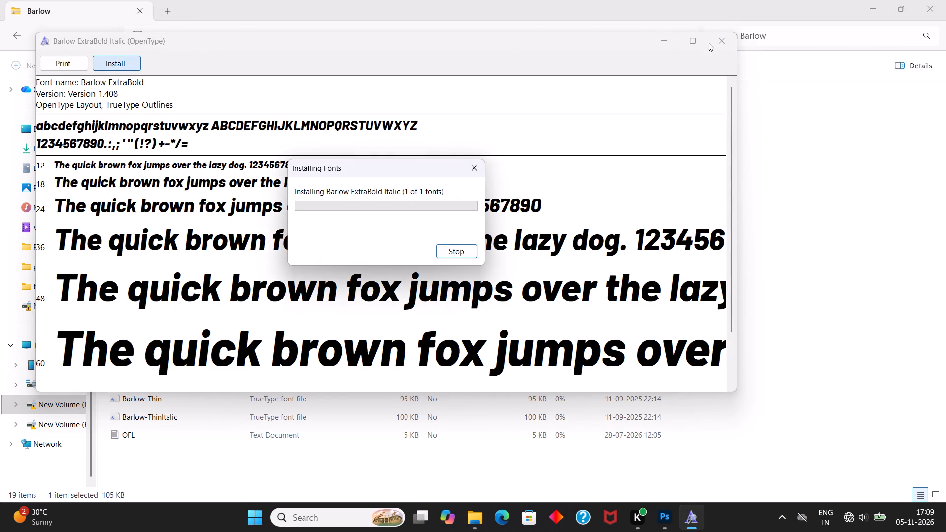
left_click(722, 37)
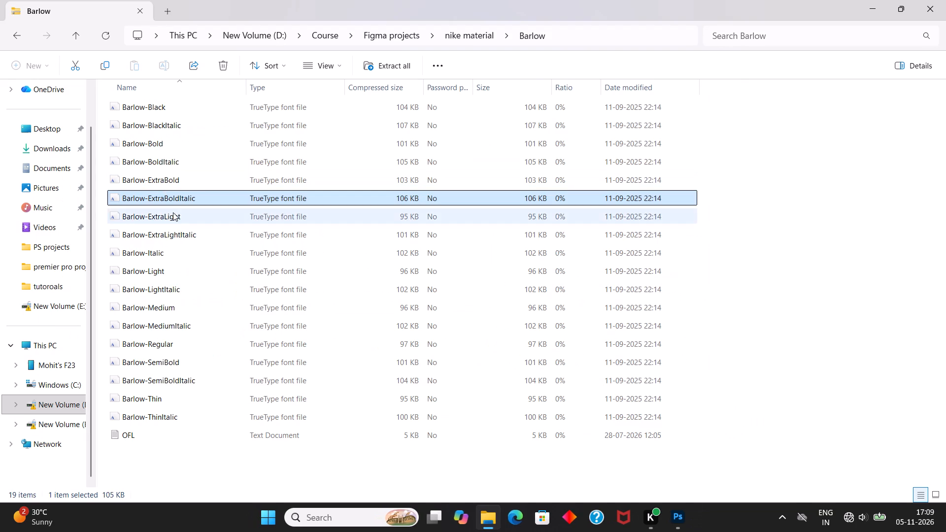
Install the Barlow-ExtraLight and Barlow-ExtraLightItalic fonts from the archive, closing each font preview.
double_click(173, 212)
left_click(150, 79)
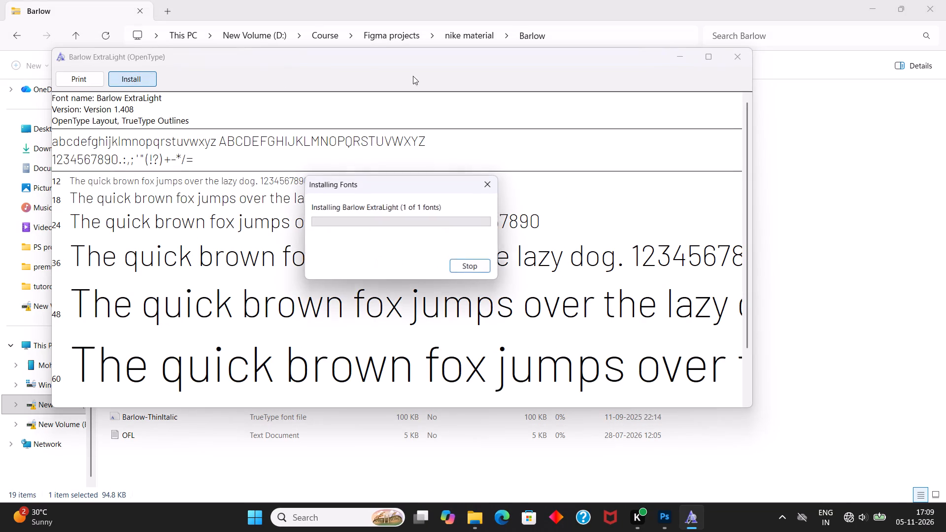
left_click(739, 56)
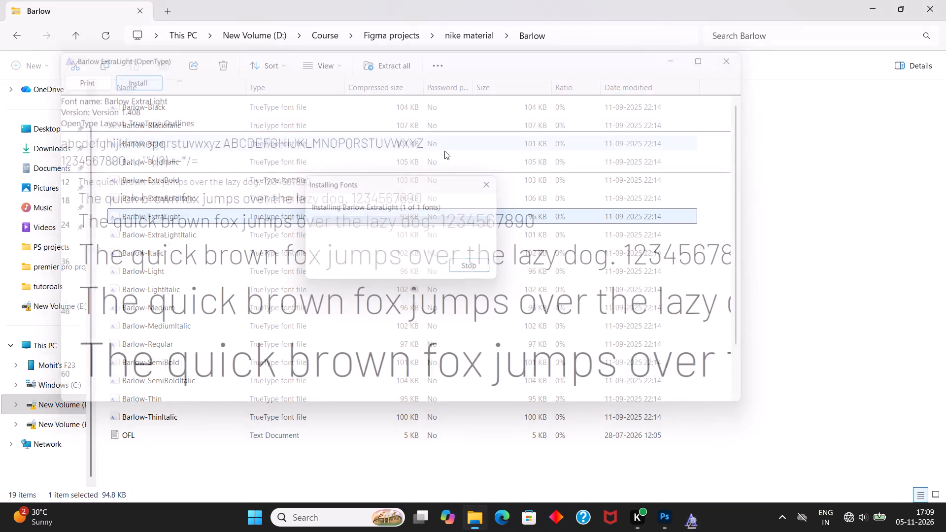
double_click(276, 237)
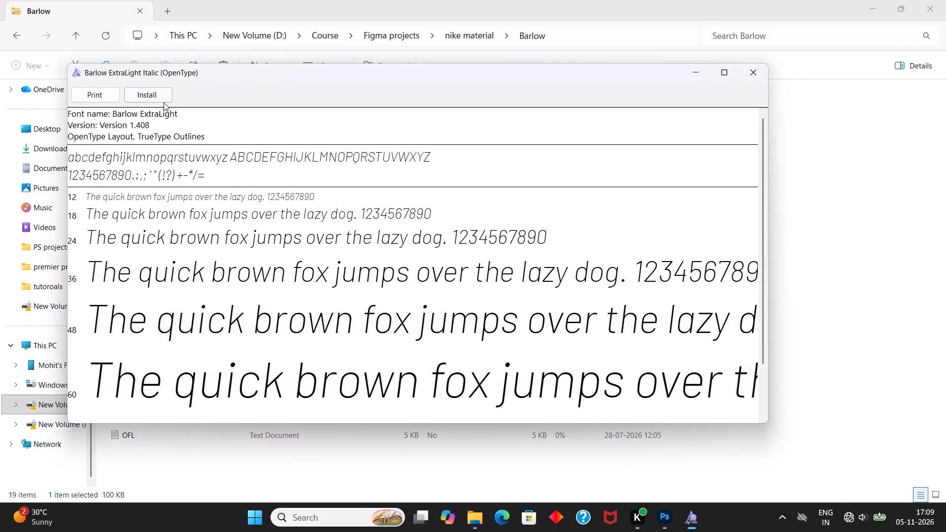
left_click(163, 97)
left_click(762, 70)
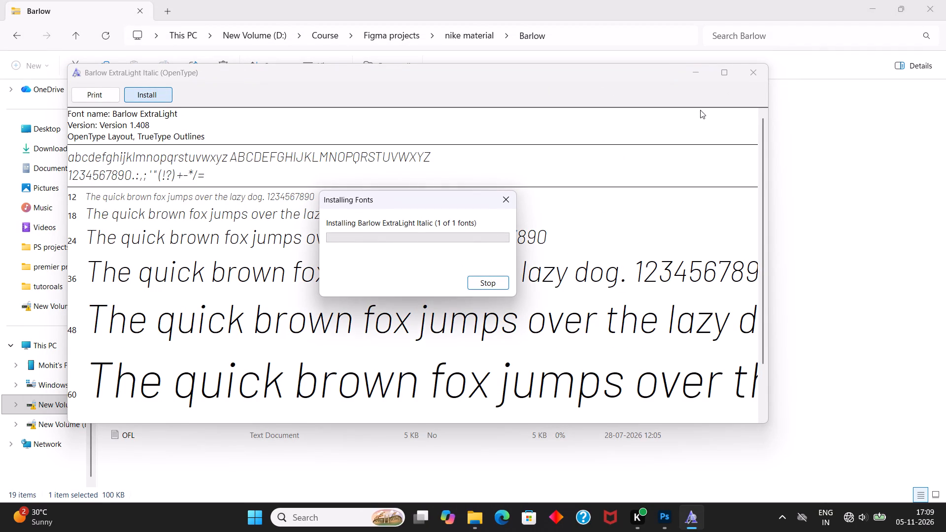
Install the Barlow-Italic font from the archive and close its preview.
double_click(157, 257)
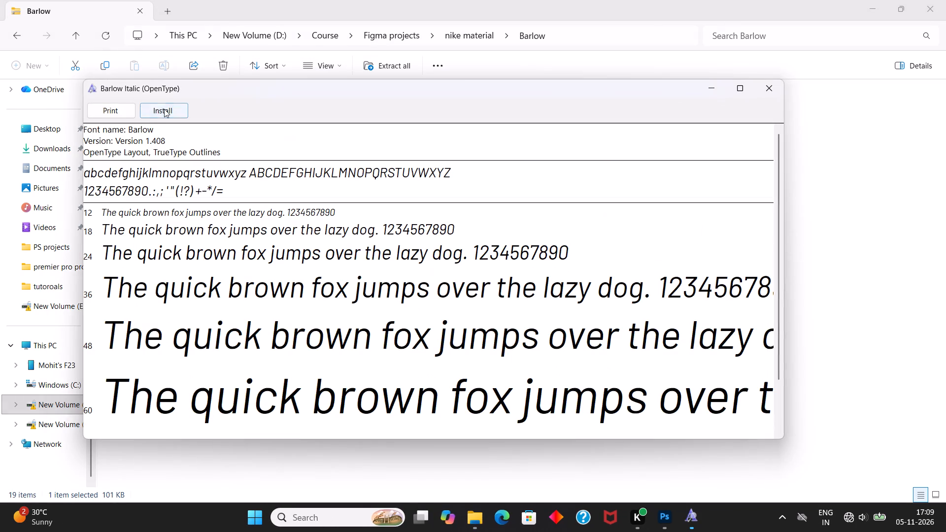
left_click(164, 109)
double_click(764, 89)
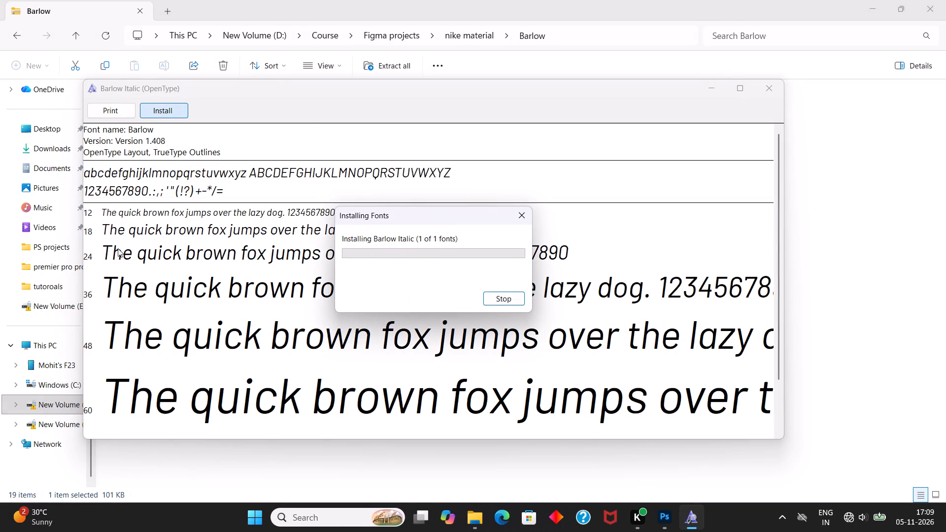
Install the Barlow-Light and Barlow-LightItalic fonts from the archive, closing each font preview.
double_click(176, 271)
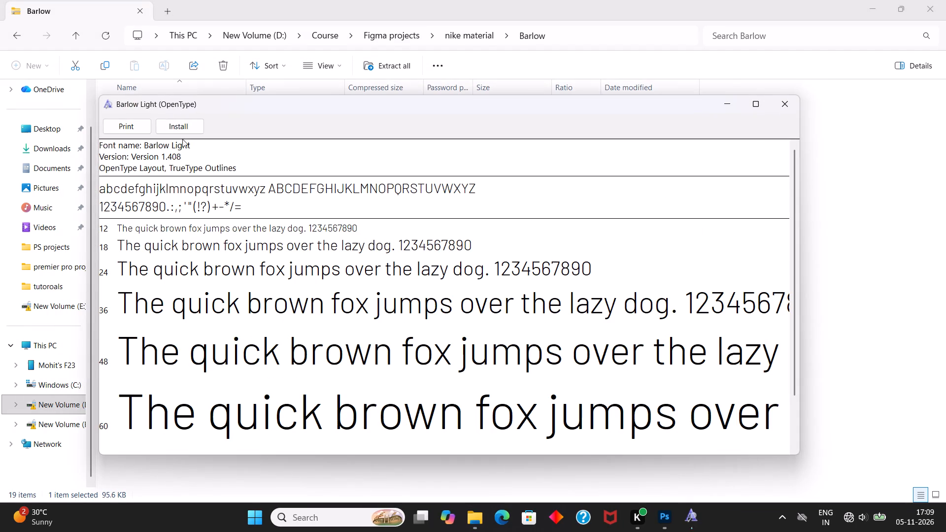
left_click(182, 128)
left_click(786, 104)
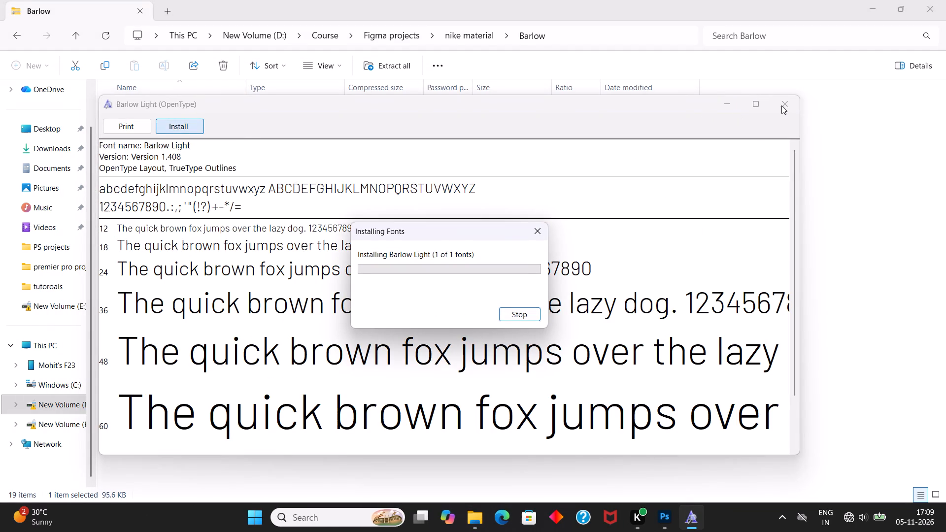
double_click(216, 292)
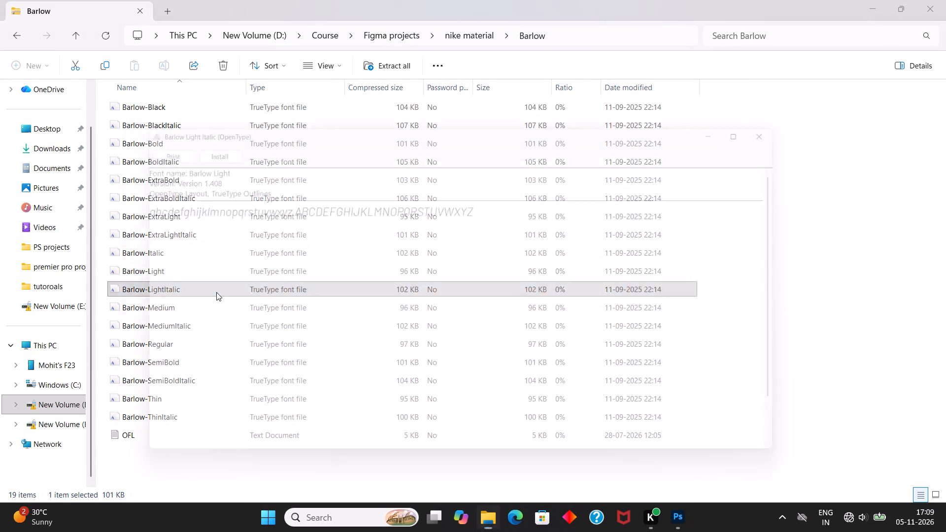
left_click(197, 145)
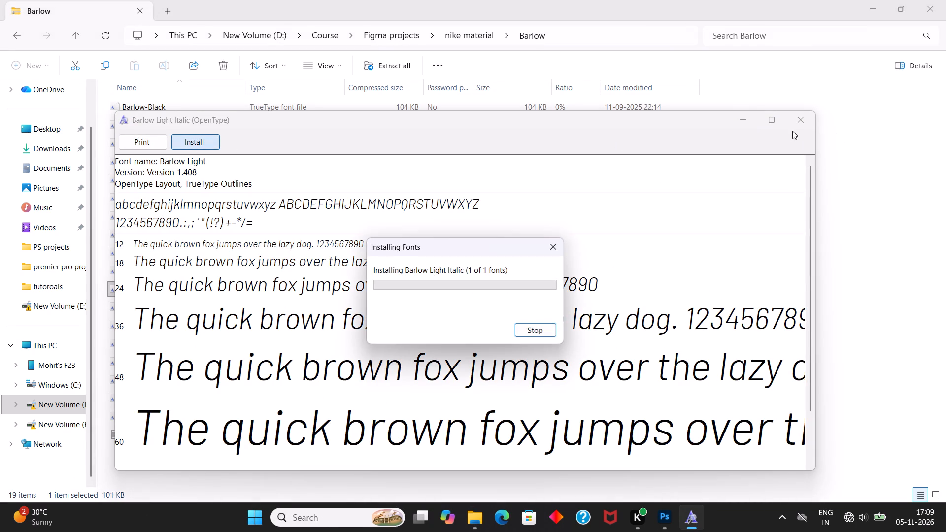
left_click(806, 115)
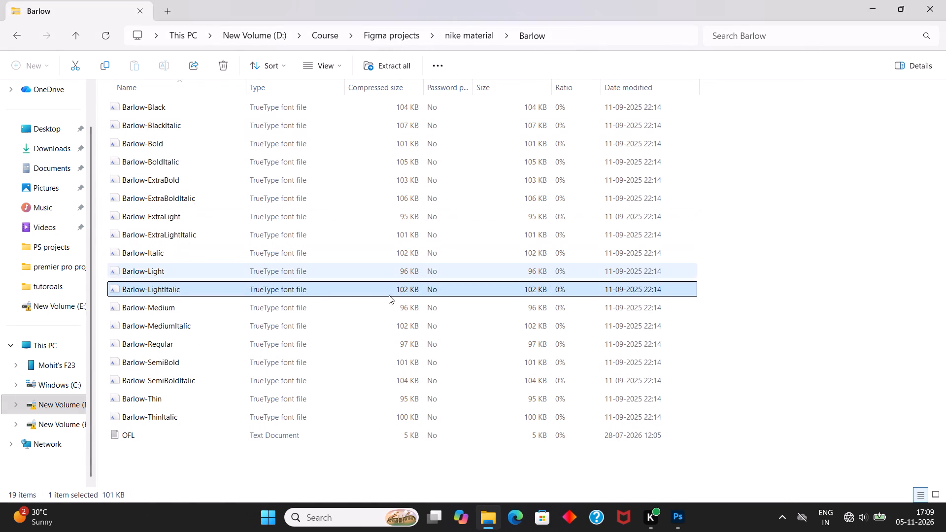
Install the Barlow-Medium and Barlow-MediumItalic fonts from the archive, closing each font preview.
double_click(359, 308)
left_click(111, 44)
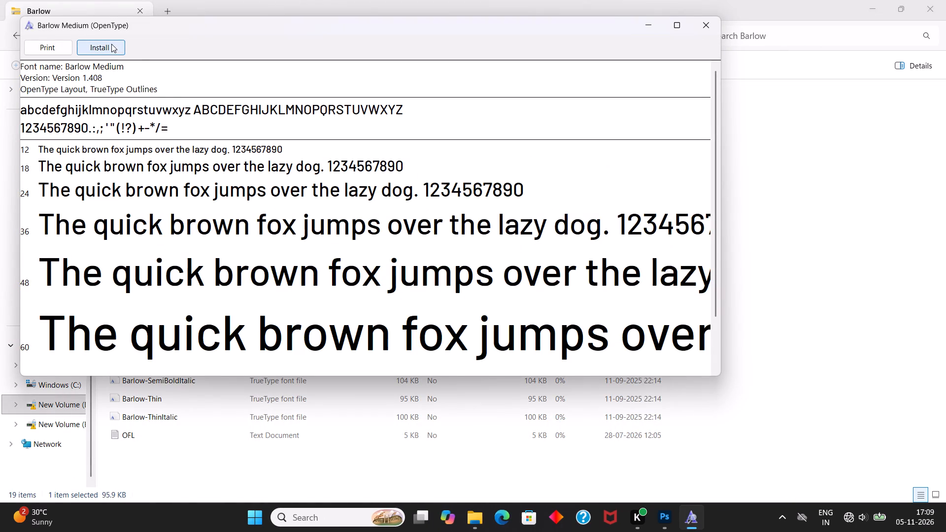
left_click(706, 23)
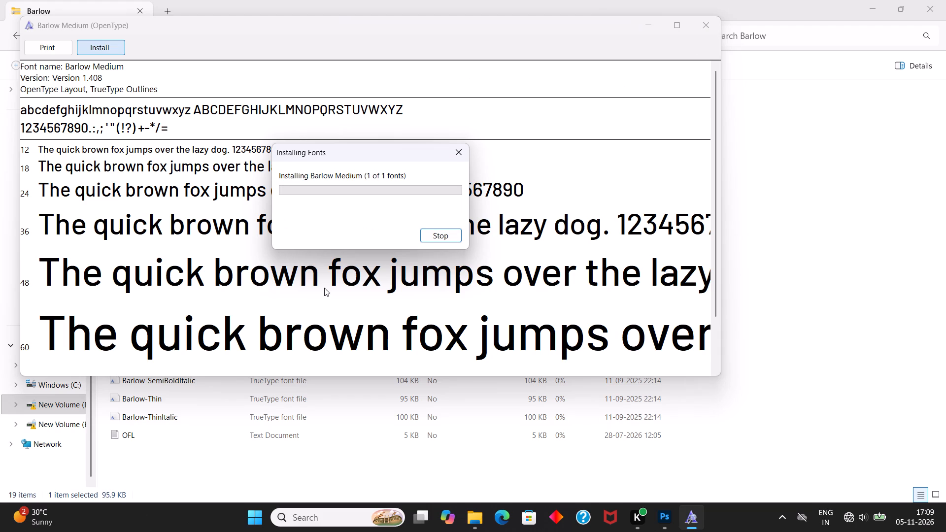
double_click(182, 329)
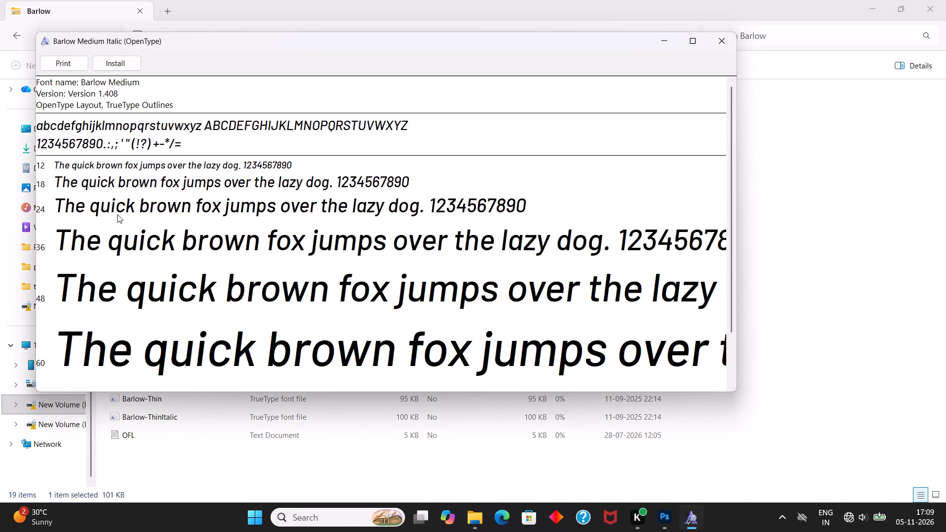
left_click(121, 64)
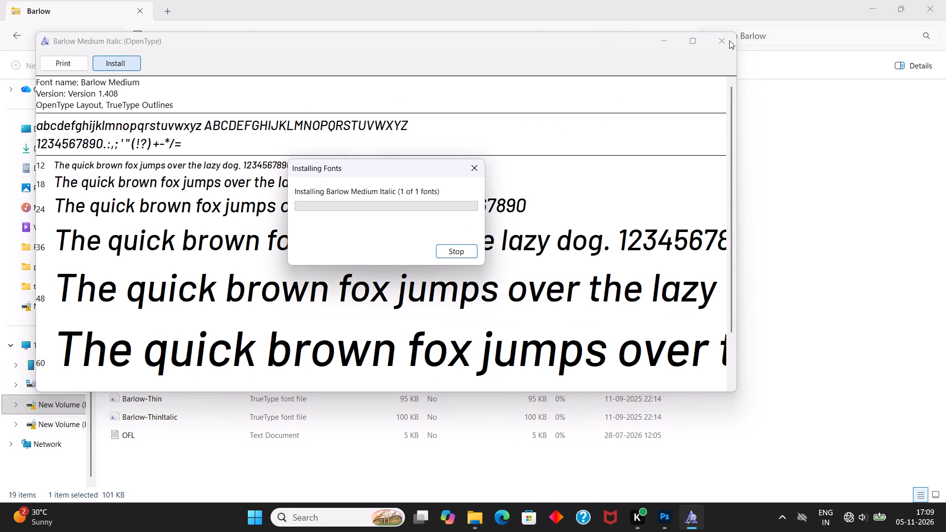
left_click(729, 40)
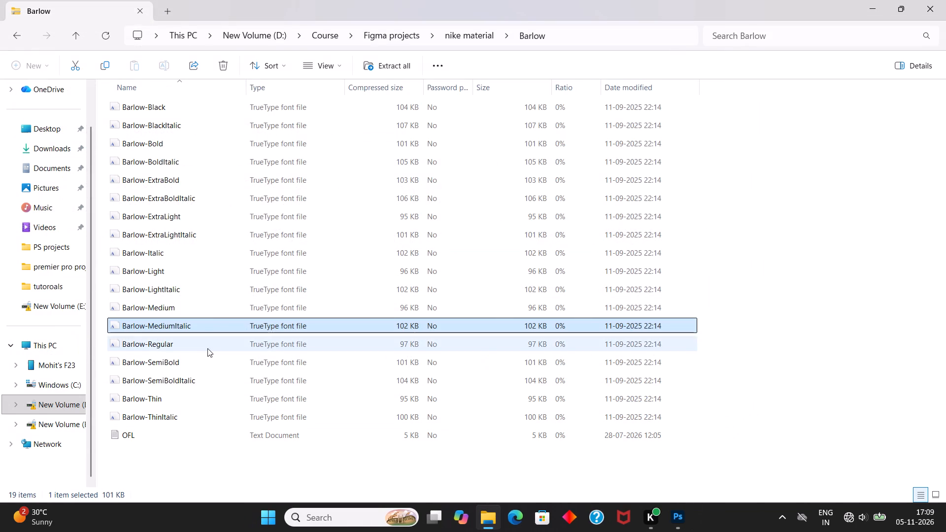
Install the Barlow-Regular font from the archive and close its preview.
double_click(207, 348)
left_click(130, 78)
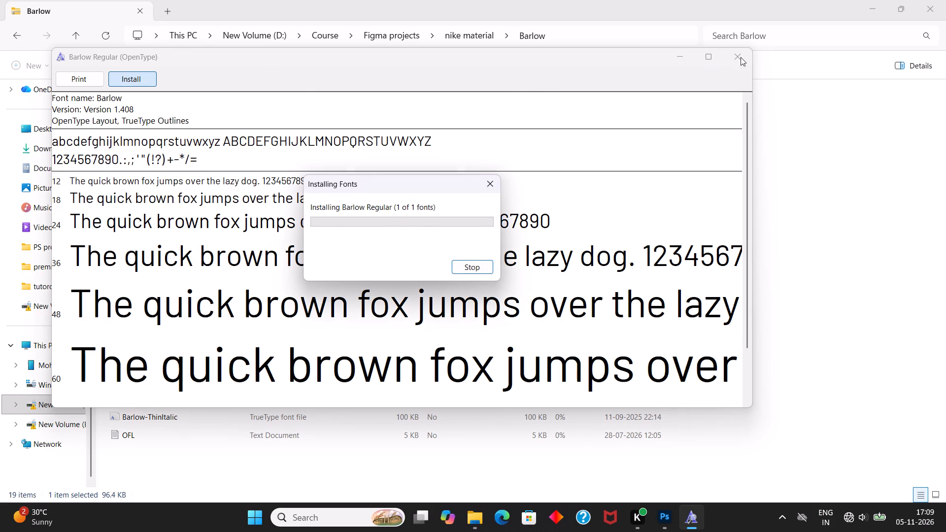
left_click(738, 57)
Install the Barlow-SemiBold and Barlow-SemiBoldItalic fonts from the archive, closing each font preview.
double_click(184, 359)
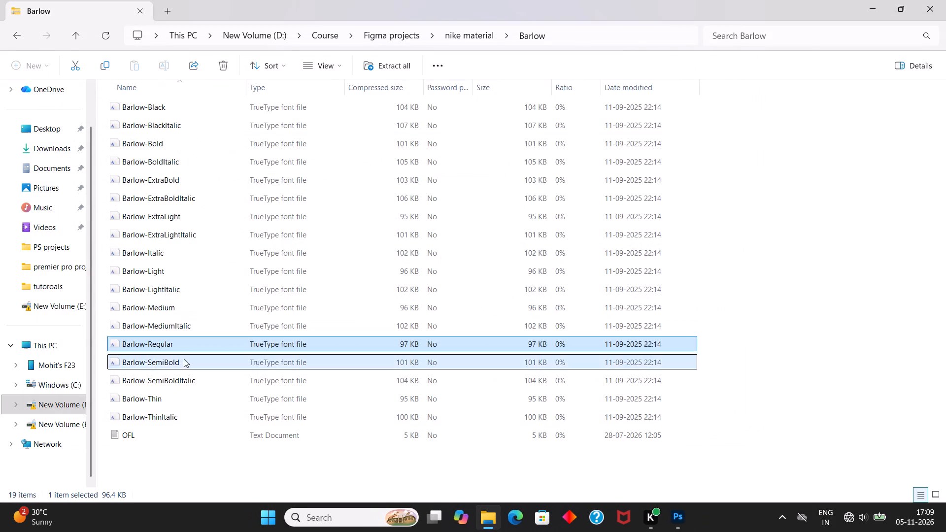
left_click(150, 96)
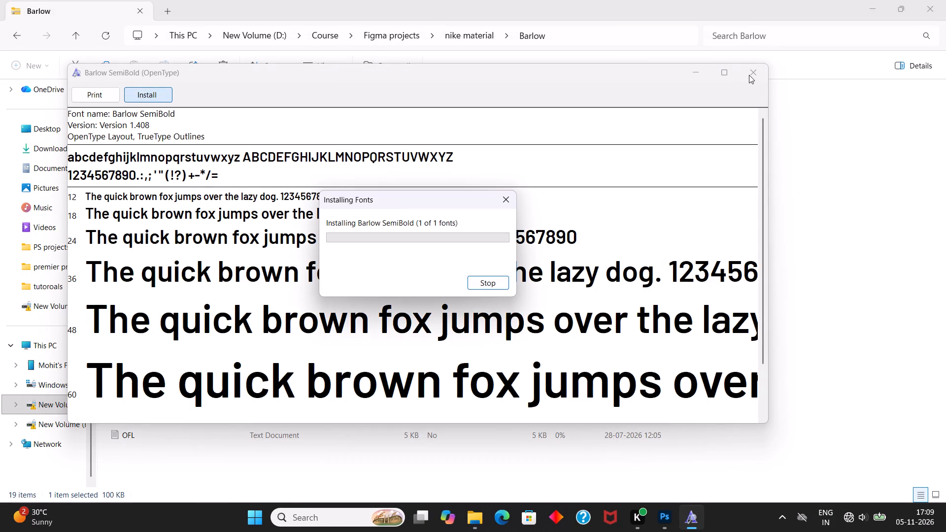
left_click(749, 71)
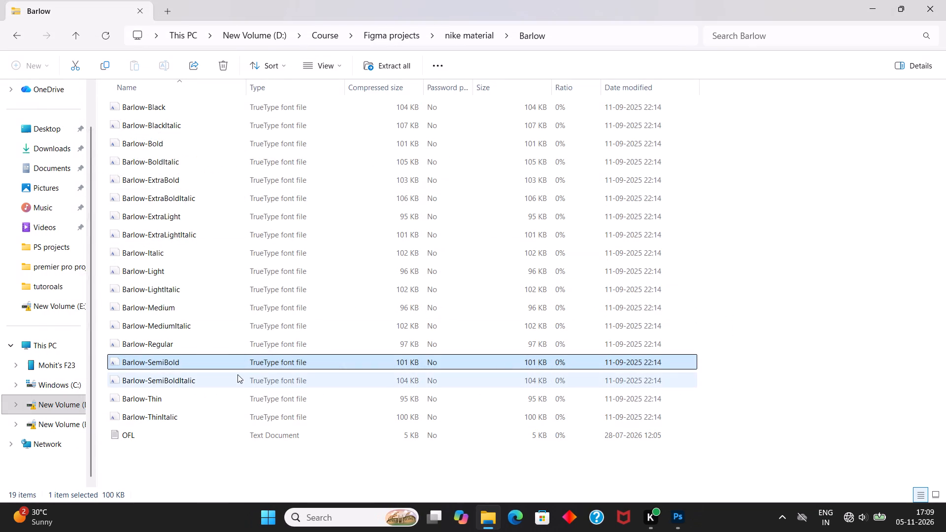
double_click(237, 374)
left_click(176, 112)
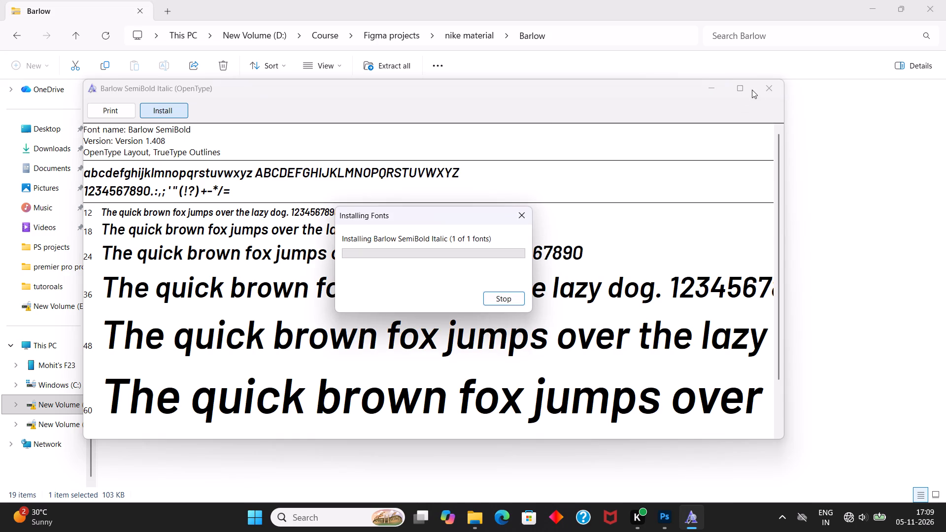
left_click(767, 87)
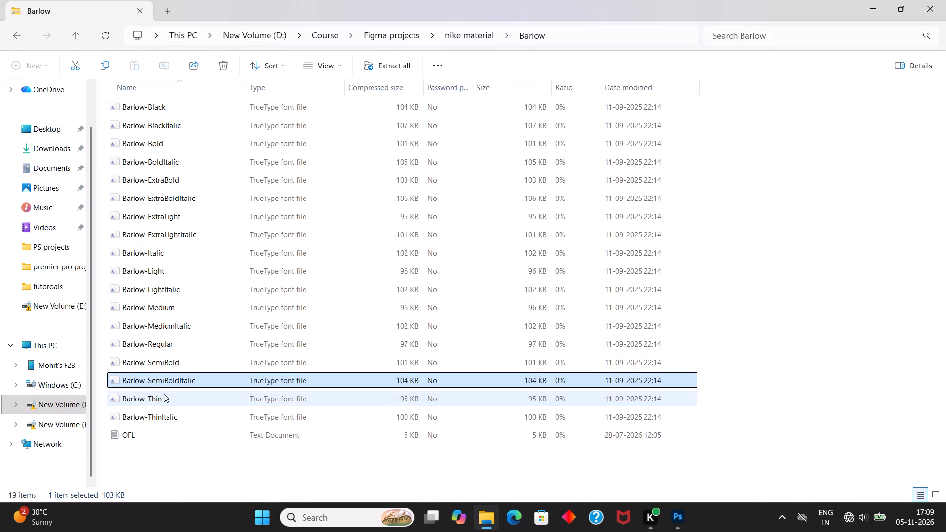
Install the Barlow-Thin and Barlow-ThinItalic fonts from the archive, closing each font preview.
left_click(152, 386)
double_click(153, 393)
left_click(182, 130)
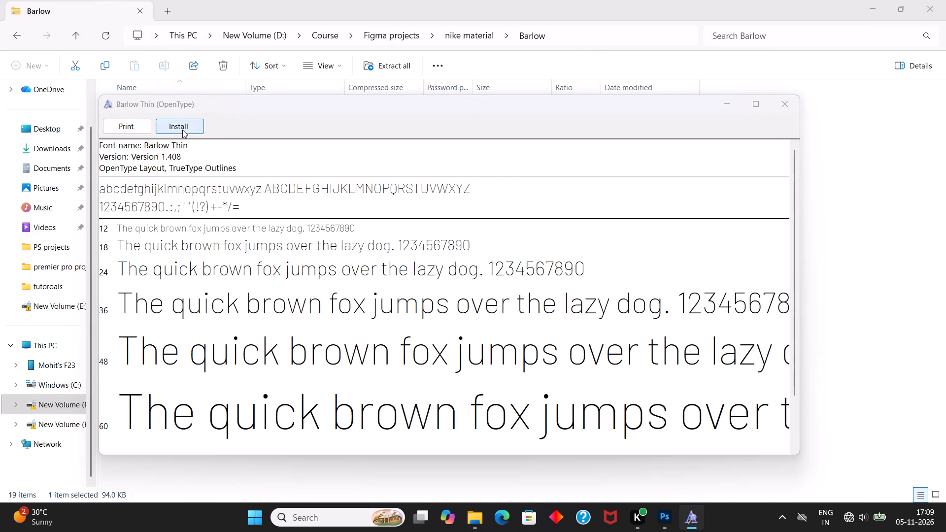
left_click(784, 106)
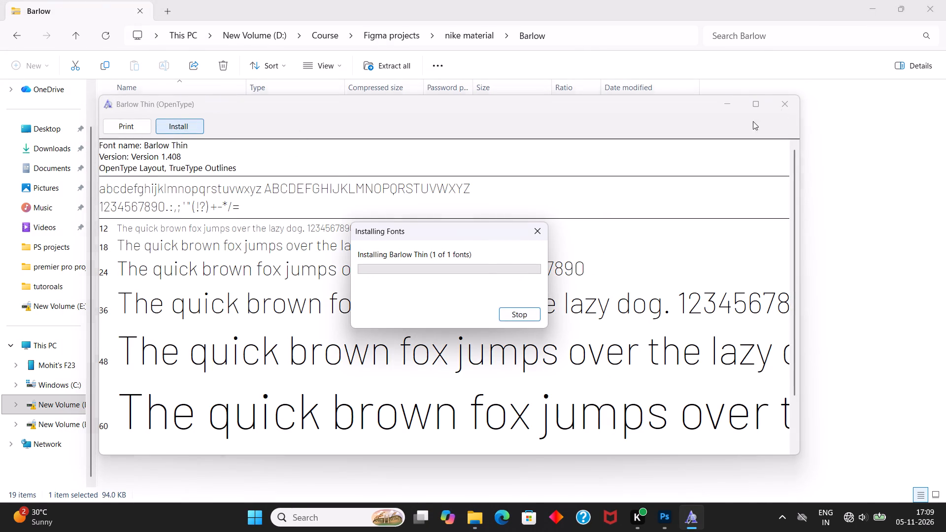
double_click(172, 421)
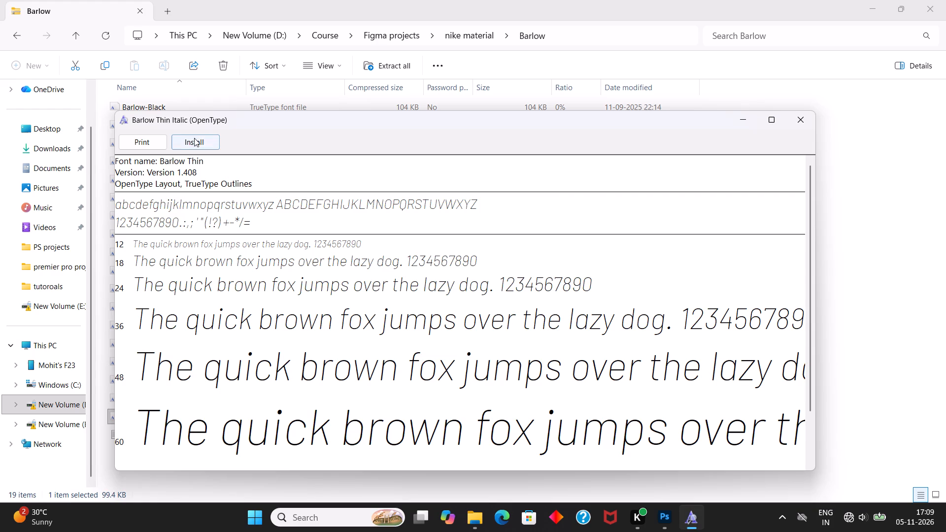
left_click(194, 138)
left_click(798, 116)
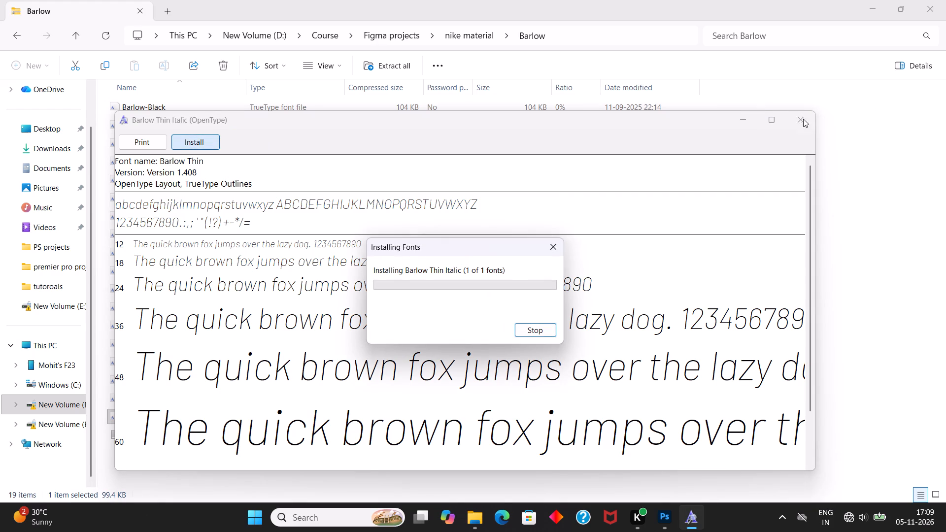
Return to the nike material folder and open the project folder inside the Nike Air Max UI Design (Prj) archive.
left_click(24, 37)
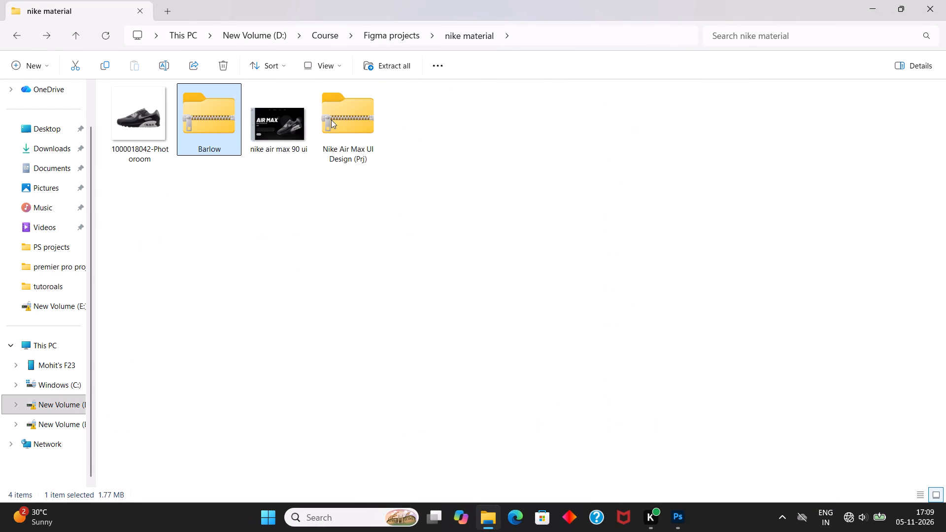
double_click(336, 121)
double_click(138, 112)
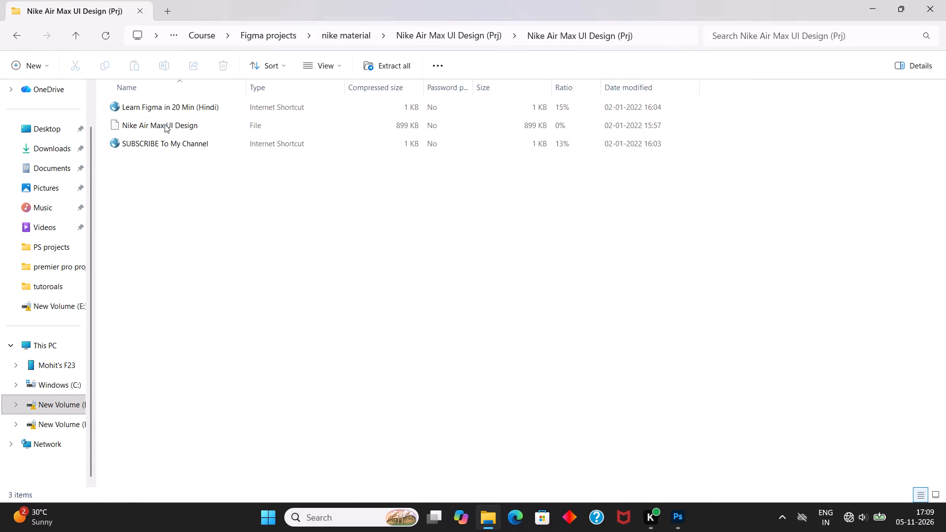
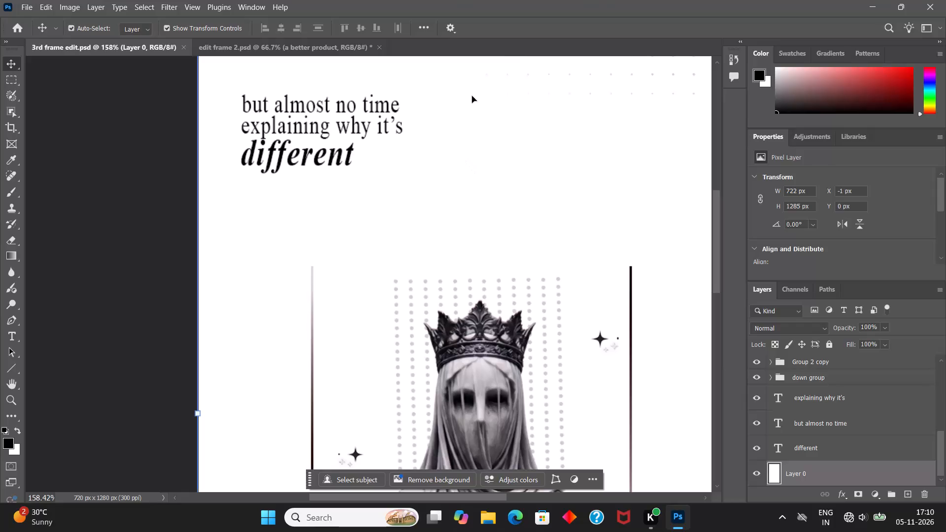
Shift the "different" heading line down about 3 px using Free Transform, and save the document.
right_click(608, 0)
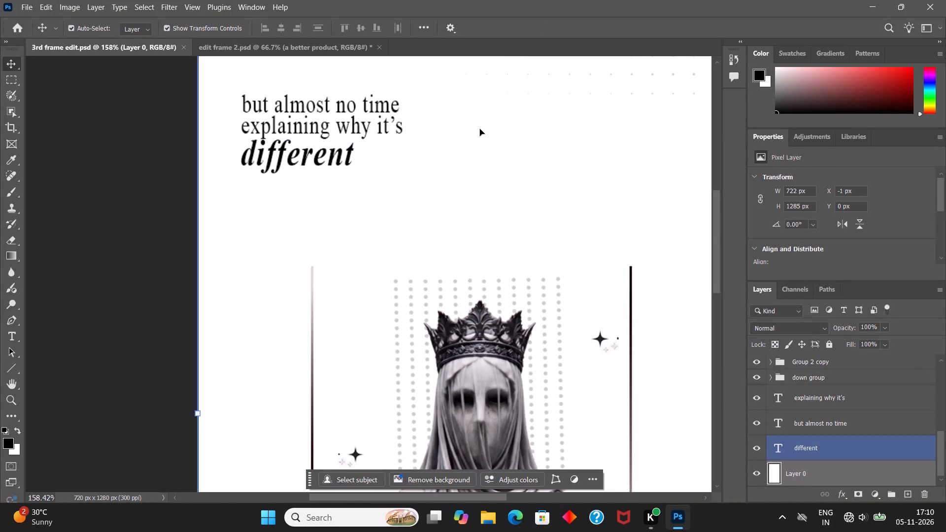
left_click(332, 152)
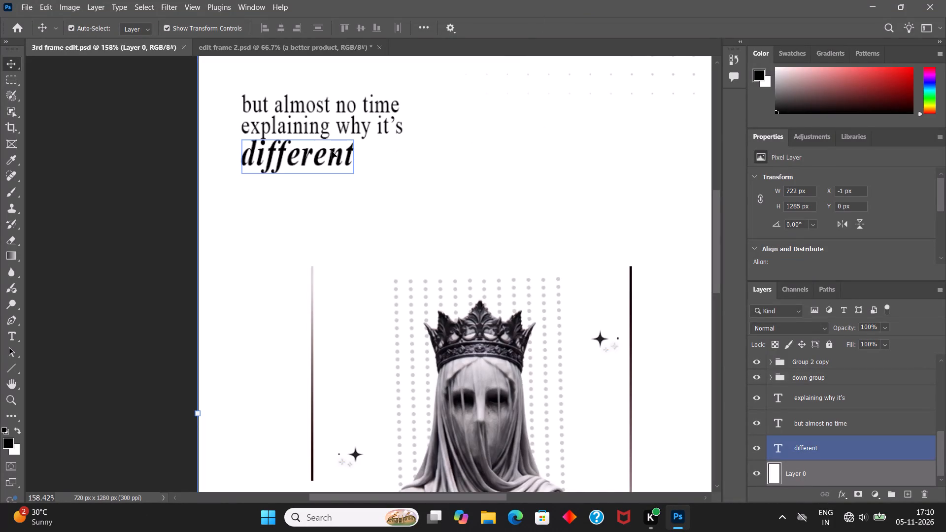
key("ctrl+t")
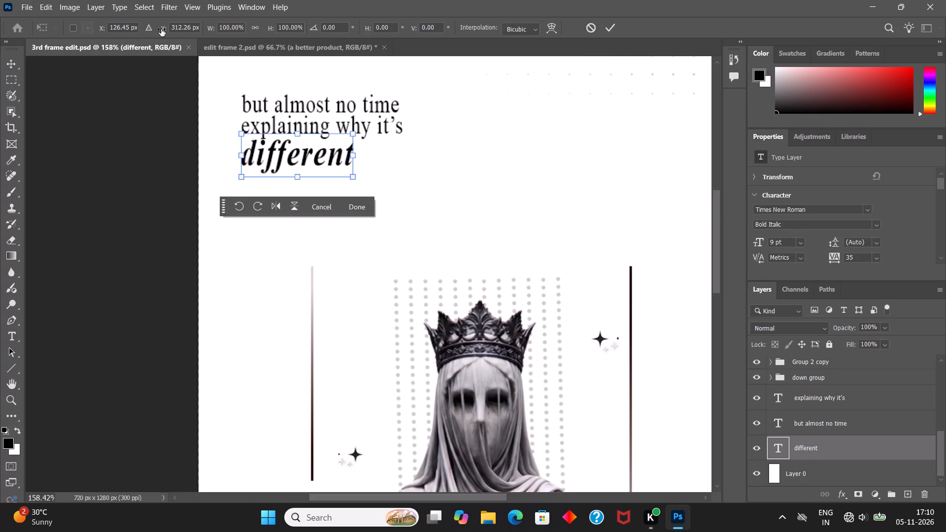
left_click(161, 29)
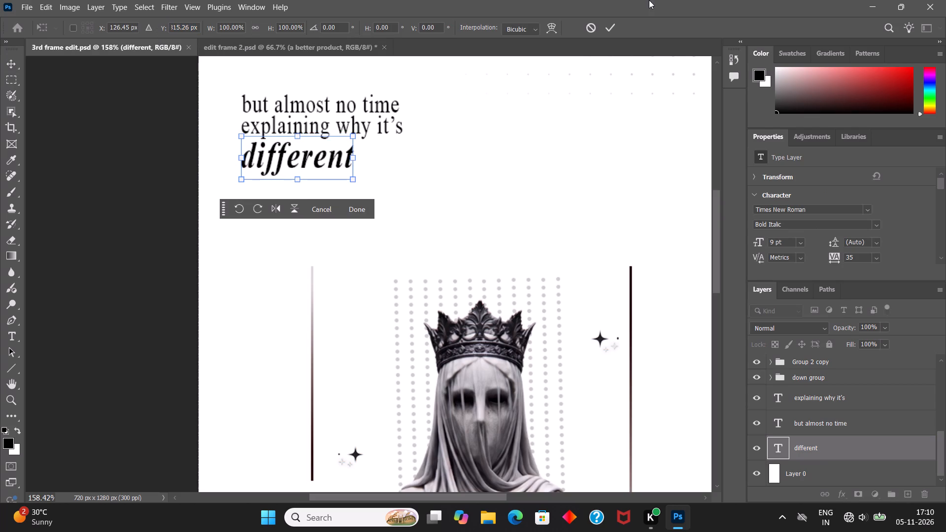
left_click(608, 30)
left_click(610, 153)
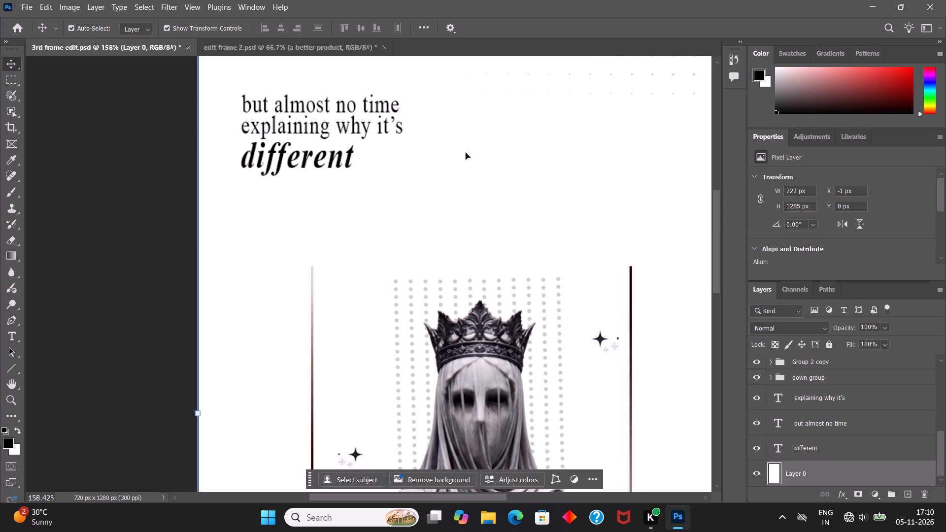
scroll(466, 153, "down", 4, "alt")
key("ctrl+s")
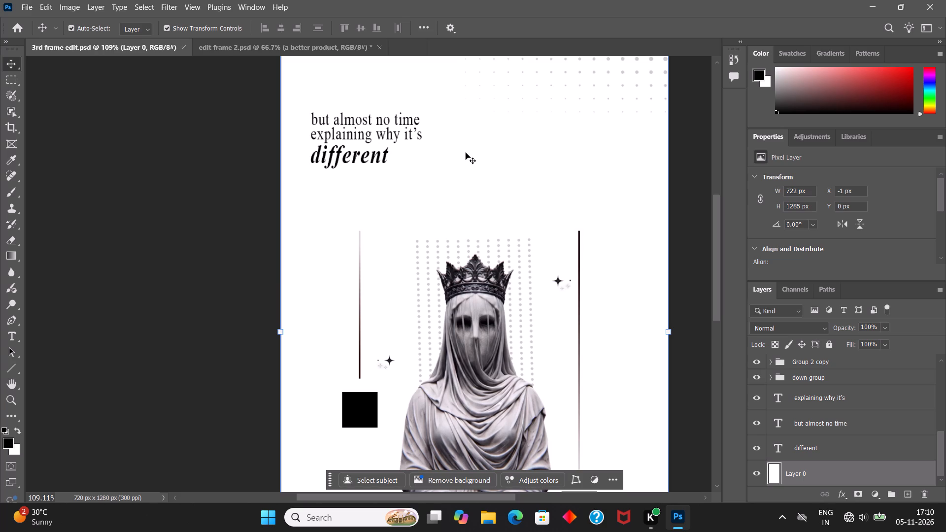
key("ctrl+0")
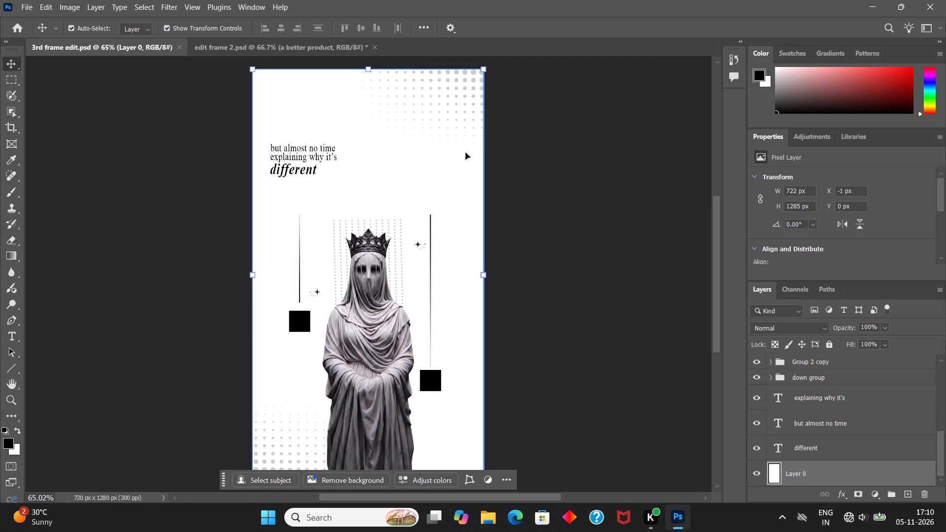
left_click(653, 175)
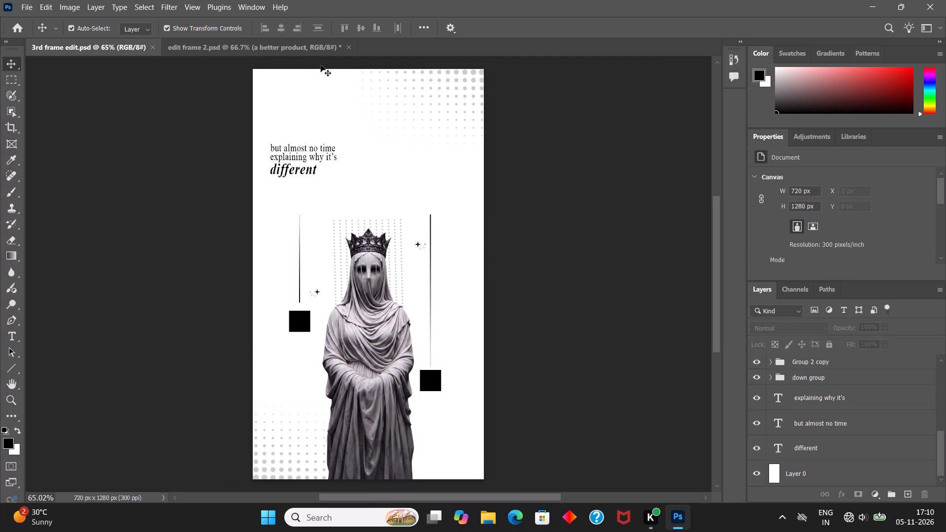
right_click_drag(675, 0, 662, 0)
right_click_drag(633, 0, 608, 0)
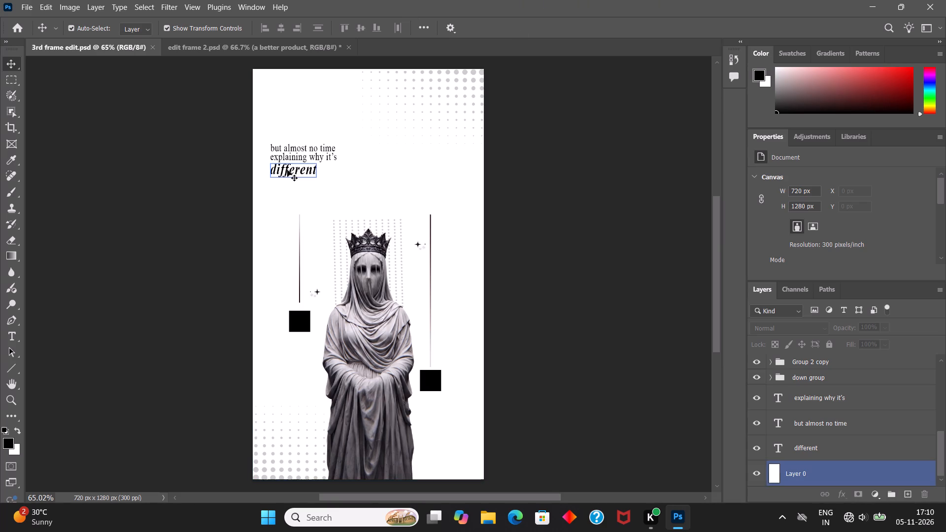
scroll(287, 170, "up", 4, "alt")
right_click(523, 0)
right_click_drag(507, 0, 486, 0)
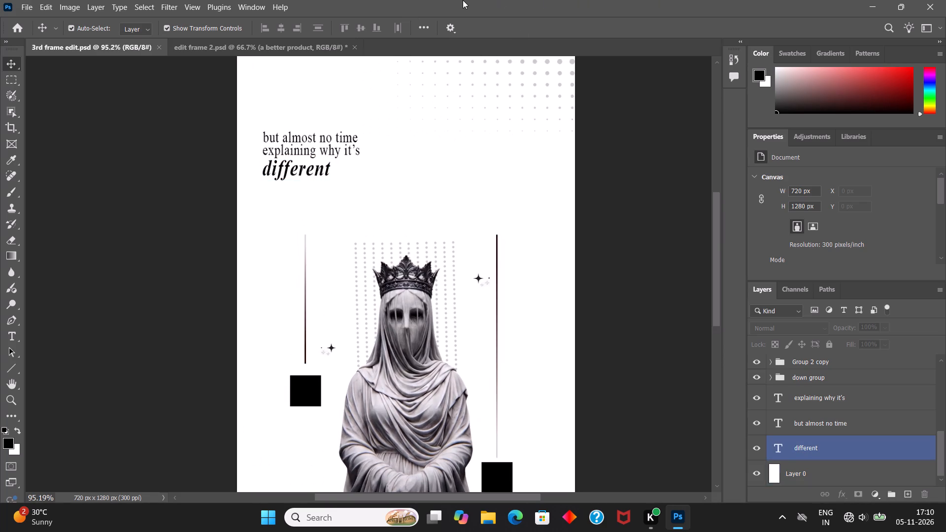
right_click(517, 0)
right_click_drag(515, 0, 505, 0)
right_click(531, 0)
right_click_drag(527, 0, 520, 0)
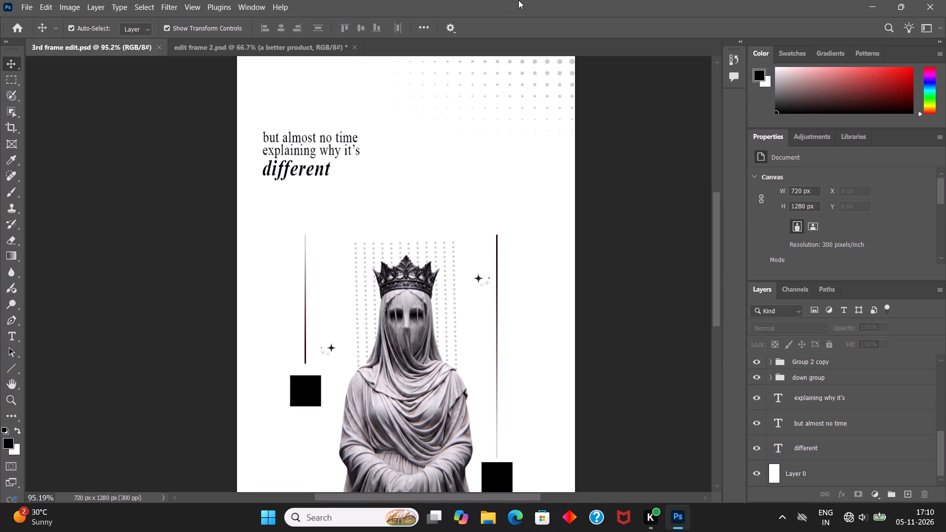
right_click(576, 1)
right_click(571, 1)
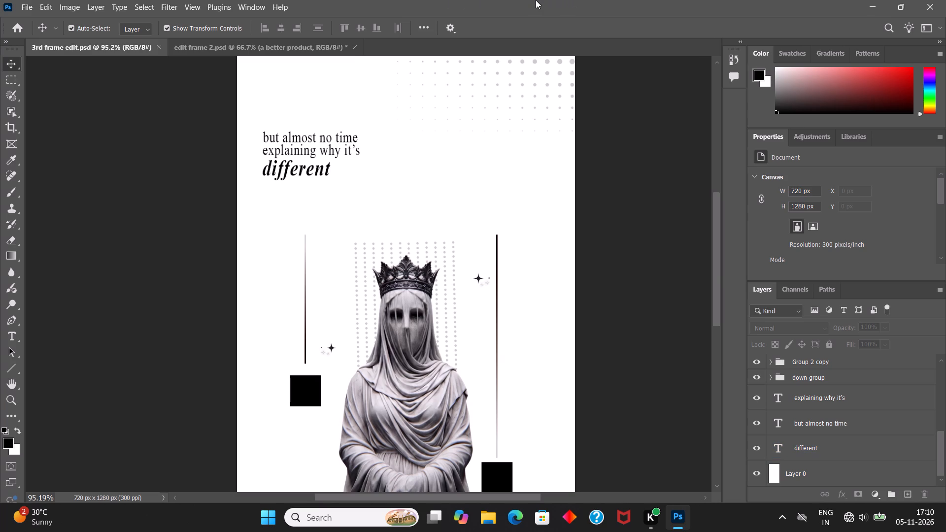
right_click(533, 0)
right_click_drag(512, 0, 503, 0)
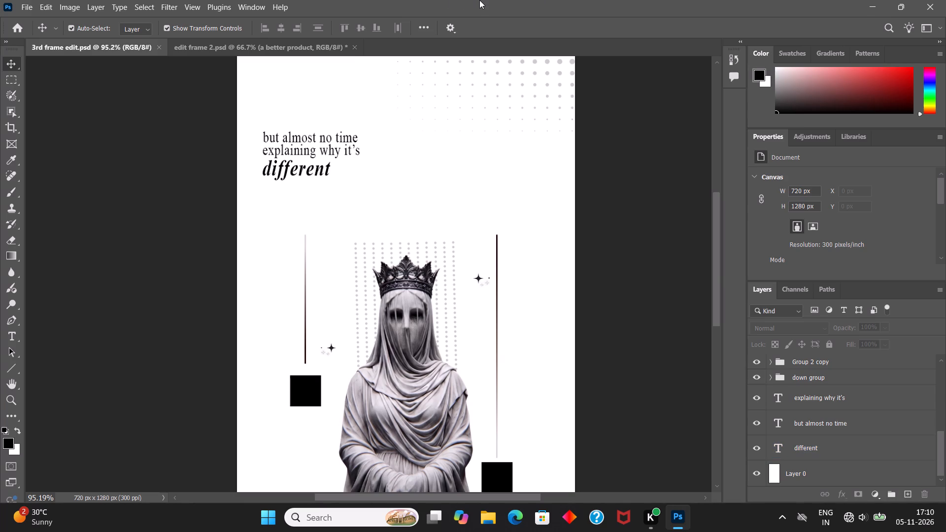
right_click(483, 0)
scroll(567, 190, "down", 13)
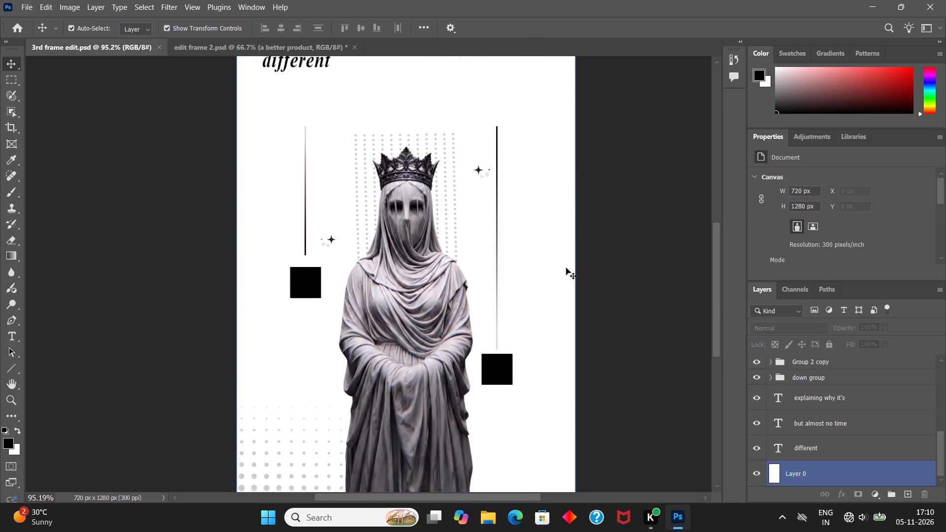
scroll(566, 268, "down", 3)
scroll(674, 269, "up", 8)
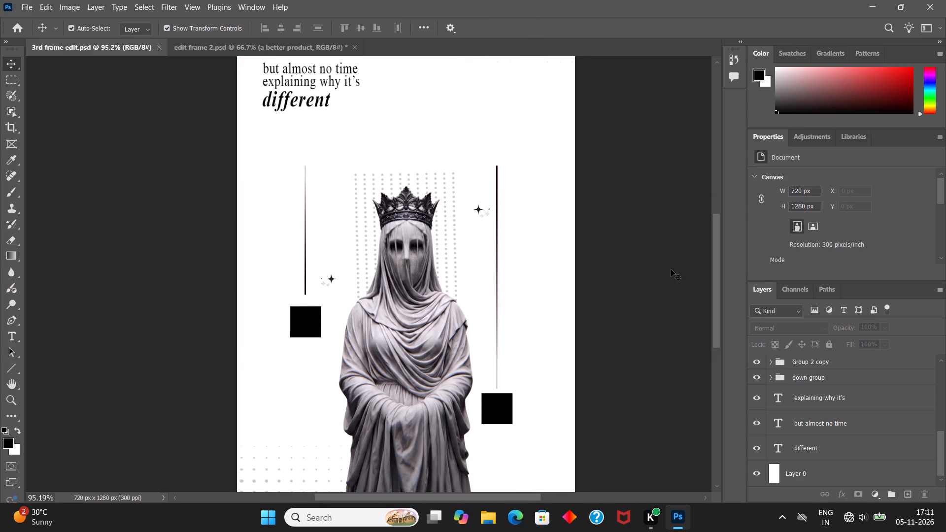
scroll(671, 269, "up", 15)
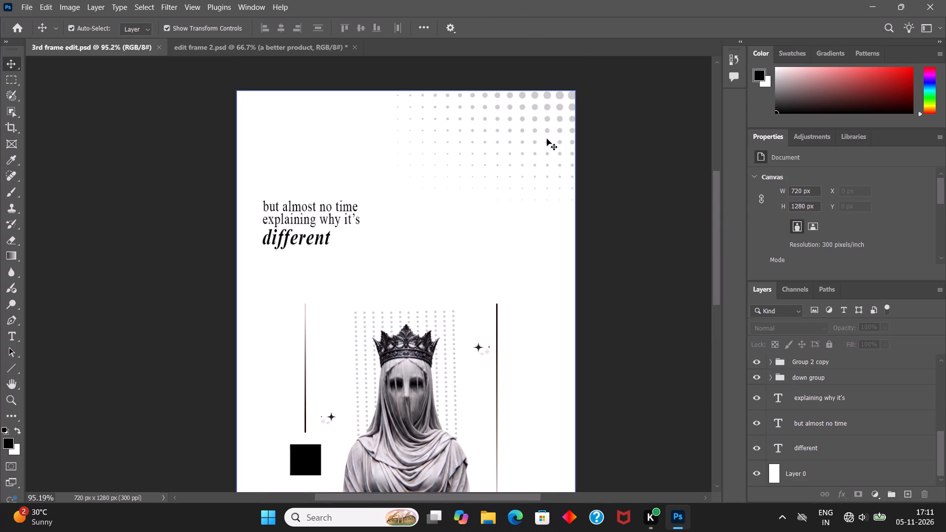
Unlock the 7 copy layer that holds the dotted pattern in the canvas's upper-right corner.
scroll(855, 382, "down", 4)
scroll(829, 440, "up", 3)
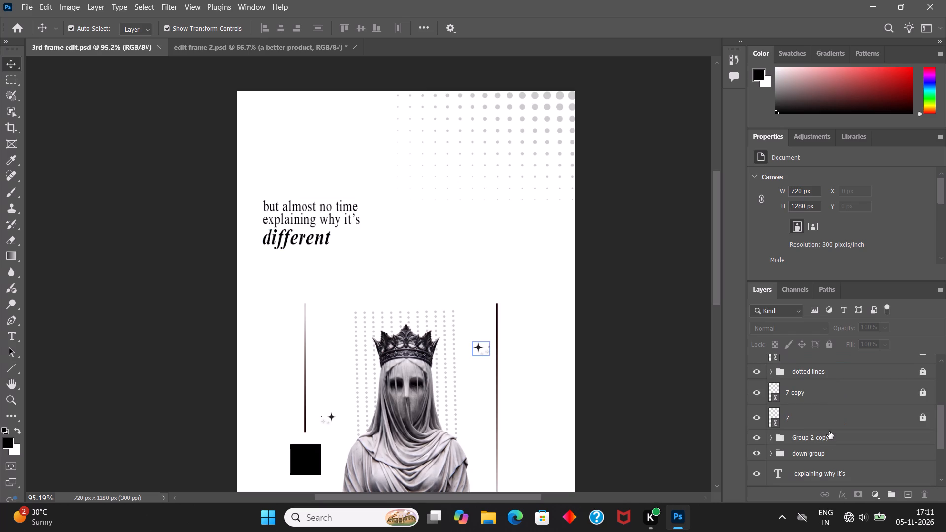
left_click(819, 397)
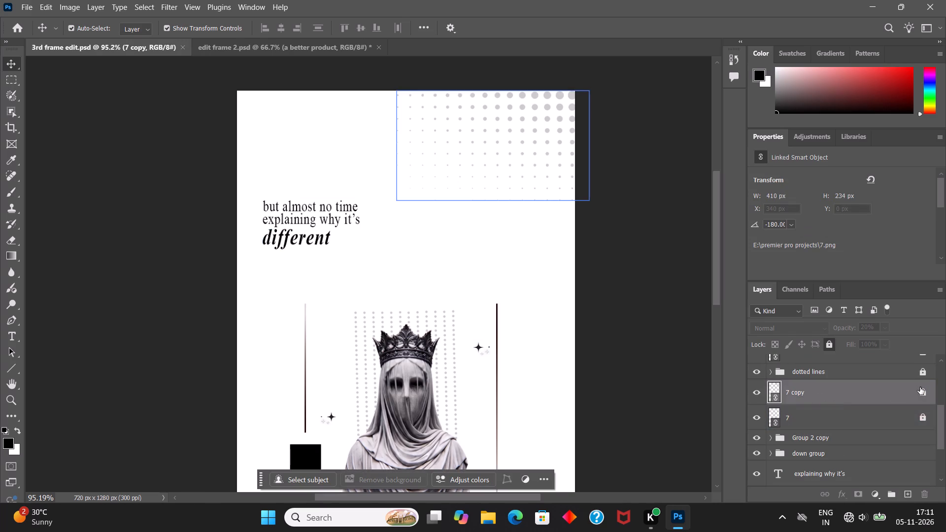
left_click(923, 396)
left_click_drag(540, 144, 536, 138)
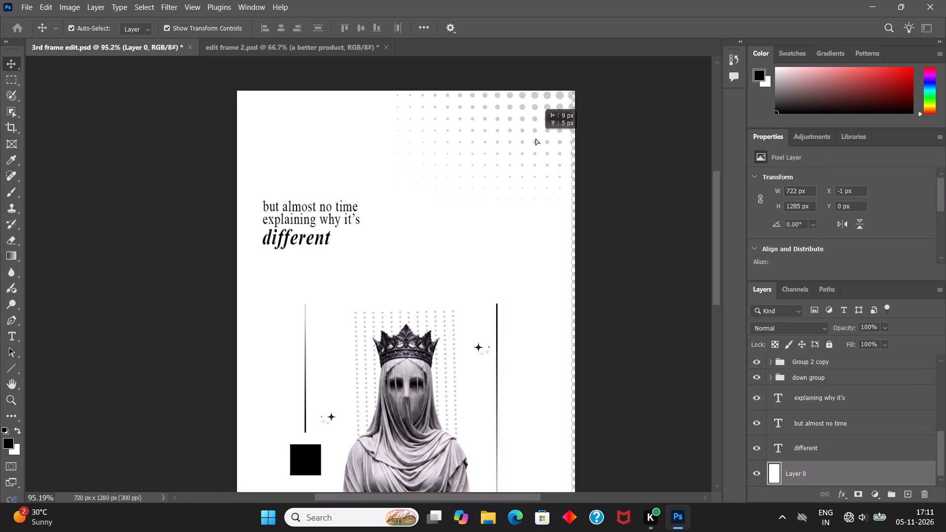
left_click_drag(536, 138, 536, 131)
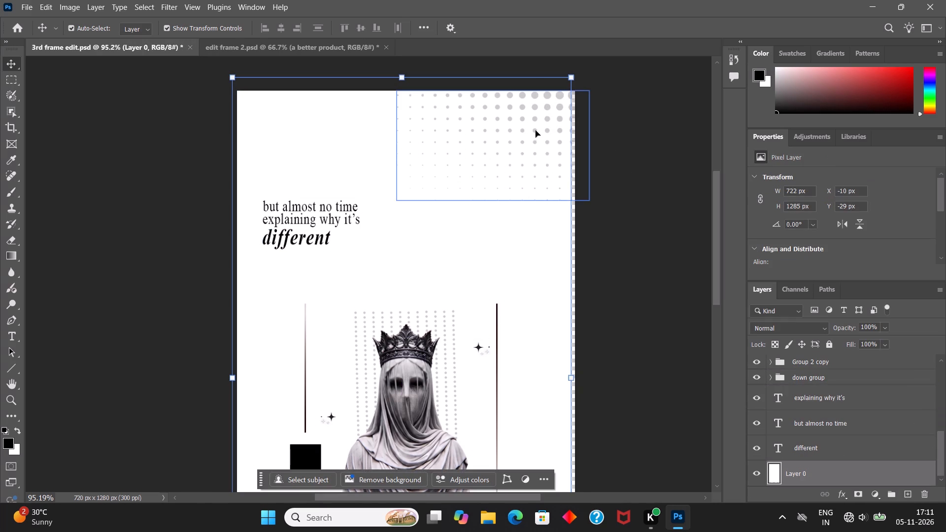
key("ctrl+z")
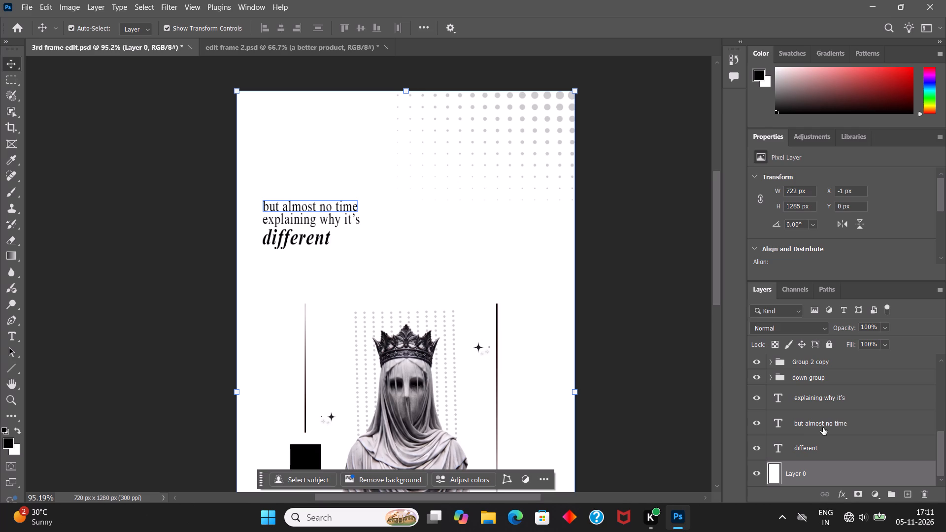
Move the 7 copy dotted pattern about 4 px left along the canvas's top edge, and save the document.
scroll(827, 428, "up", 1)
scroll(828, 373, "up", 1)
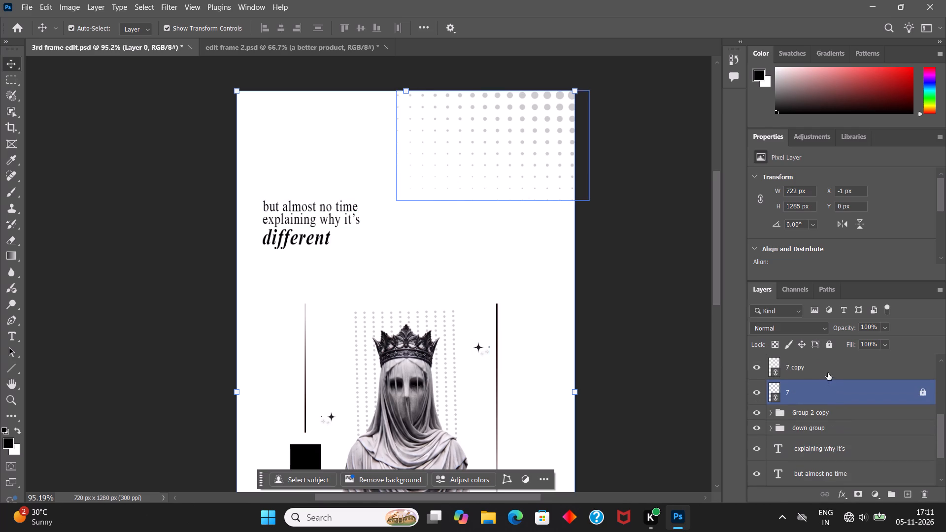
left_click(824, 370)
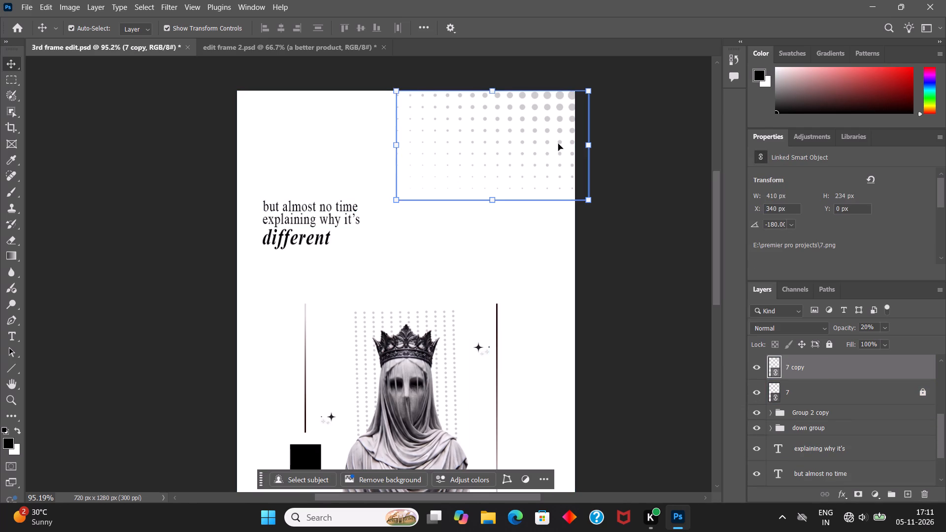
left_click(559, 144)
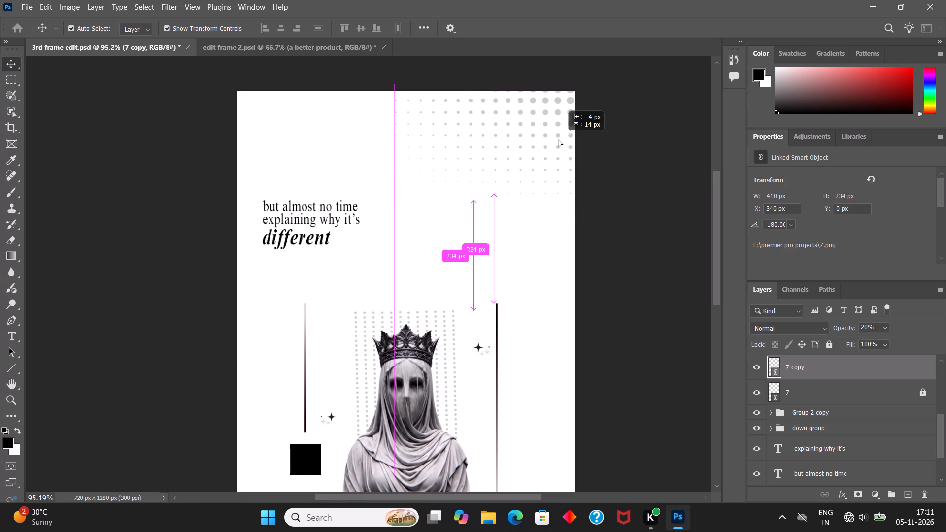
left_click(676, 144)
scroll(676, 164, "down", 3)
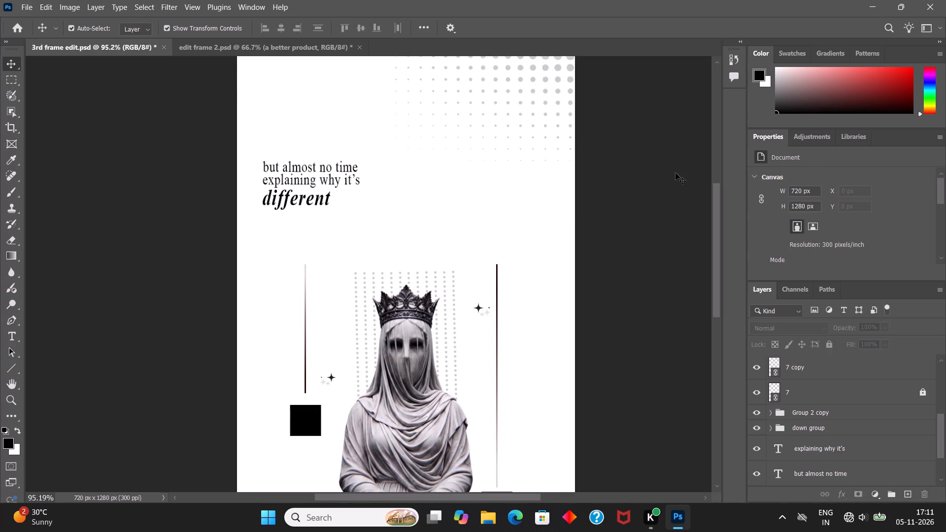
scroll(676, 173, "down", 20)
scroll(670, 275, "up", 11)
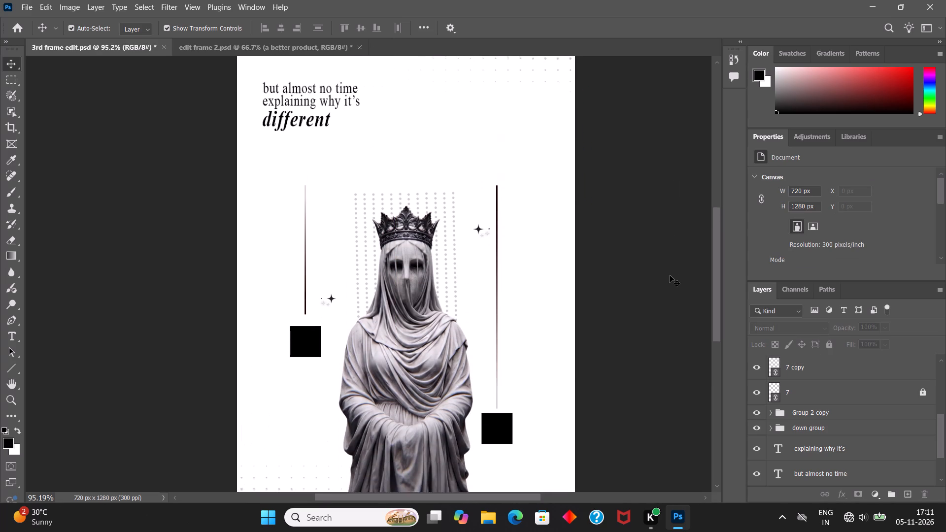
scroll(670, 275, "up", 16)
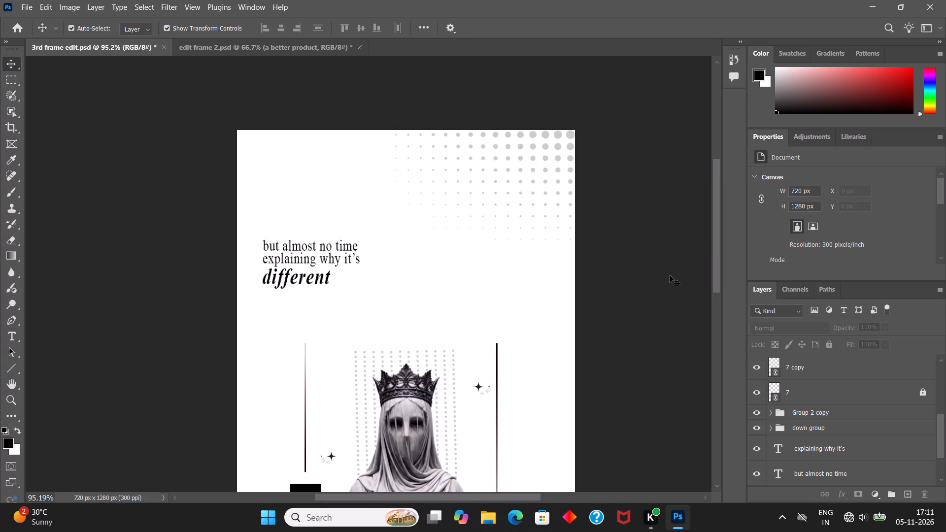
left_click(649, 252)
key("ctrl+s")
key("ctrl+0")
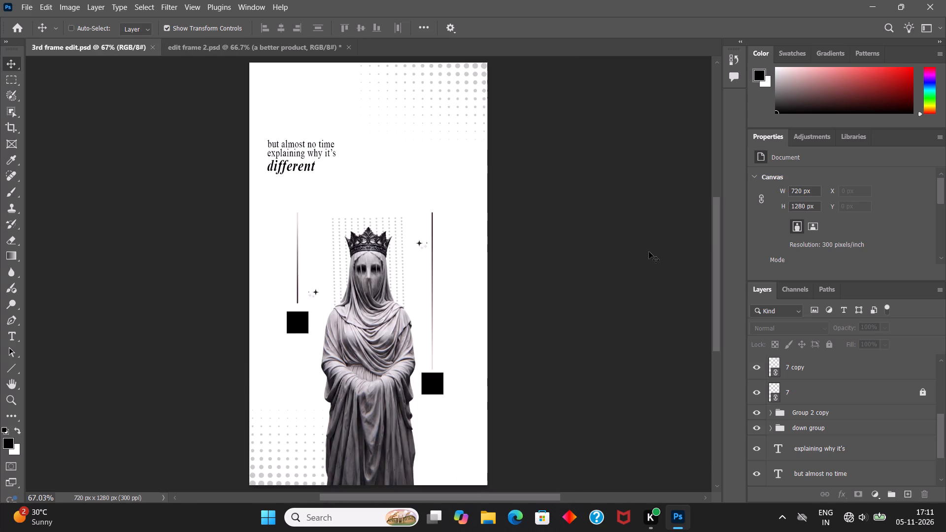
Lock the 7 copy dotted-pattern layer again.
left_click(854, 374)
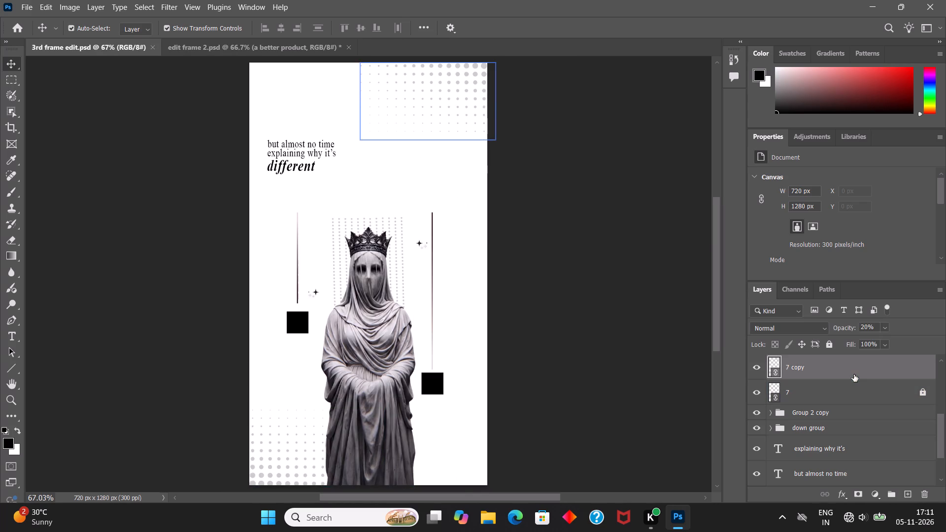
left_click(833, 342)
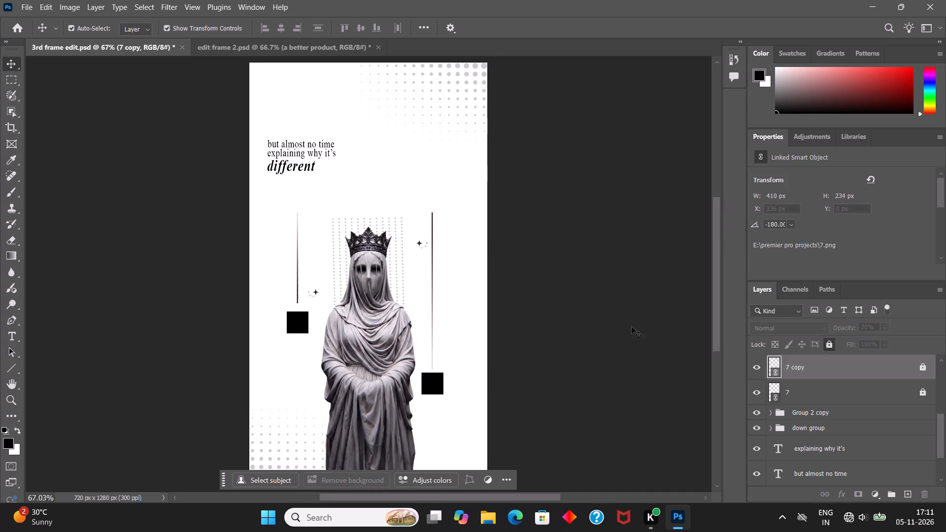
left_click(616, 327)
scroll(616, 327, "up", 3)
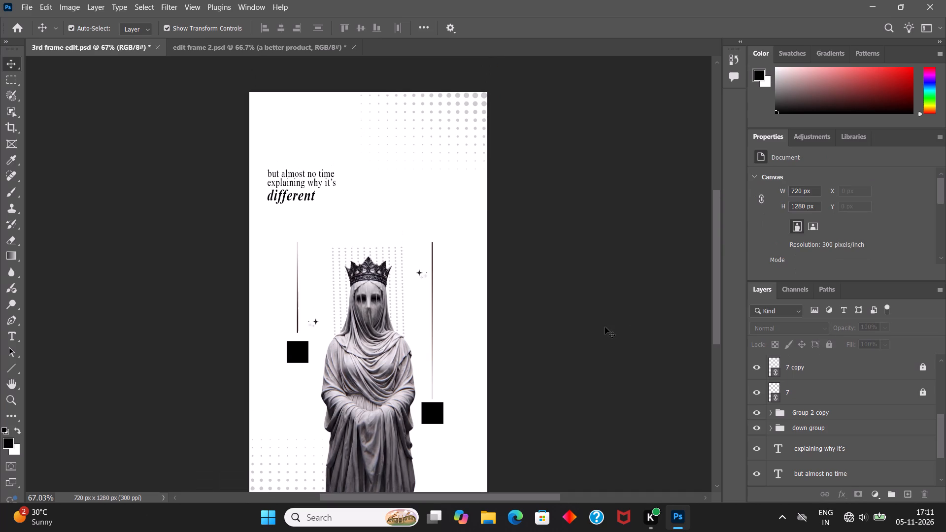
key("ctrl+0")
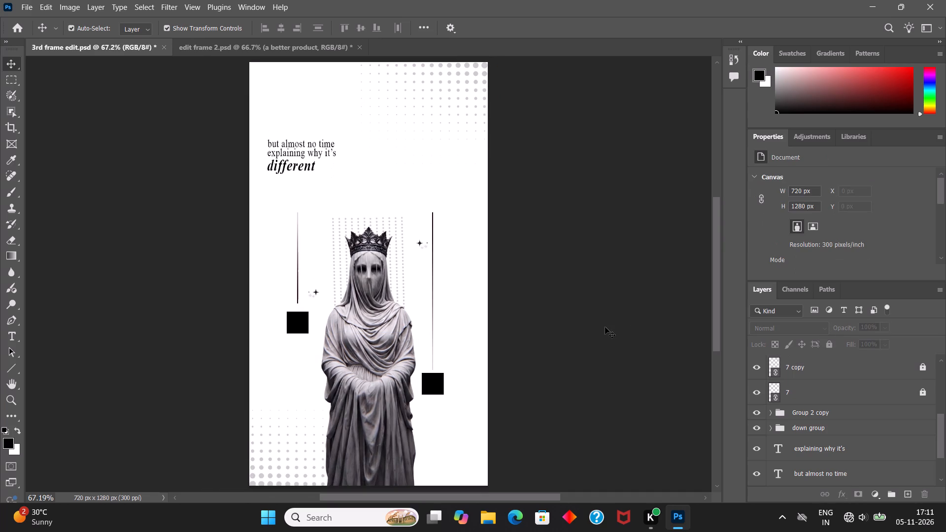
Save the 3rd frame edit.psd document.
key("ctrl+s")
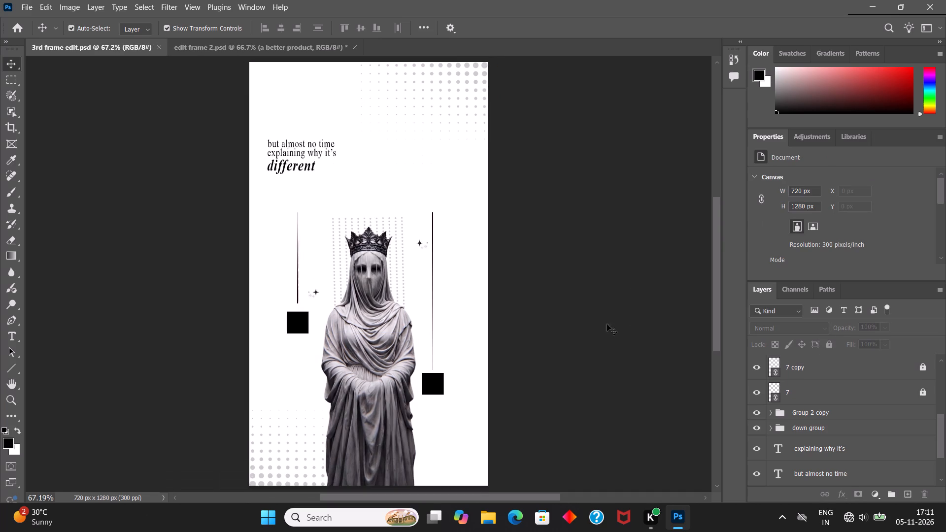
right_click_drag(737, 0, 715, 0)
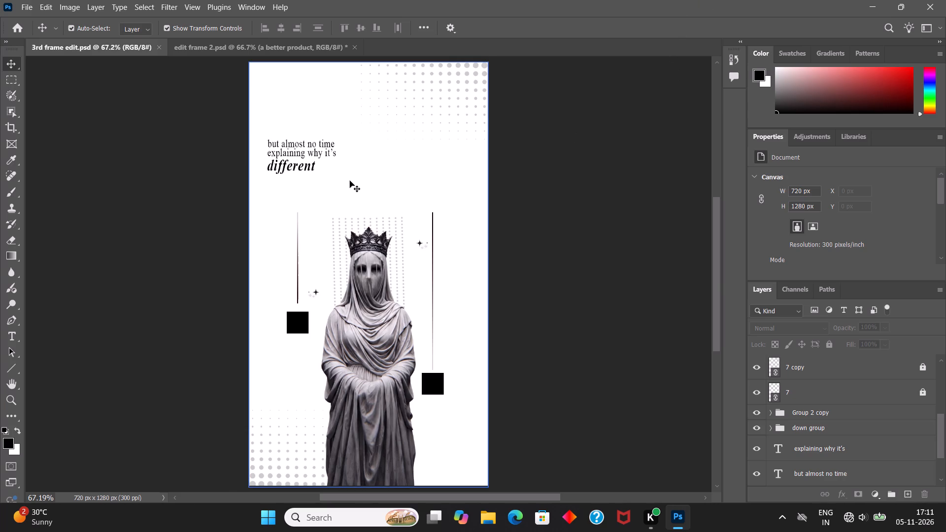
Copy the Group 2 sparkle group from edit frame 2.psd and paste it into 3rd frame edit.psd.
scroll(350, 181, "up", 4, "alt")
left_click(201, 47)
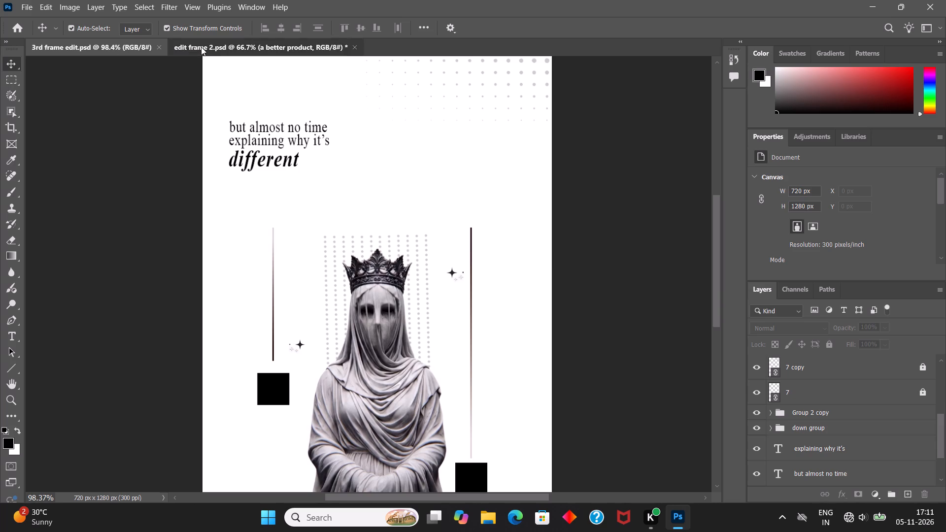
left_click(300, 230)
left_click(583, 238)
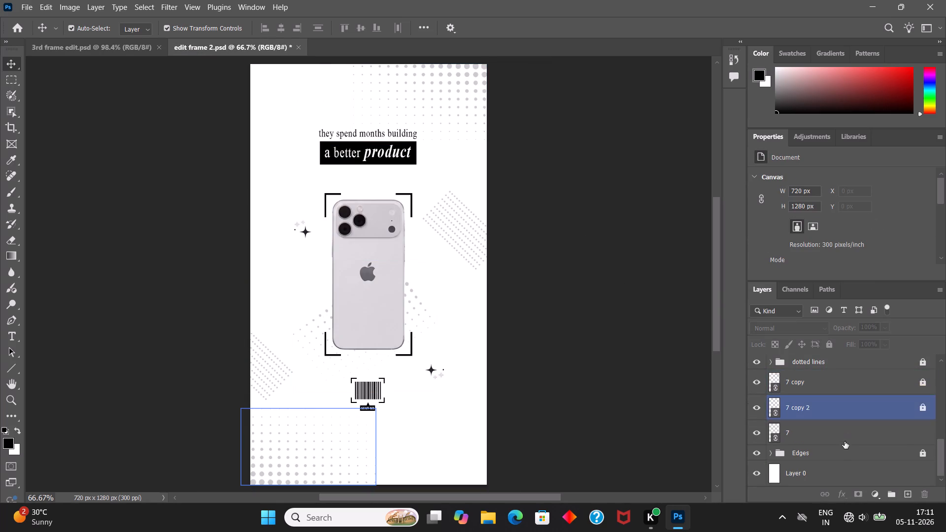
scroll(847, 457, "up", 3)
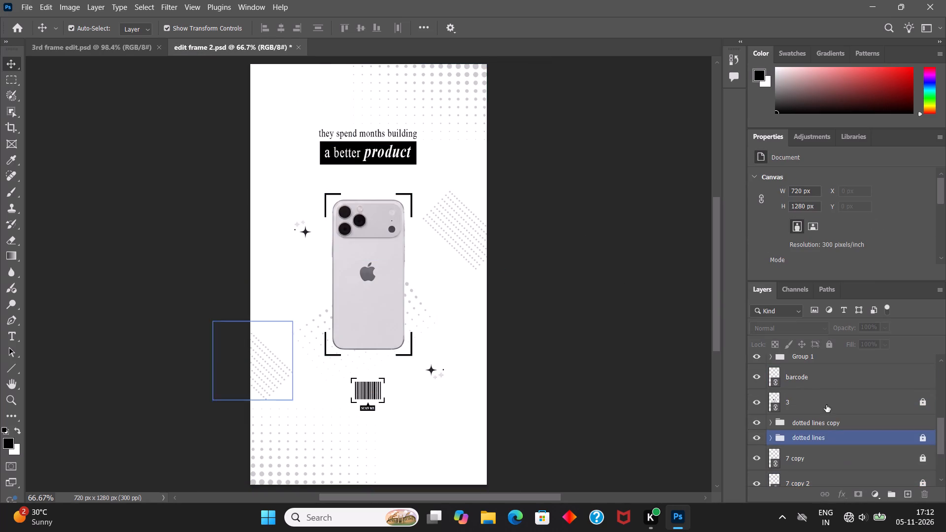
scroll(827, 365, "up", 4)
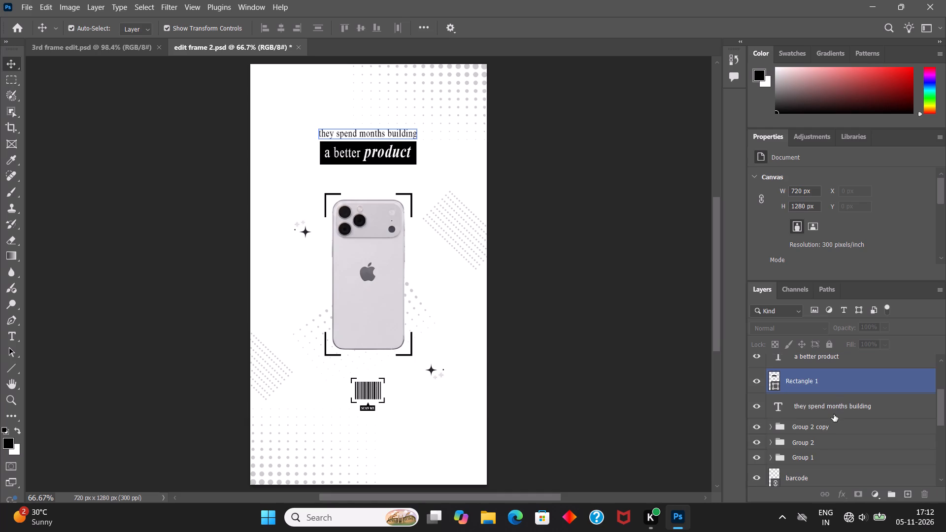
scroll(834, 414, "up", 5)
scroll(827, 394, "down", 2)
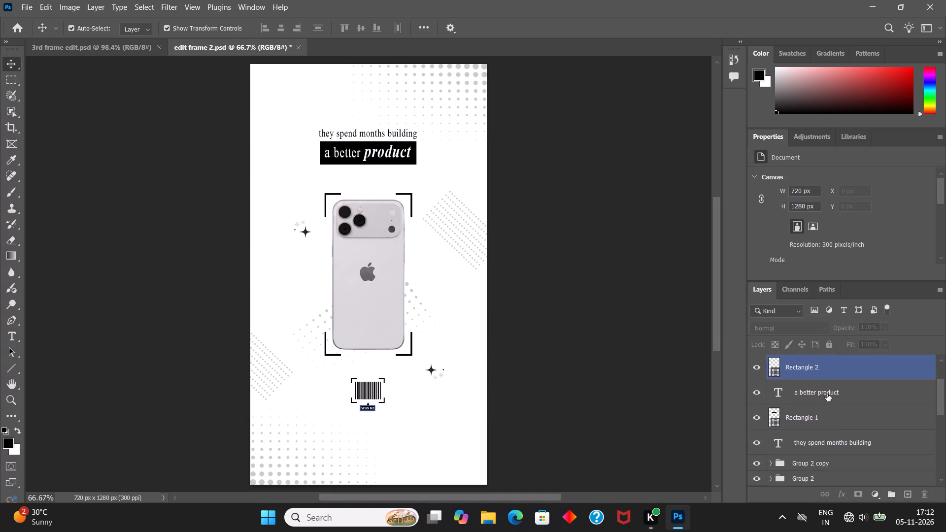
scroll(827, 394, "down", 2)
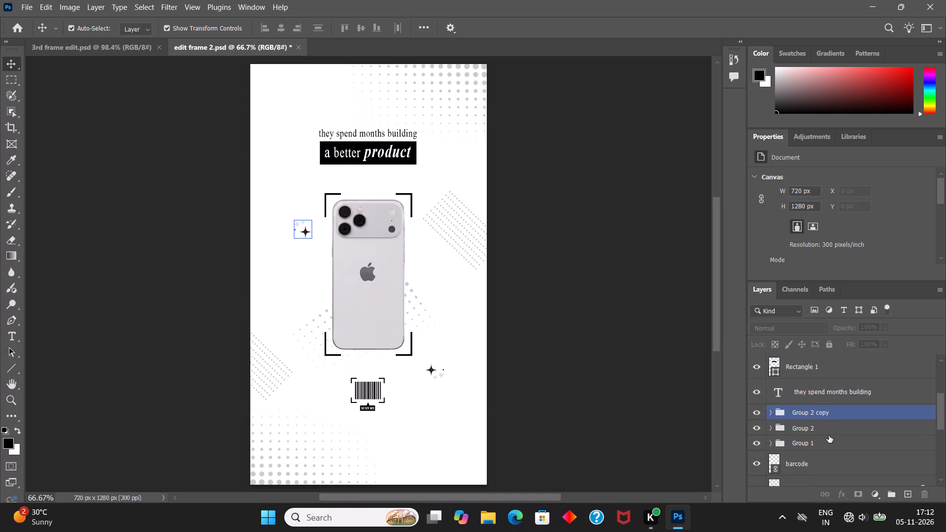
left_click(829, 435)
key("ctrl+c")
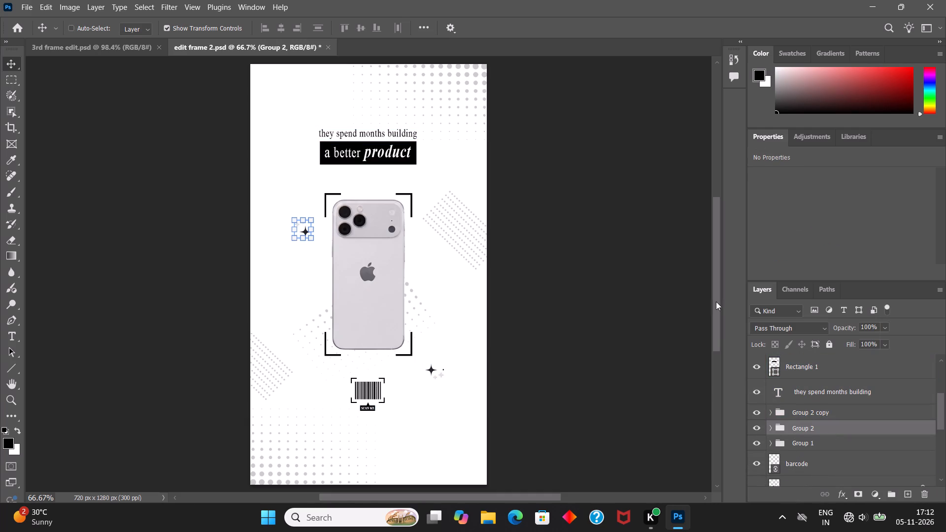
left_click(131, 50)
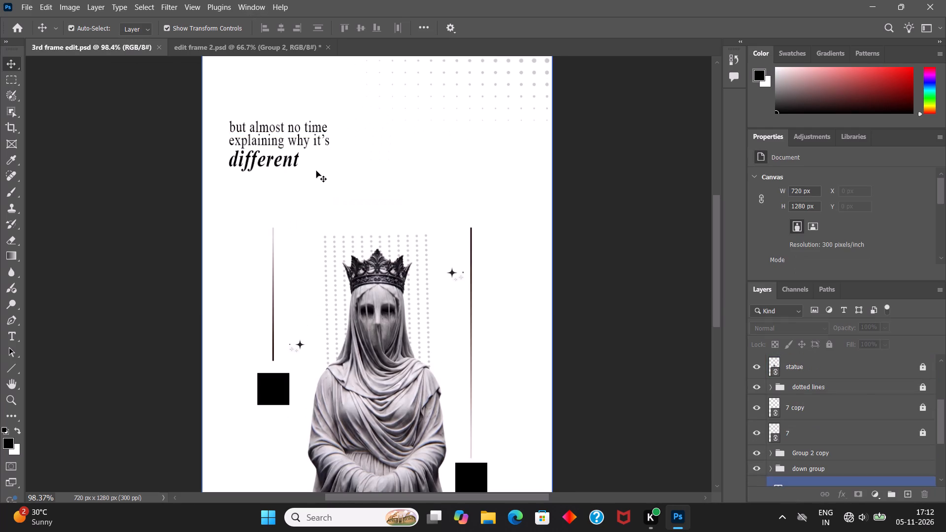
left_click(316, 167)
key("ctrl+v")
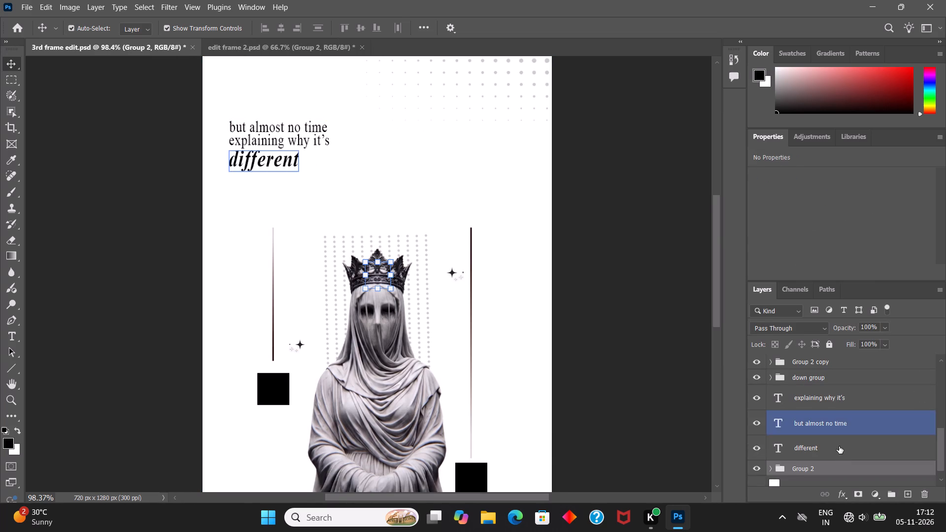
Scale the pasted Group 2 sparkles to about 77% and place them just after the "different" heading, at about X 241.5, Y 306.5 px.
scroll(839, 446, "down", 3)
left_click(813, 456)
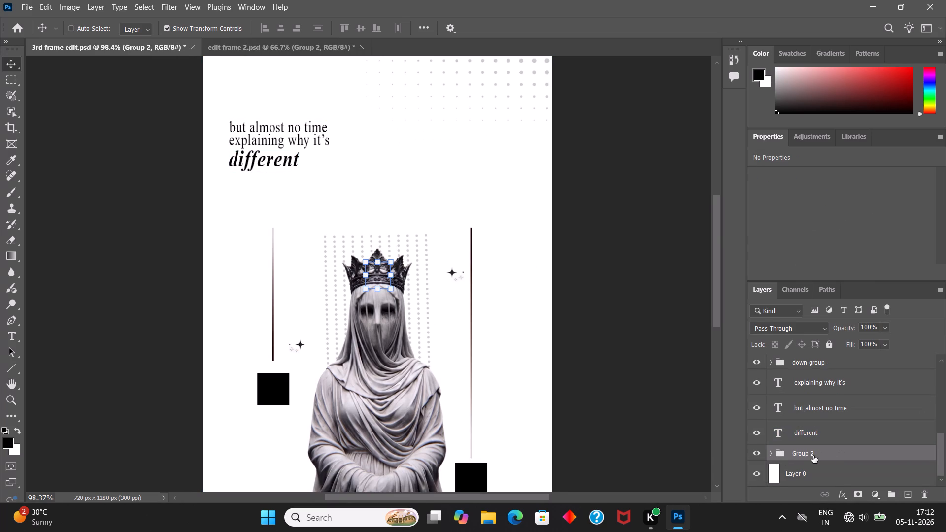
key("ctrl+t")
left_click(504, 208)
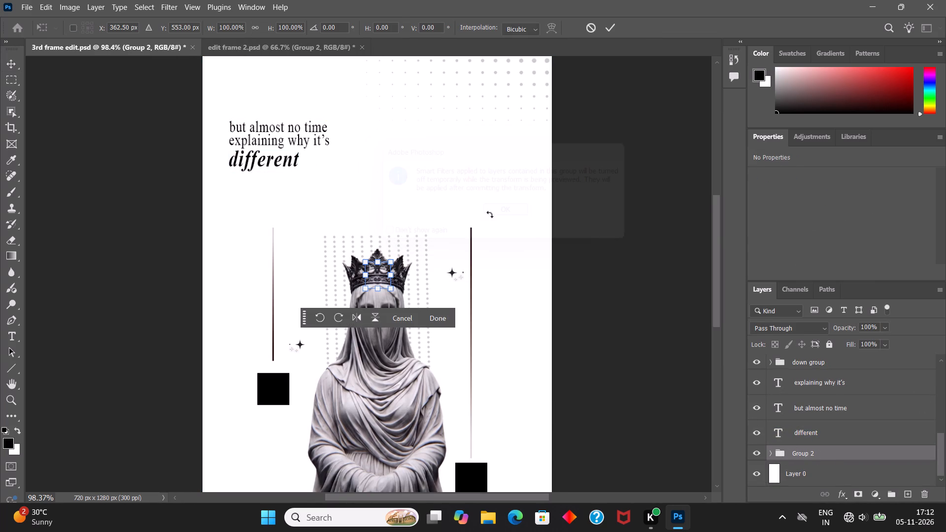
left_click_drag(377, 277, 325, 164)
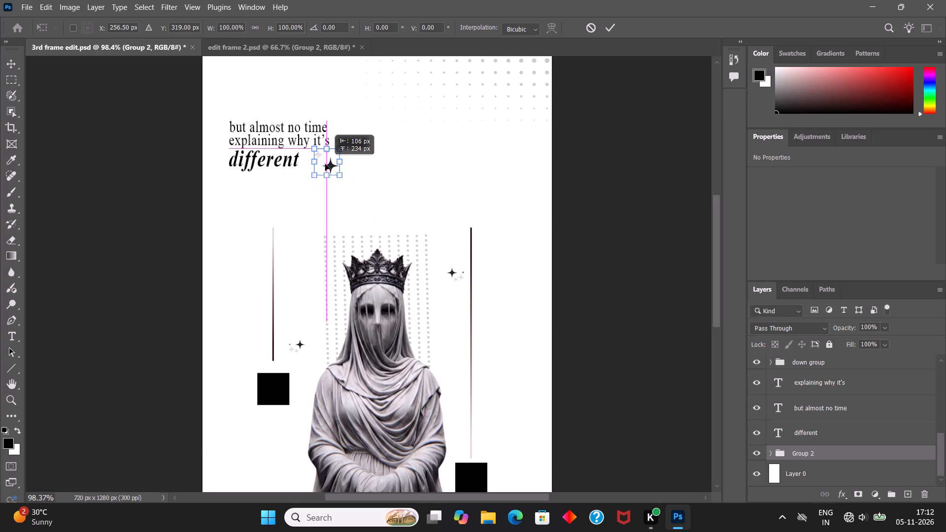
left_click_drag(325, 164, 325, 164)
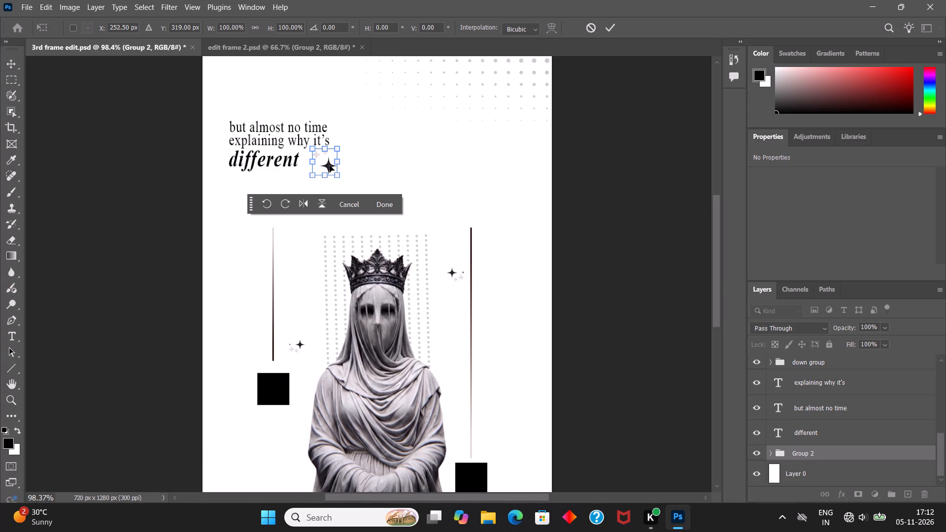
left_click(329, 165)
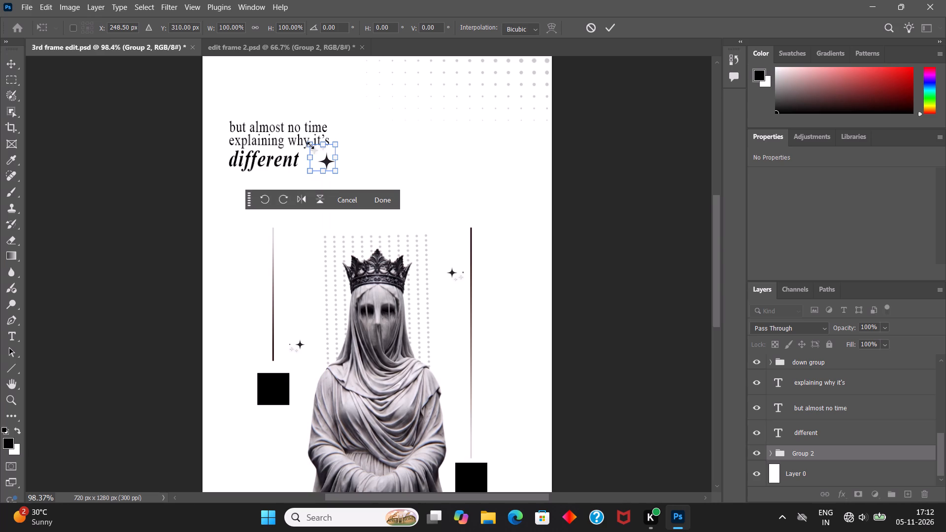
left_click_drag(310, 145, 311, 152)
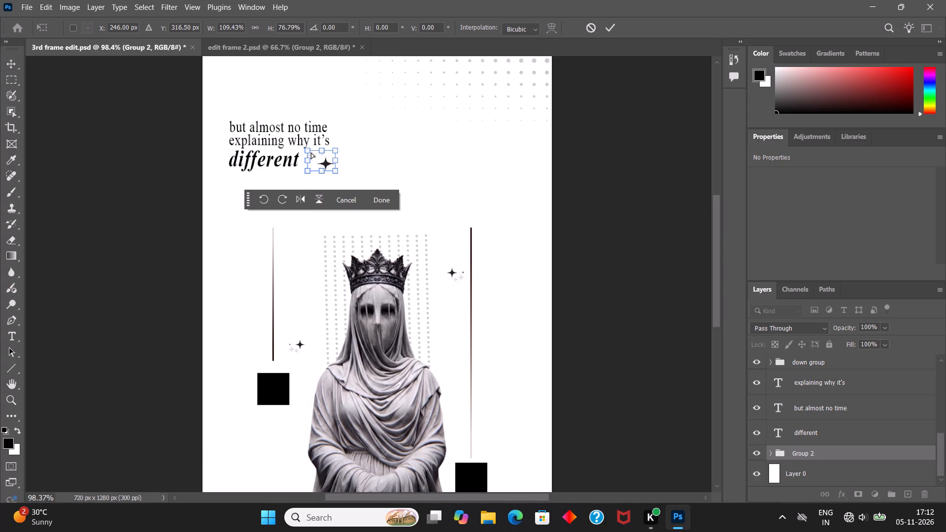
key("ctrl+z")
left_click_drag(311, 146, 317, 152, "shift")
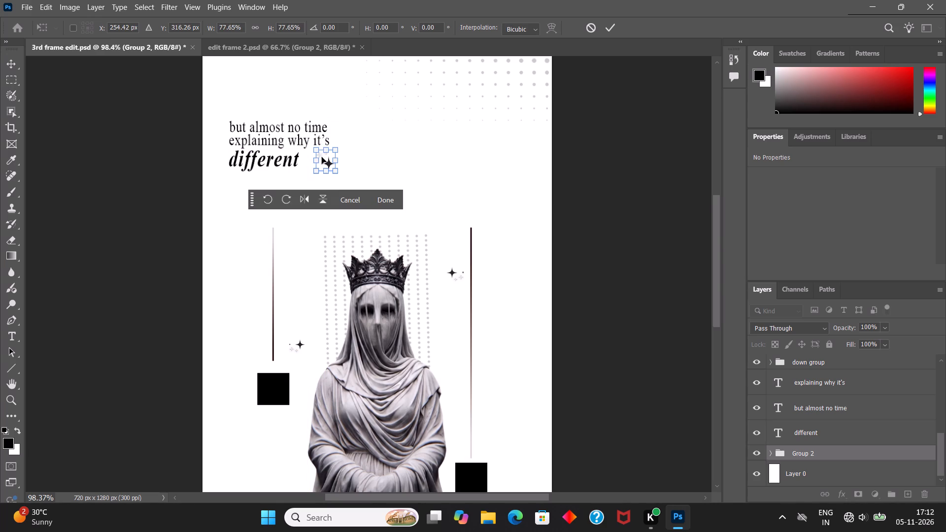
left_click_drag(327, 163, 320, 159)
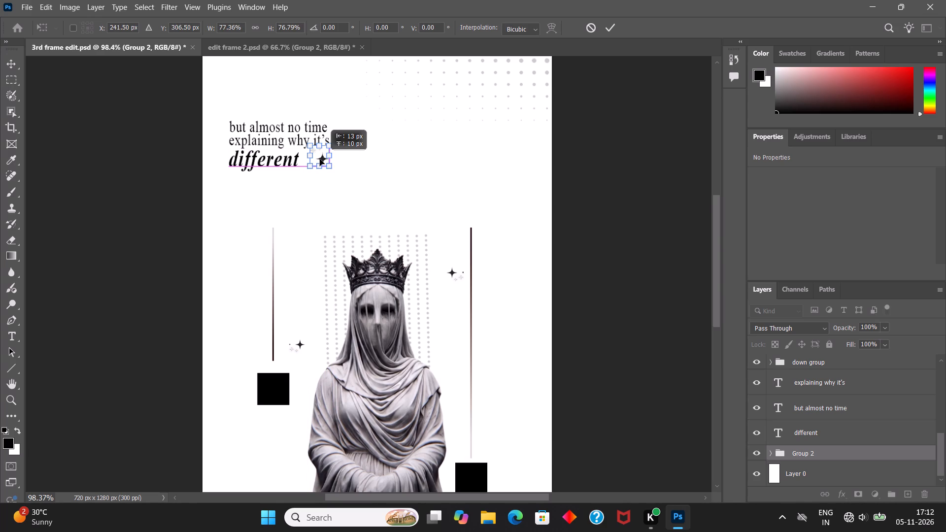
left_click_drag(320, 159, 323, 159)
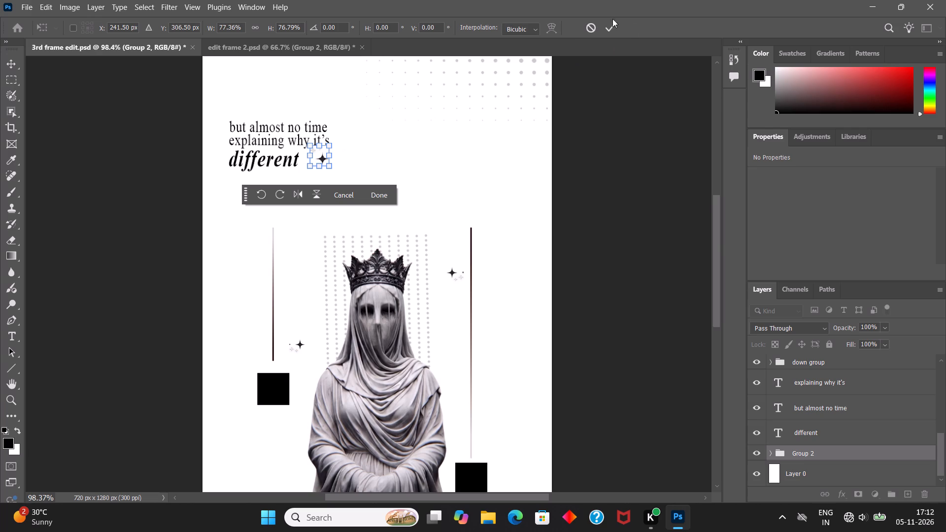
left_click(606, 31)
left_click(610, 135)
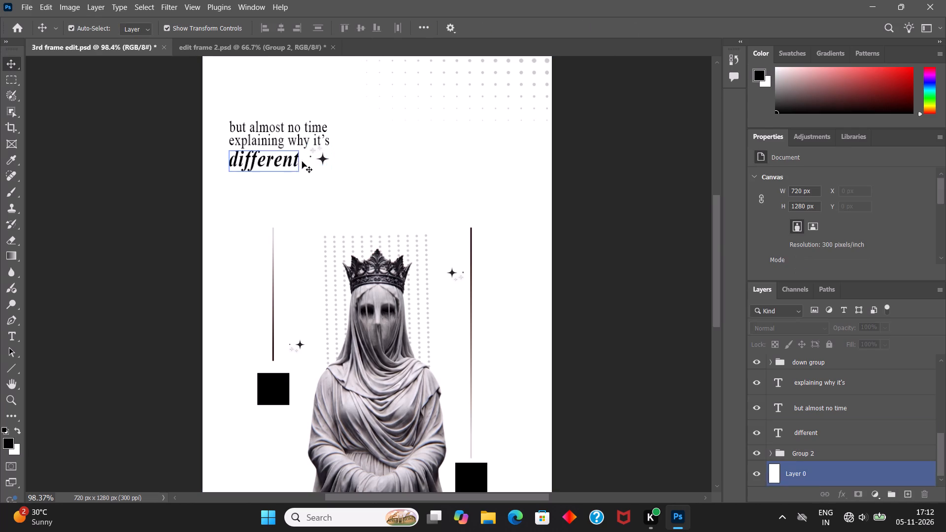
Shift the Group 2 sparkles beside "different" down 5 px to Y 311.50 px using Free Transform, and save the document.
left_click(323, 159)
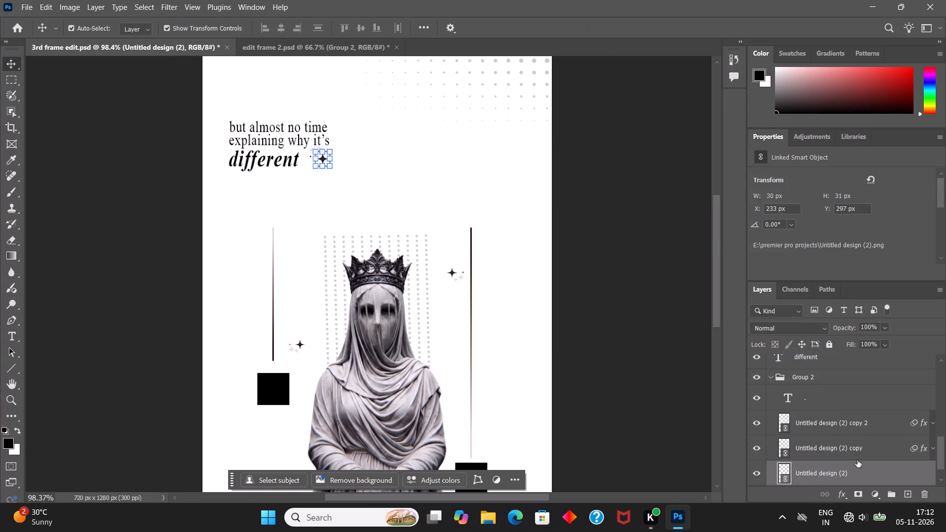
left_click(769, 377)
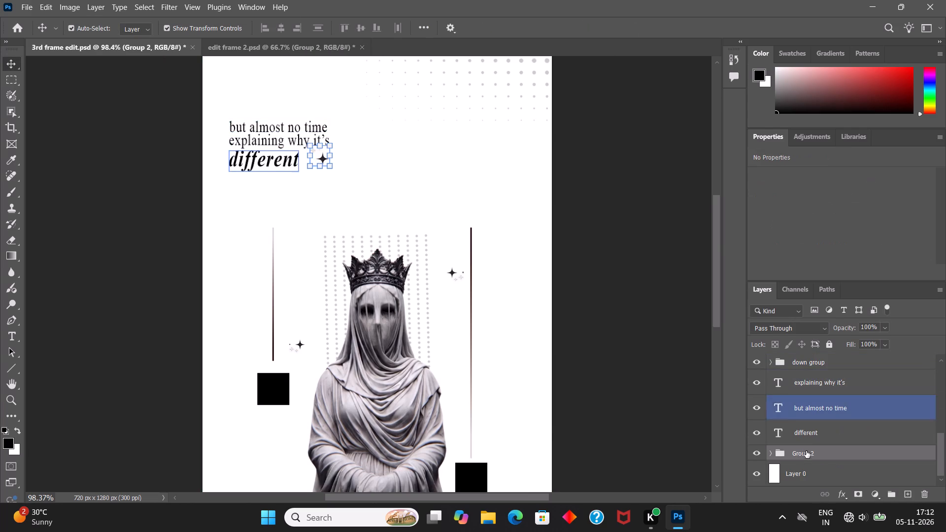
left_click(806, 453)
key("ctrl+t")
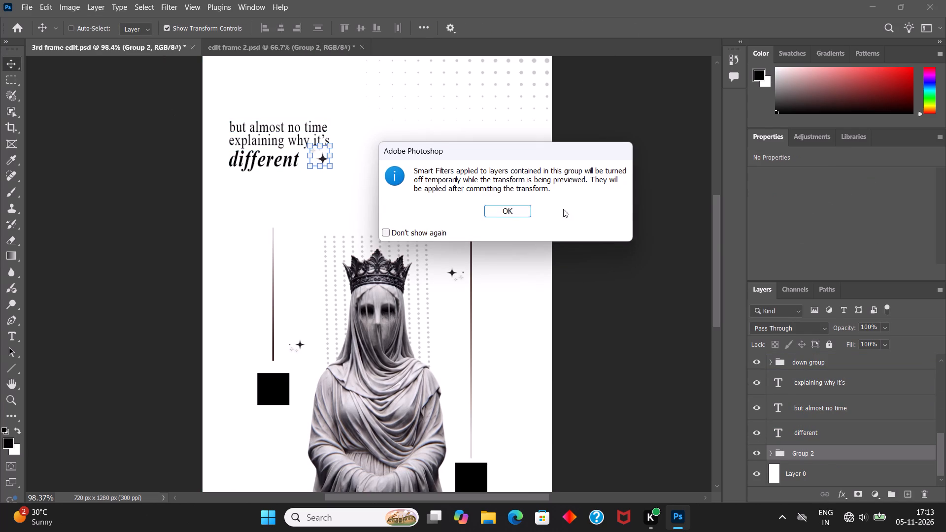
left_click(515, 216)
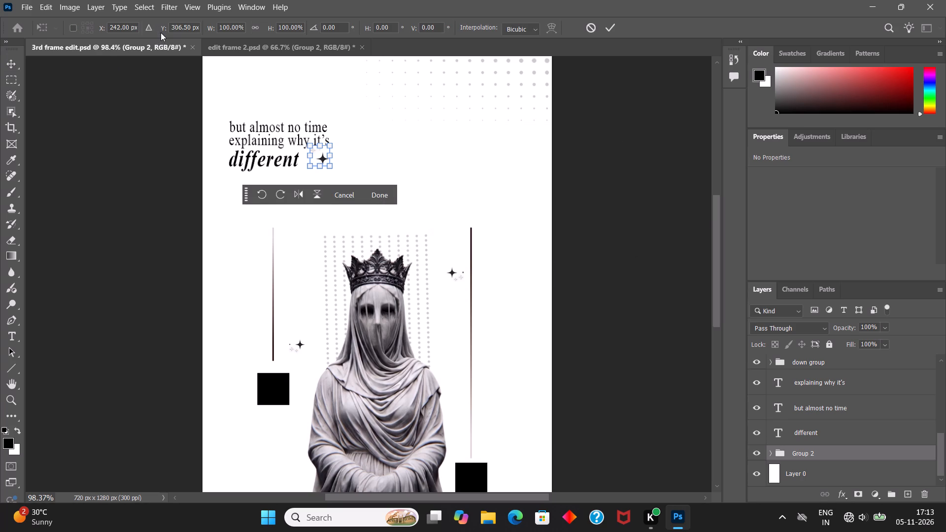
left_click(161, 31)
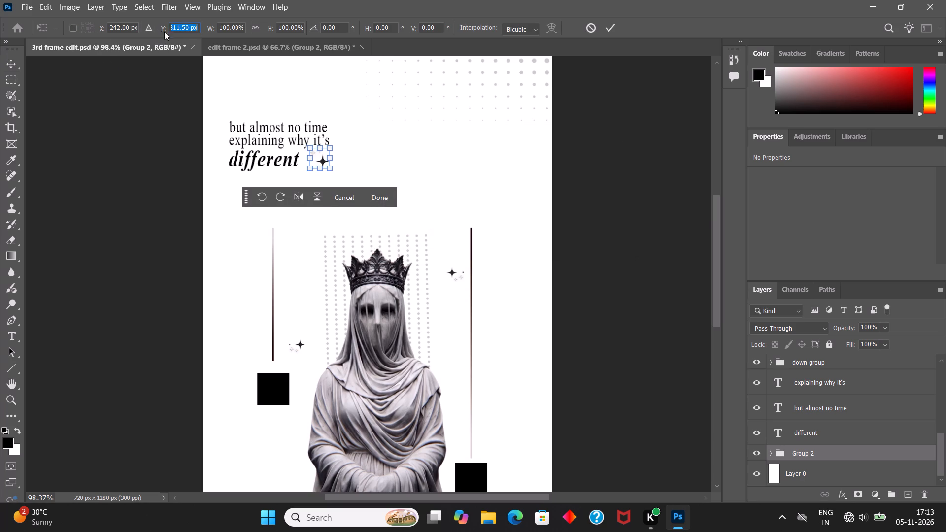
left_click(612, 27)
left_click(613, 131)
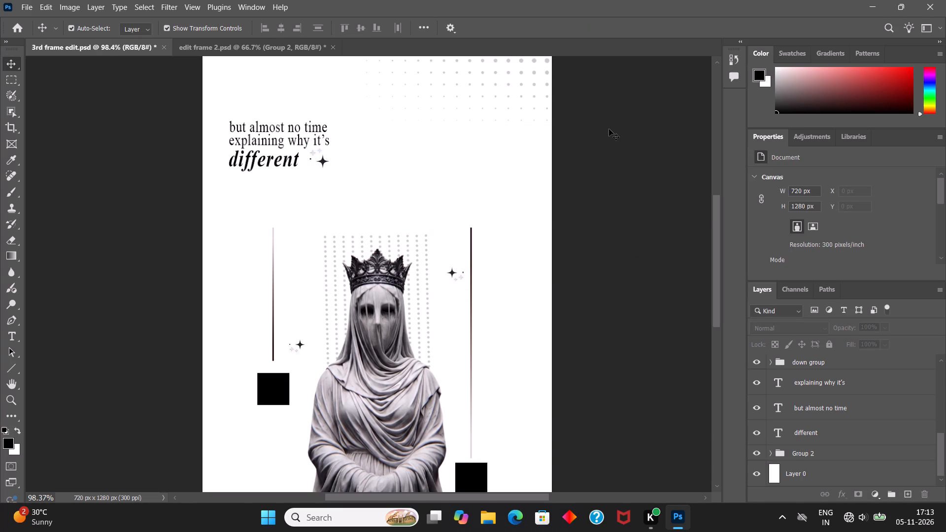
key("ctrl+s")
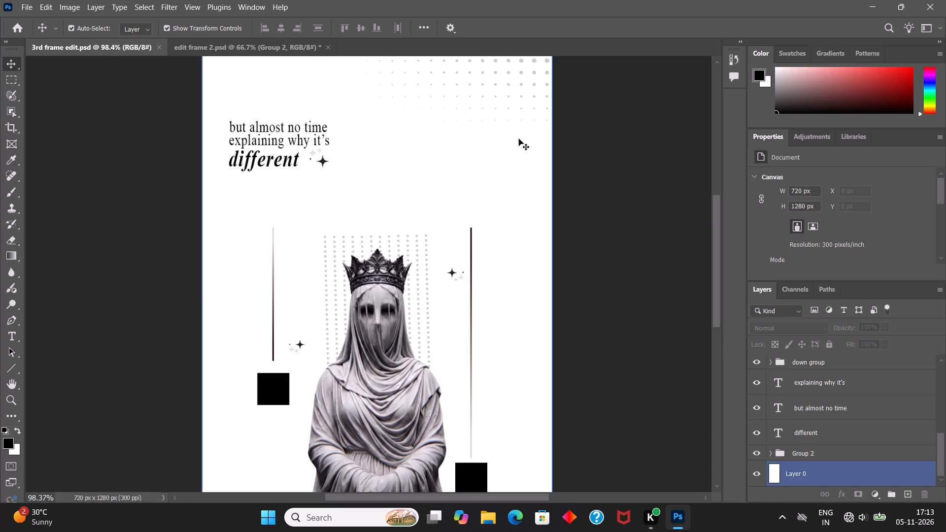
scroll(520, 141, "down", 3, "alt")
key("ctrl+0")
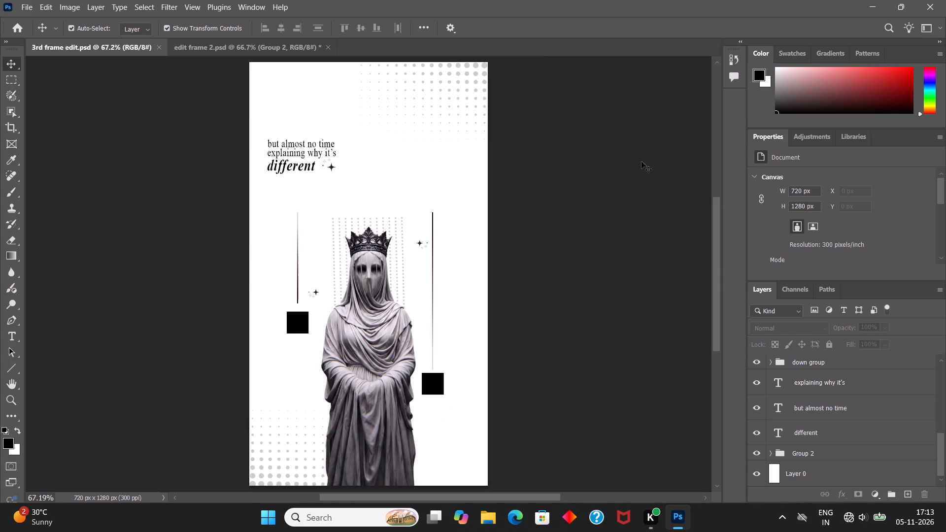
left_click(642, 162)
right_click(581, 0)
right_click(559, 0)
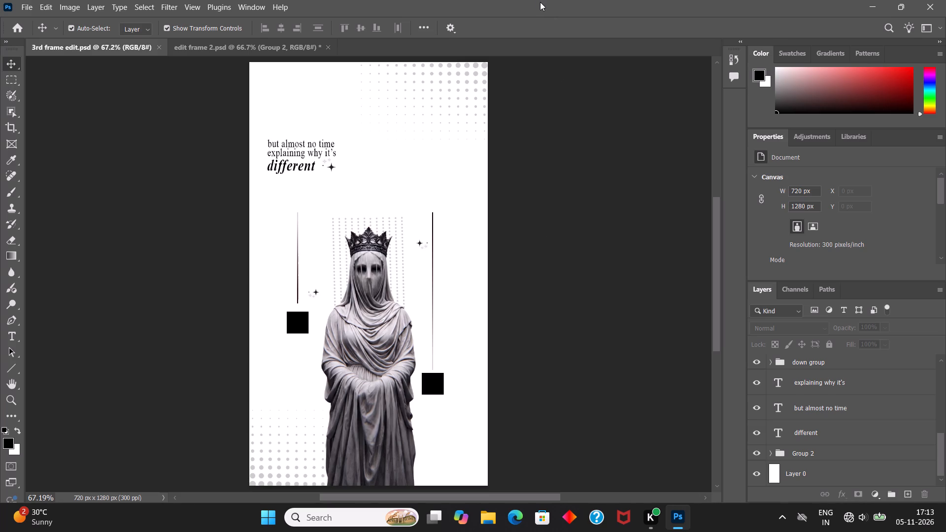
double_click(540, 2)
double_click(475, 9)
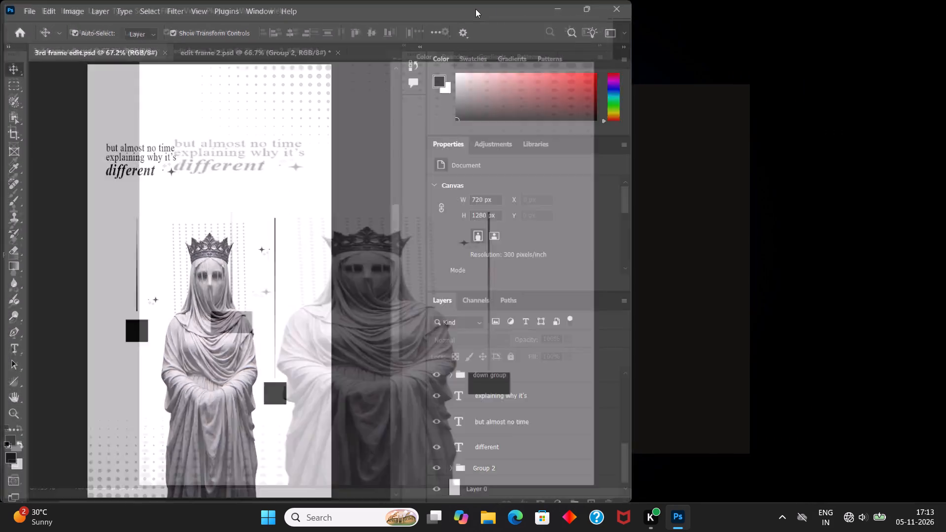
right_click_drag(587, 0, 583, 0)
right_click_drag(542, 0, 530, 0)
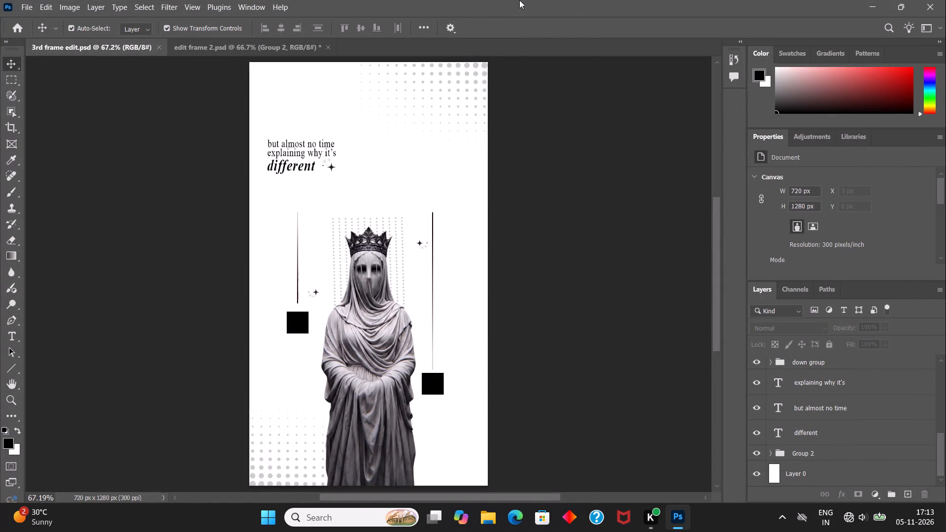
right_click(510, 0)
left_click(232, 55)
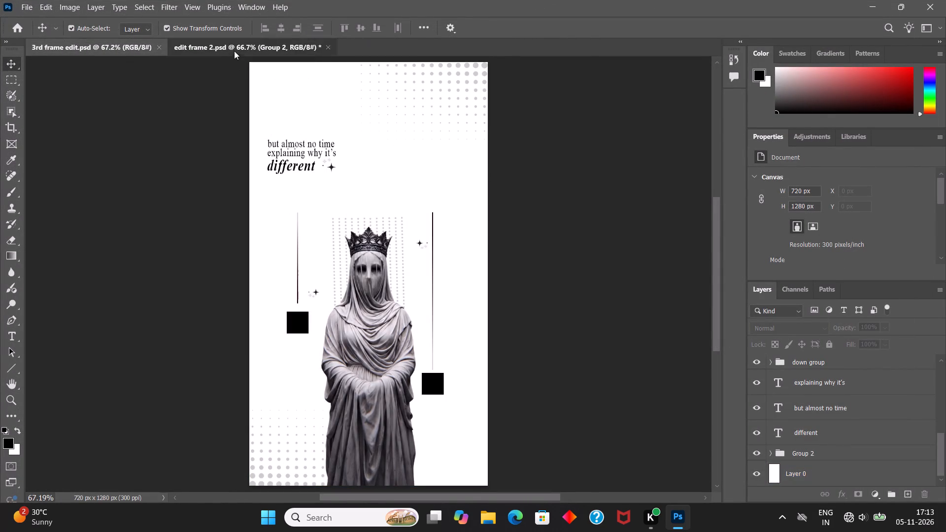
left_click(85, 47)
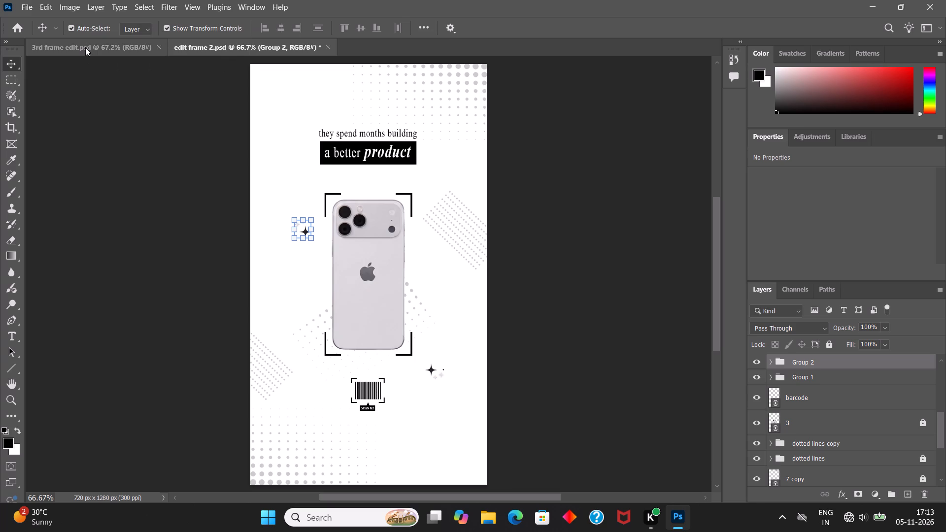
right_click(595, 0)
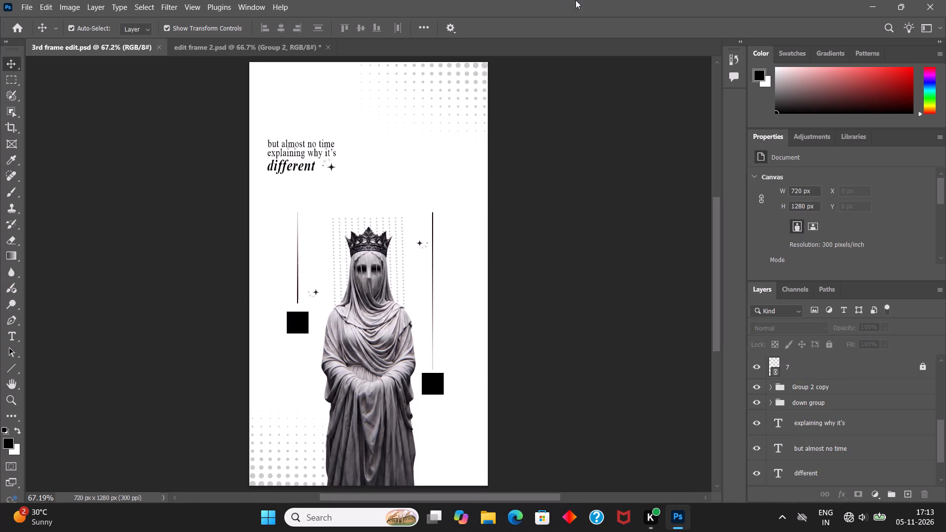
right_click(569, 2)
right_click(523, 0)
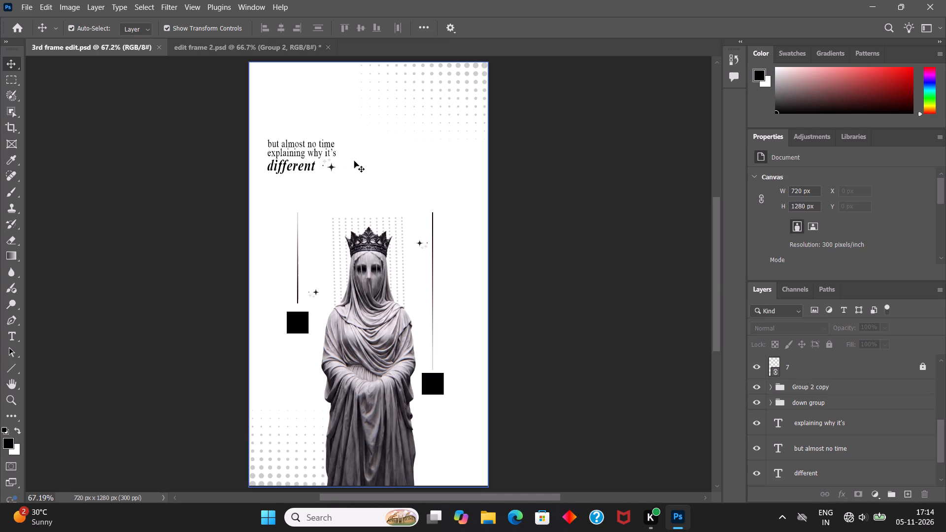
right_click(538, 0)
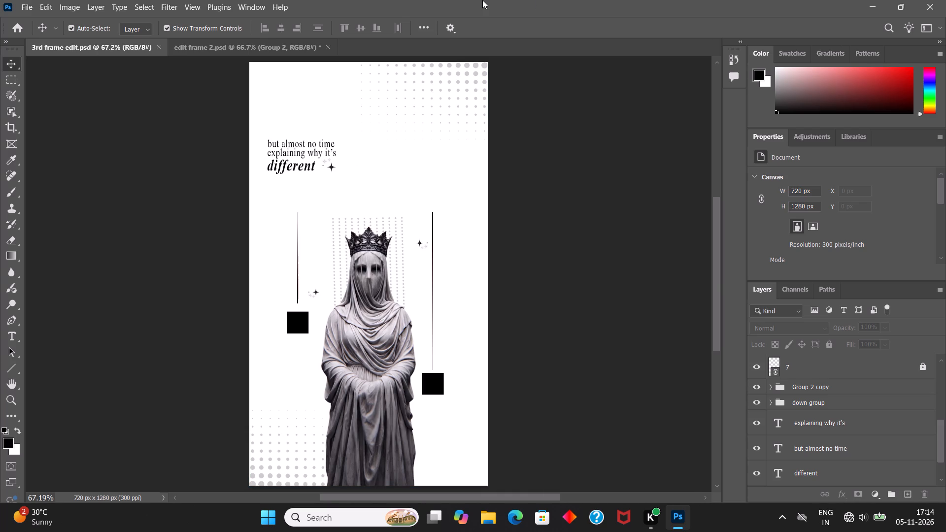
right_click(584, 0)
Add a "?" text layer in Times New Roman Bold Italic between the heading and the statue's crown, coloured black (000000).
left_click(10, 332)
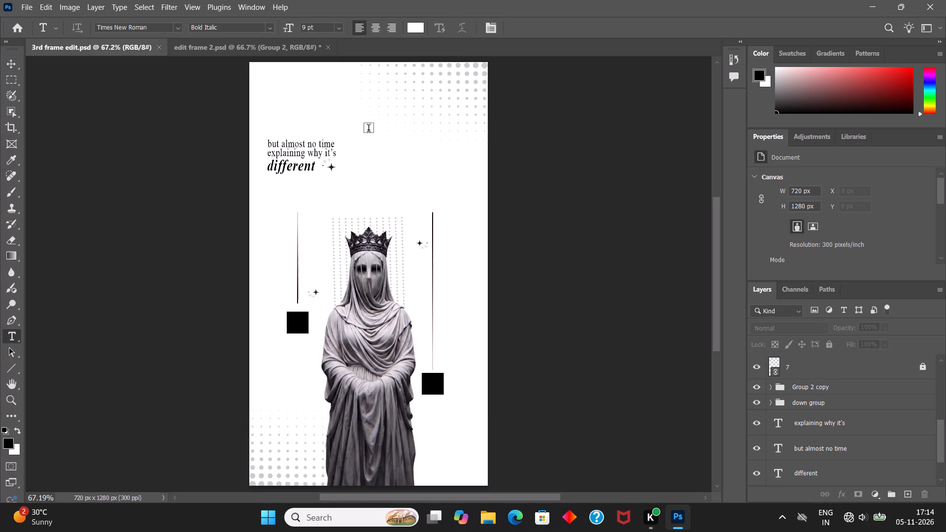
left_click(373, 185)
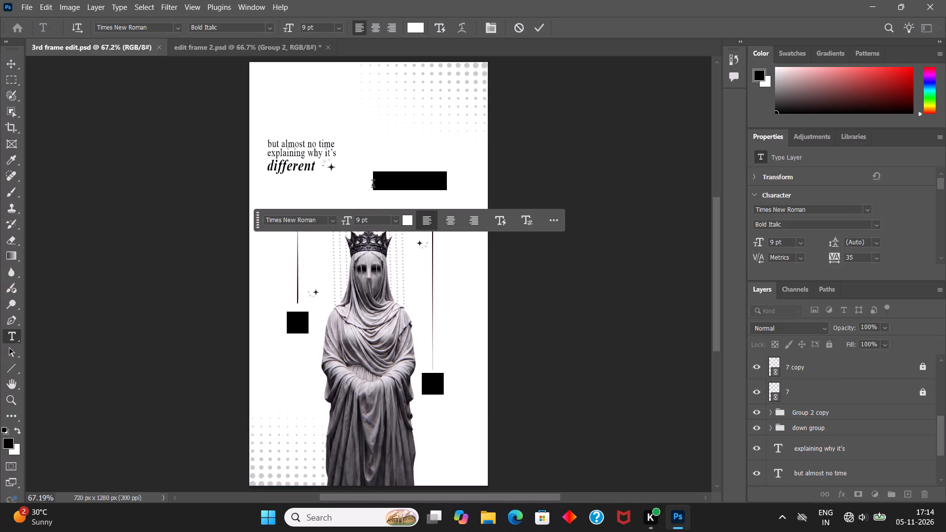
key("shift+question")
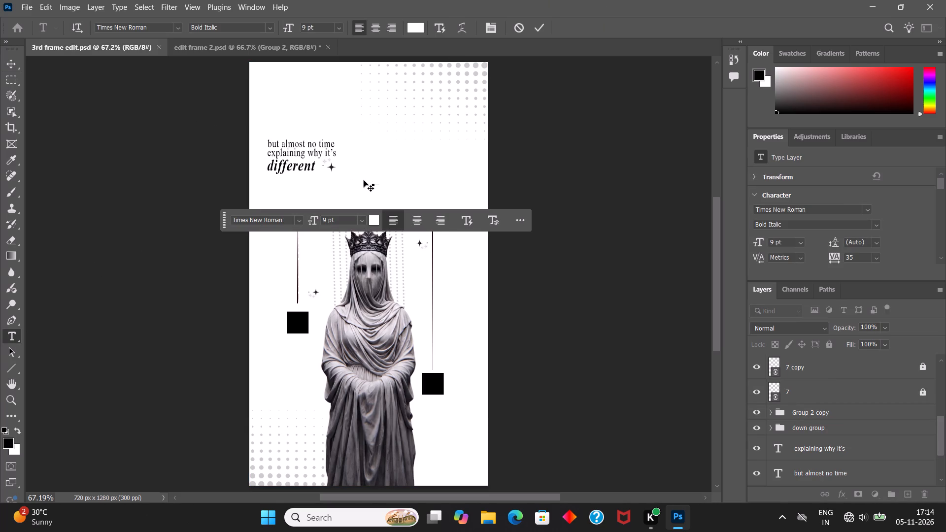
double_click(380, 180)
left_click(418, 29)
left_click_drag(674, 305, 868, 405)
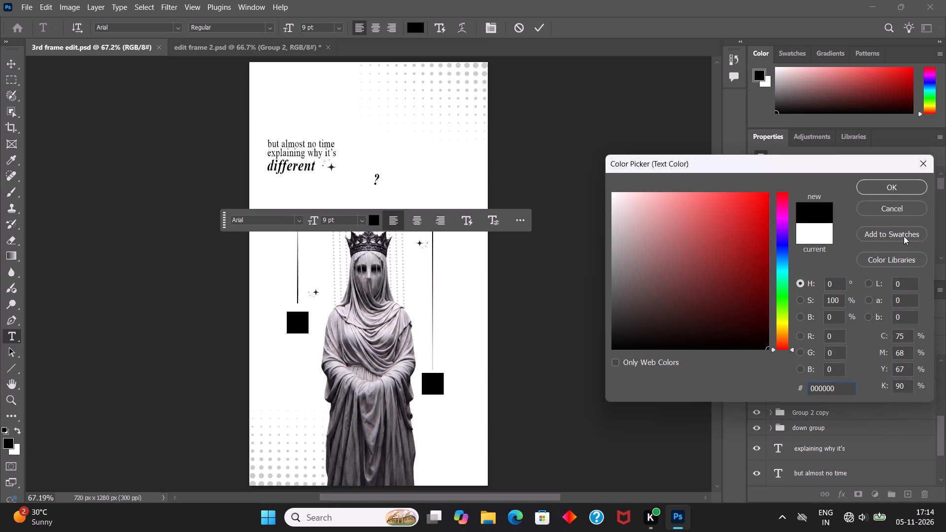
left_click(910, 189)
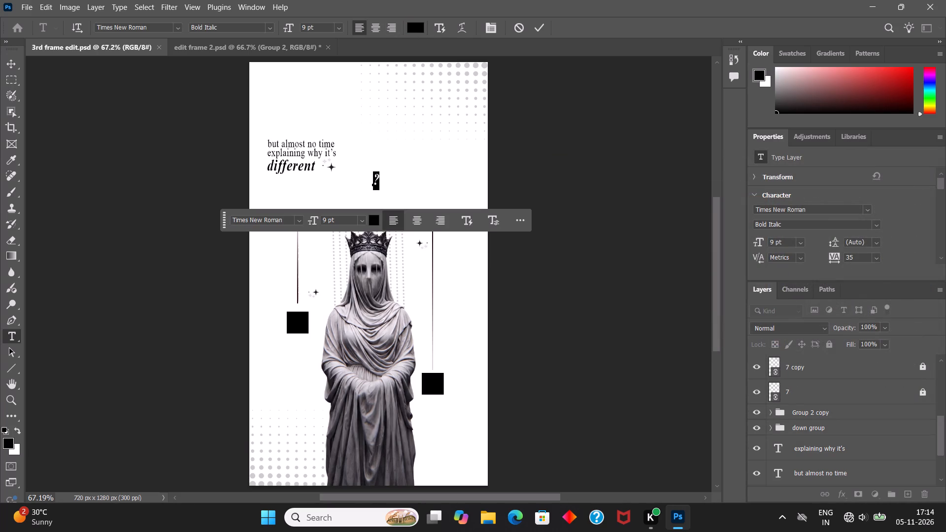
Set the question mark's font size to 30 pt and commit the text.
left_click_drag(314, 223, 325, 223)
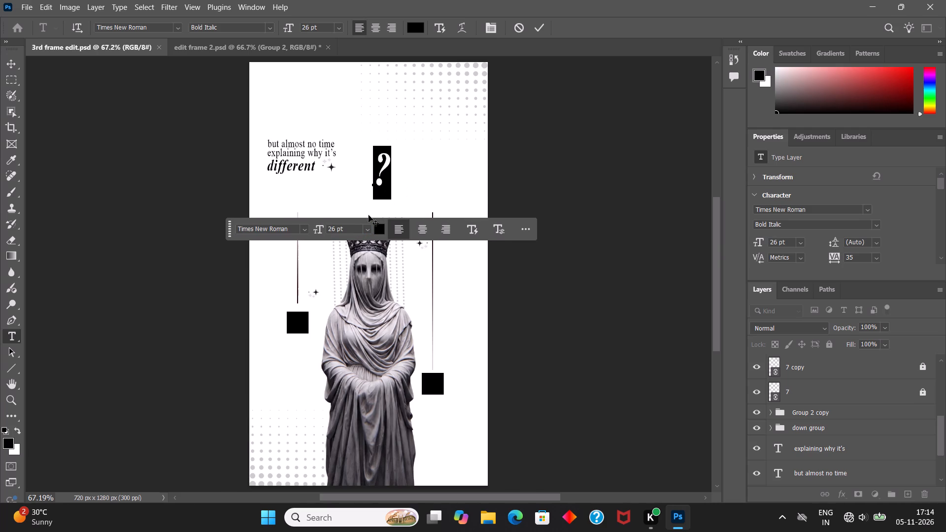
left_click(346, 226)
key("ctrl+a")
type("30")
key("Return")
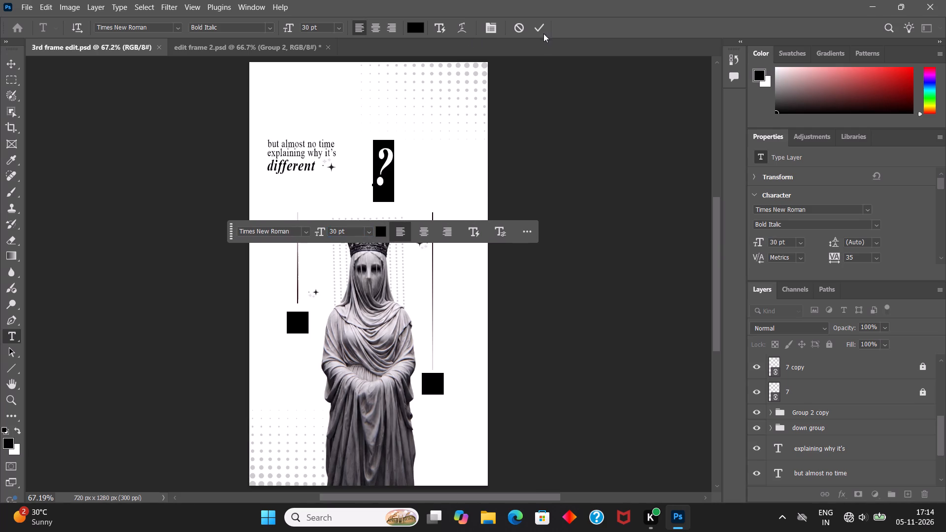
left_click(543, 32)
Move the "?" directly beside the three-line heading, just after "explaining why it's" and the sparkles, and save the document.
left_click(8, 64)
left_click(68, 107)
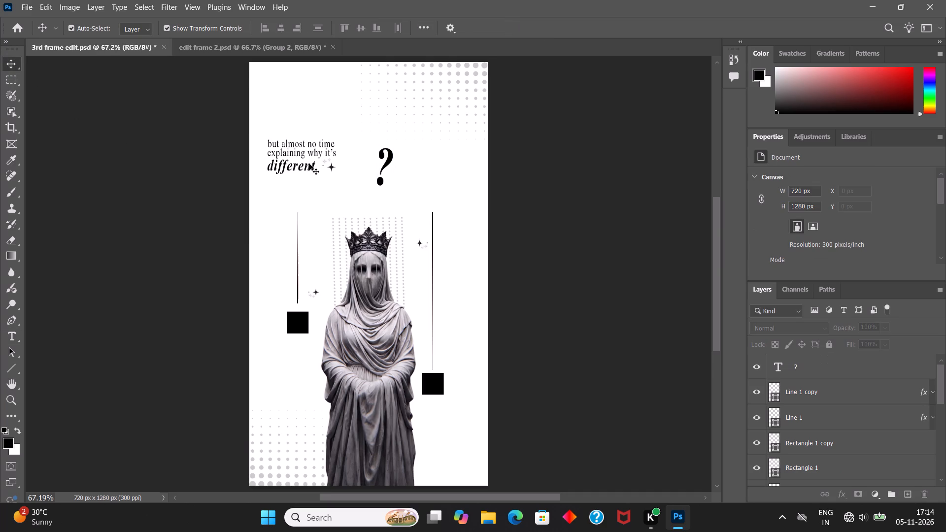
left_click_drag(392, 160, 372, 159)
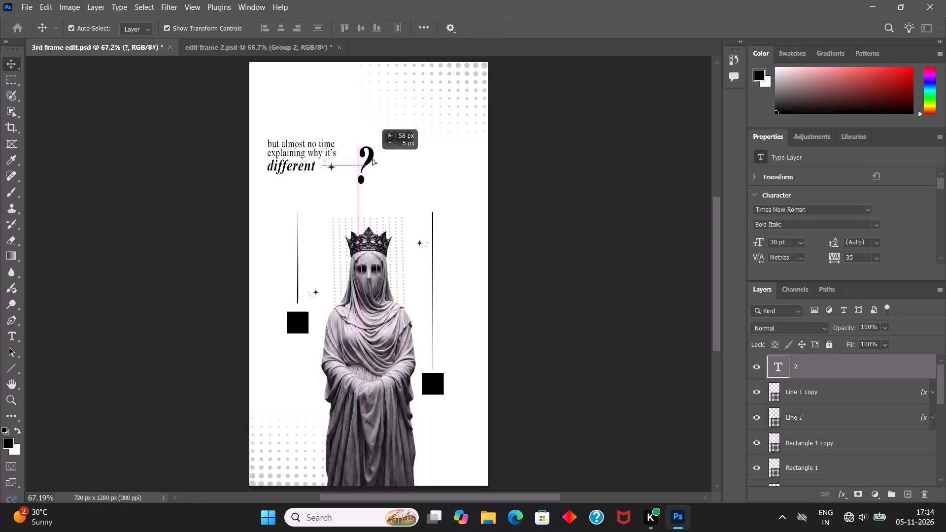
left_click_drag(372, 159, 357, 148)
left_click(584, 168)
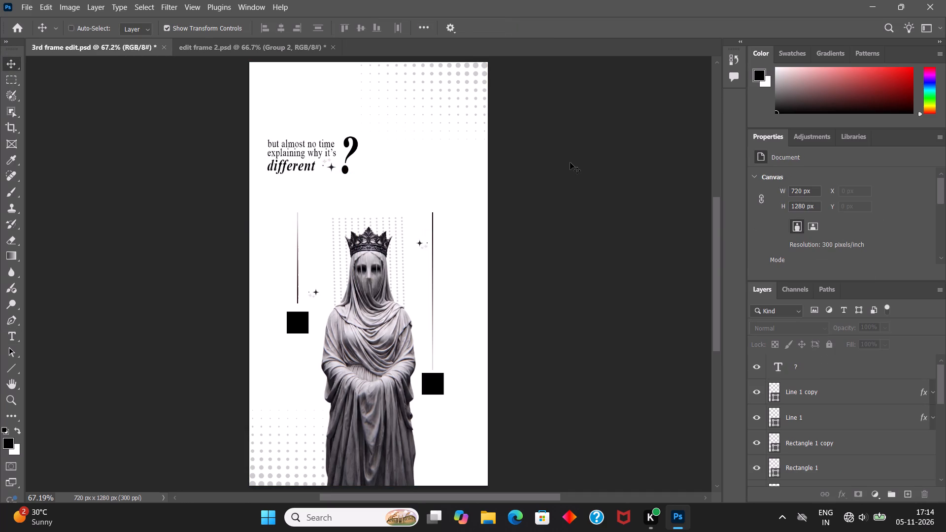
key("ctrl+s")
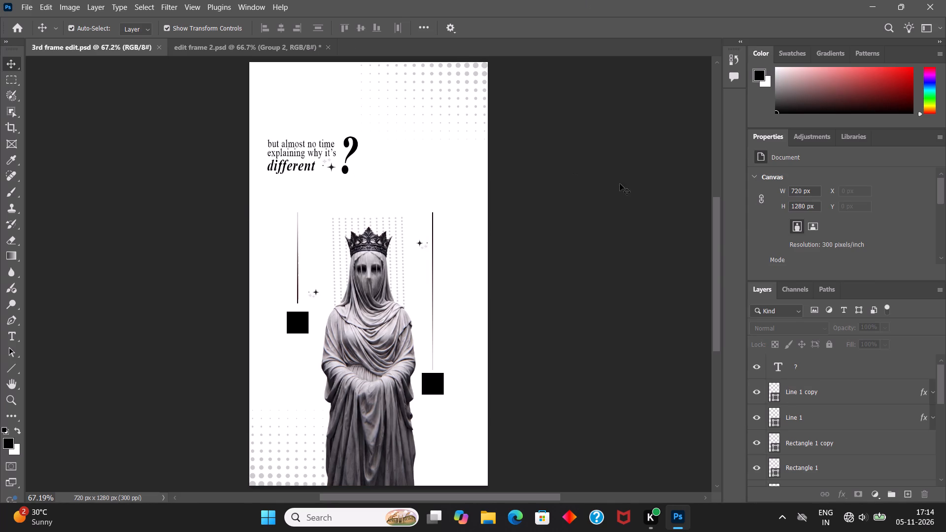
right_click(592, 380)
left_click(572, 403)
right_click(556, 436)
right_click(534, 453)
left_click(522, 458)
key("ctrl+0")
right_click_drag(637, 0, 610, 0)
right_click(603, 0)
Quick-export the composition as a PNG named "frame 3" in the PS projects folder.
left_click(31, 5)
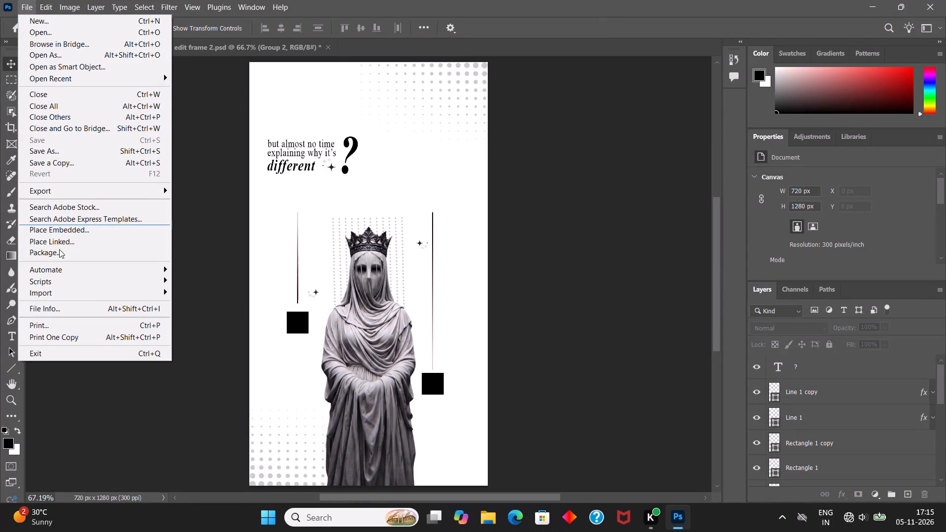
left_click(81, 193)
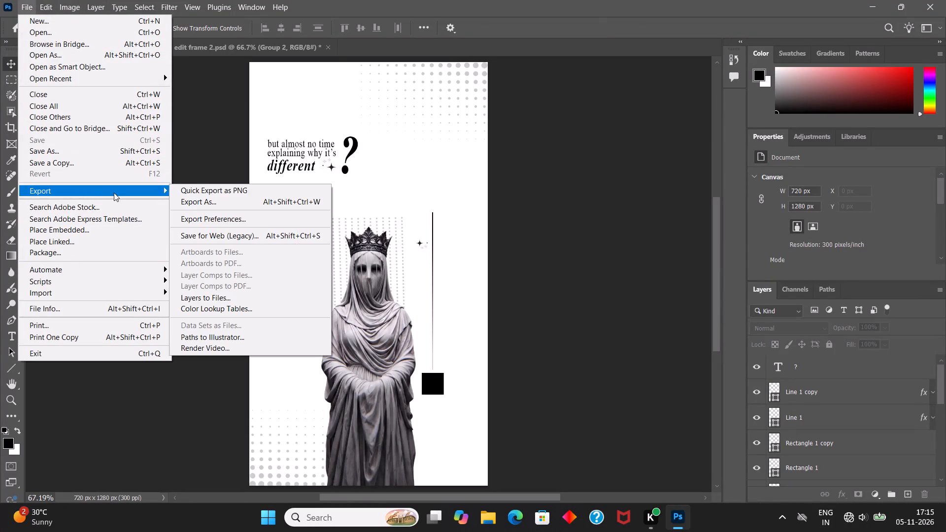
left_click(202, 193)
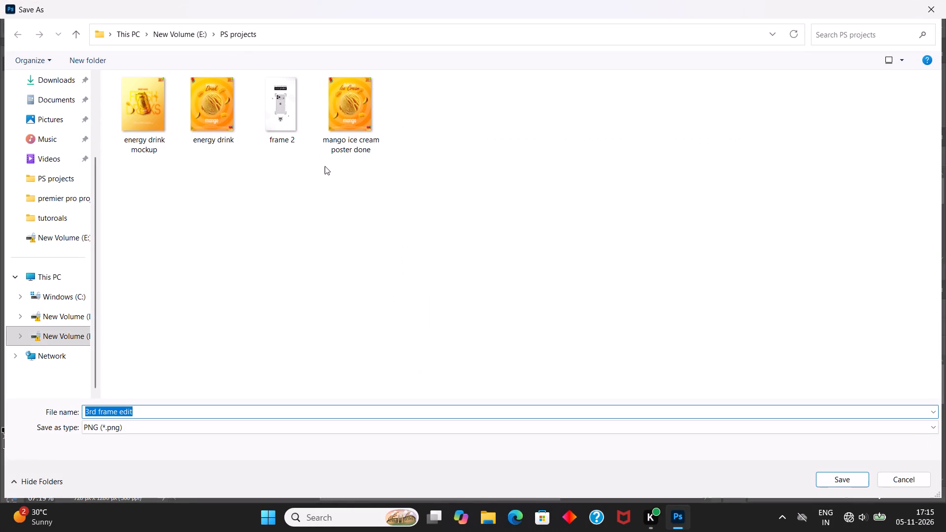
type("frame 3")
key("Return")
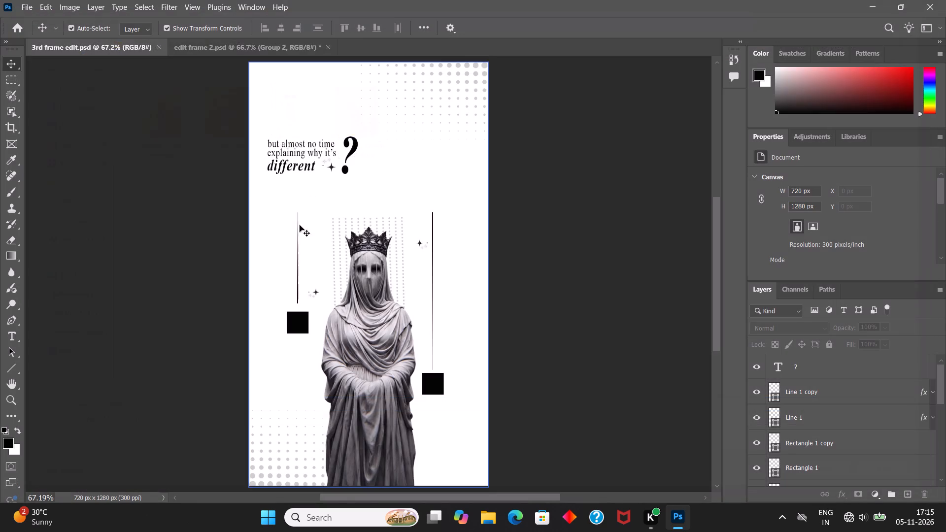
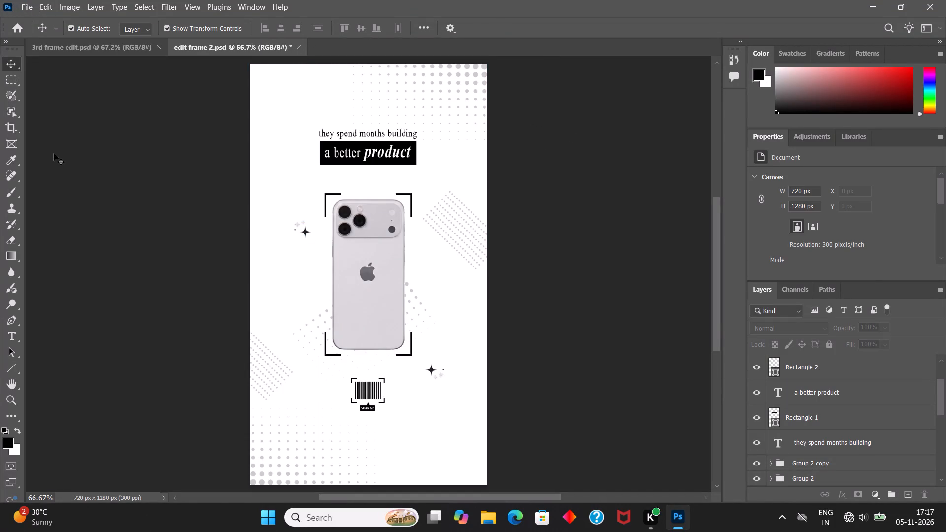
Save edit frame 2.psd and 3rd frame edit.psd.
key("ctrl+s")
left_click(103, 45)
left_click(119, 156)
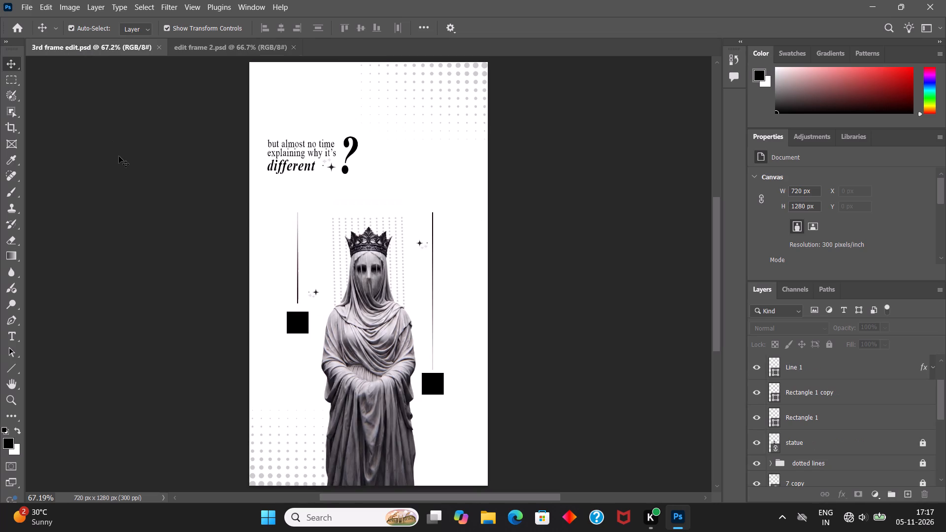
key("ctrl+s")
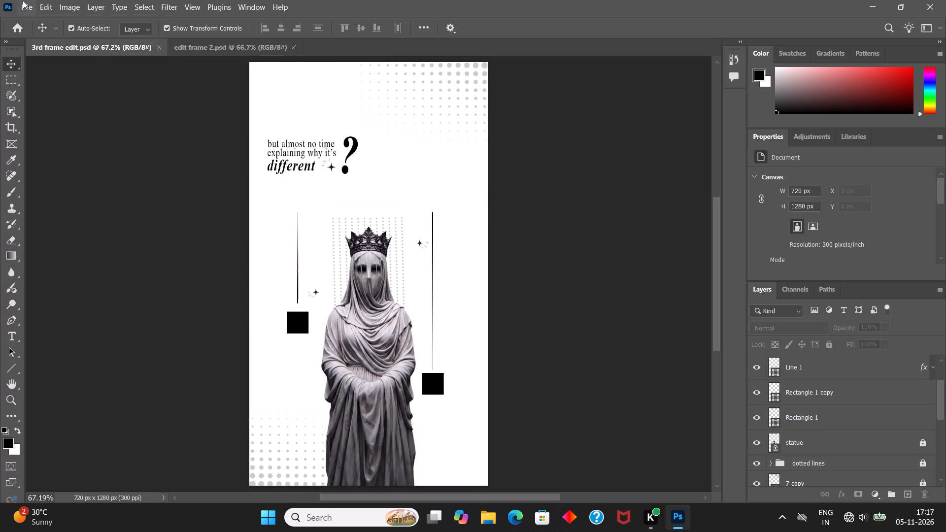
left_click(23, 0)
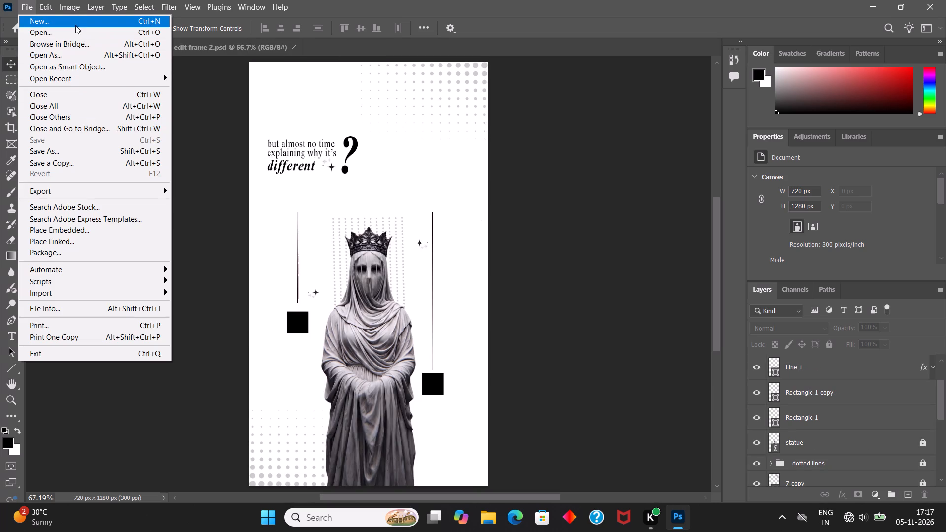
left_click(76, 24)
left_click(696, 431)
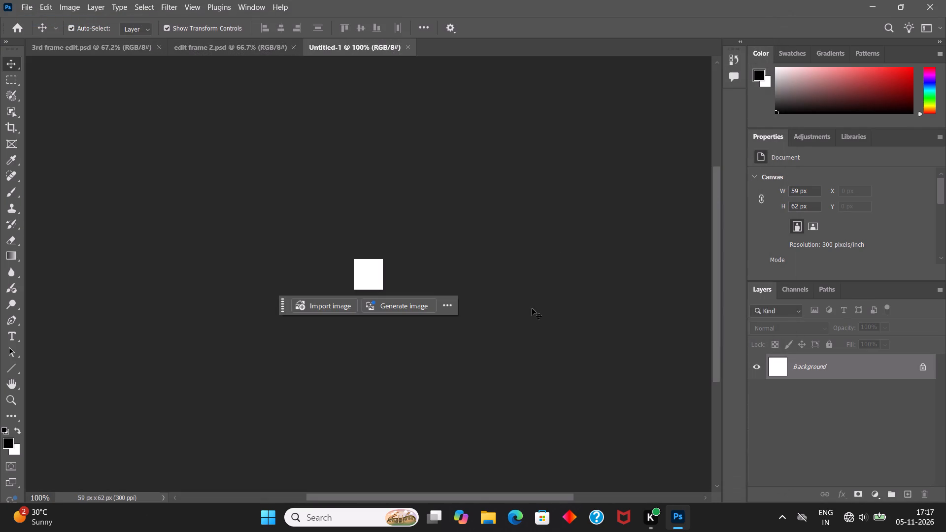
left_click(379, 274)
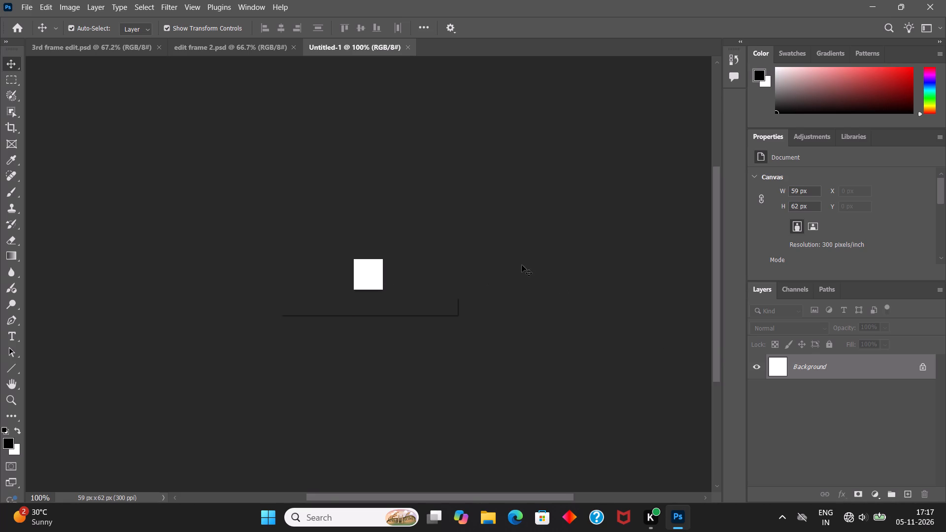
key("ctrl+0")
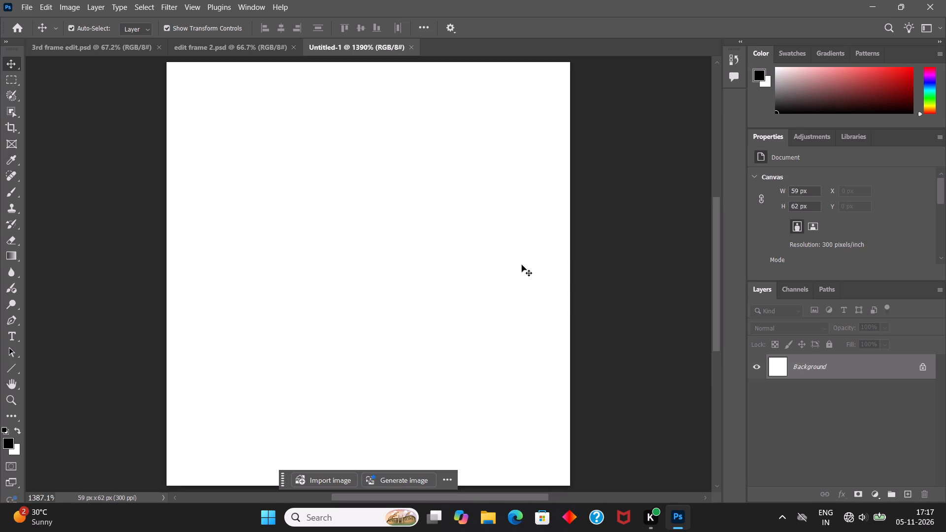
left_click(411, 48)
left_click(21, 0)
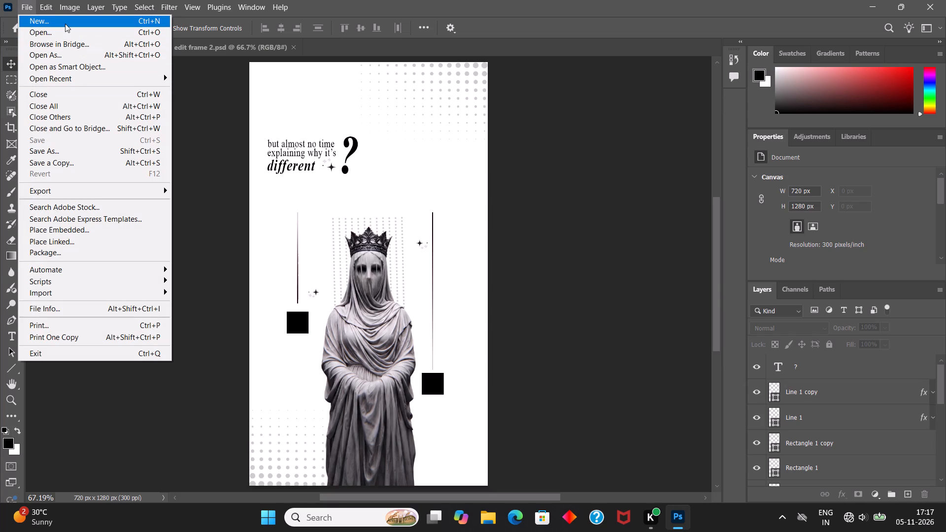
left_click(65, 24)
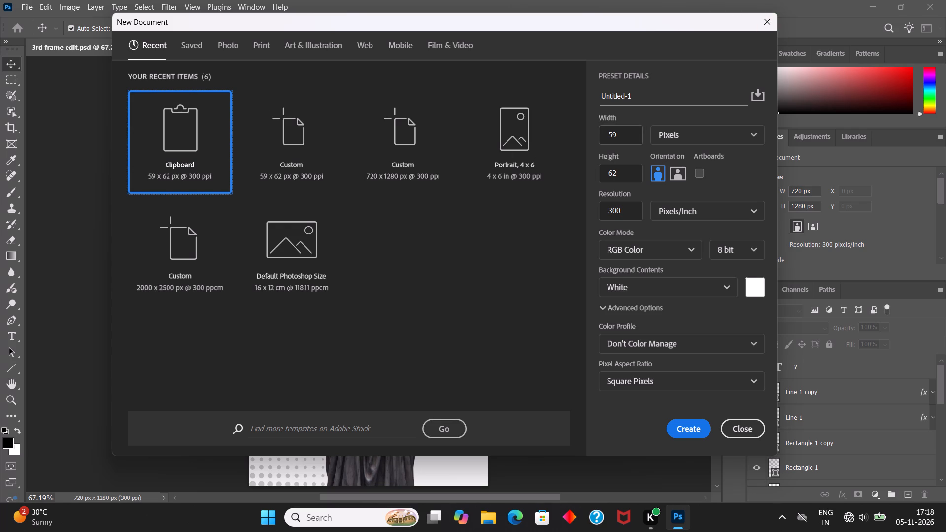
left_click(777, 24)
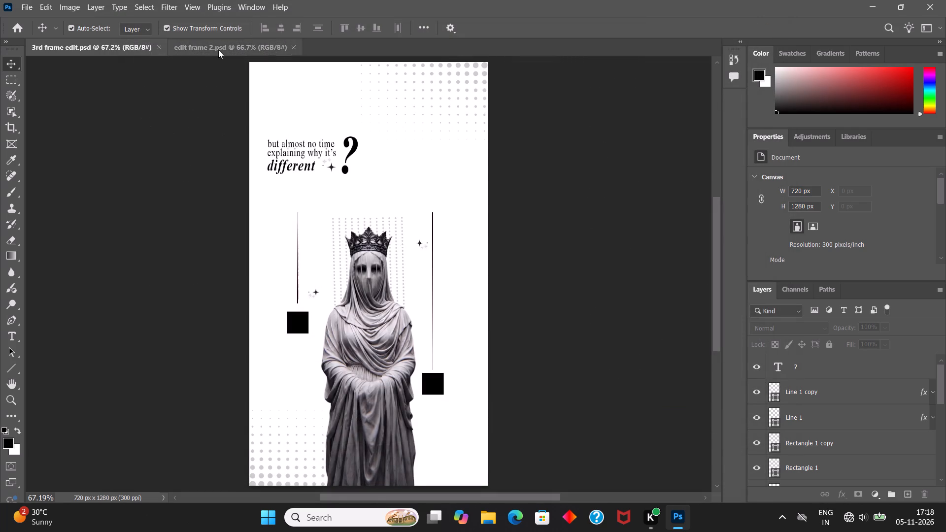
Create a new blank document of 720 x 1280 px at 300 ppi, matching the canvas size of edit frame 2.psd.
left_click(219, 50)
left_click(166, 126)
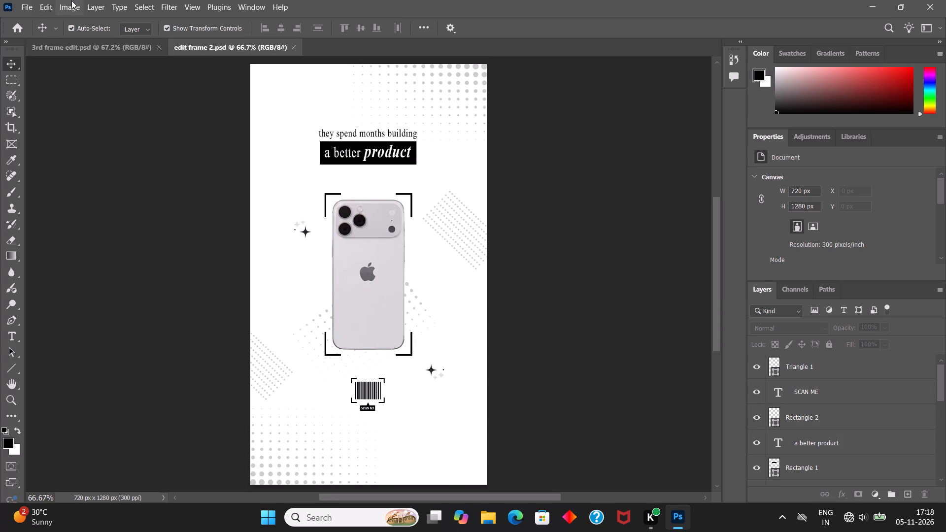
left_click(71, 0)
left_click(104, 101)
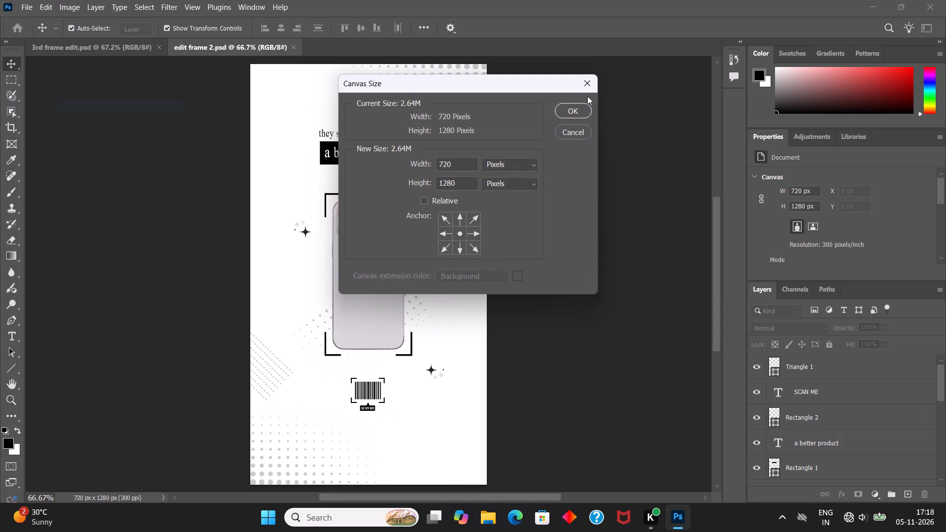
left_click(595, 83)
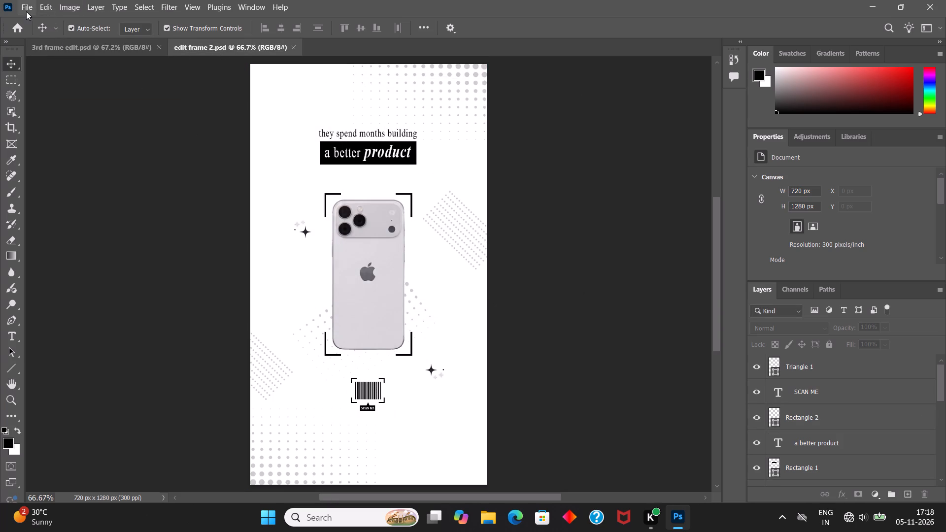
left_click(26, 11)
left_click(43, 24)
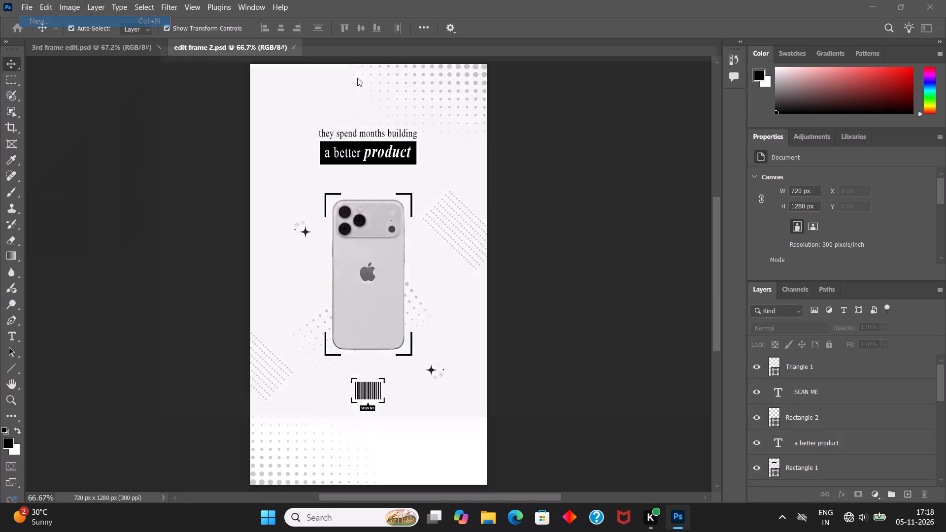
left_click_drag(617, 130, 593, 128)
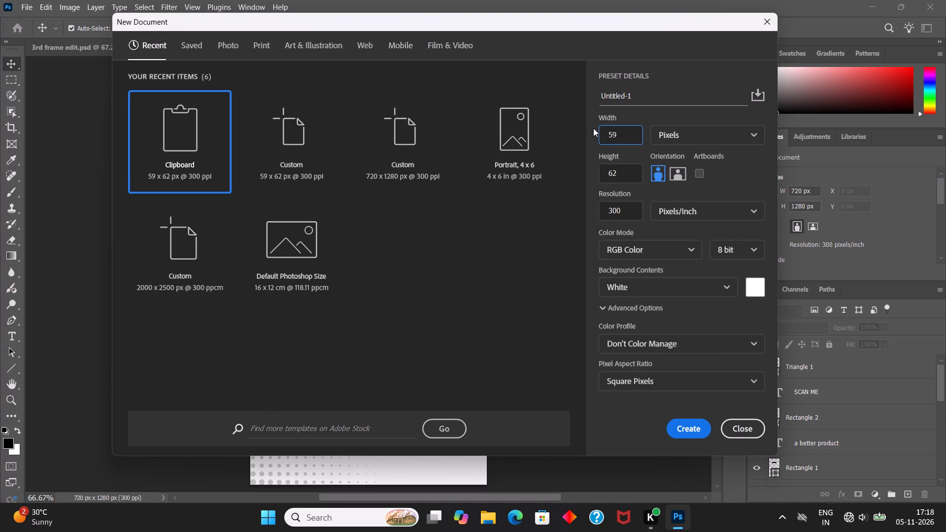
key("ctrl+a")
type("720")
left_click_drag(626, 177, 550, 175)
type("1280")
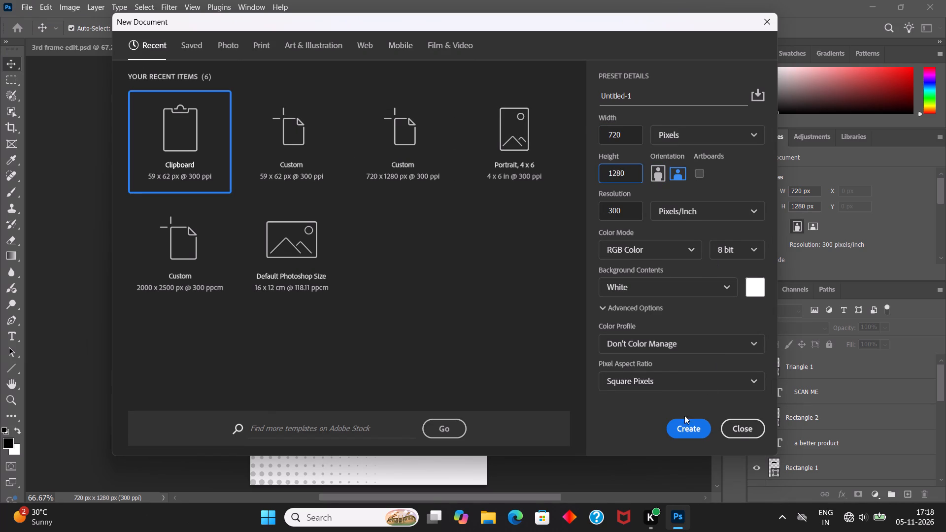
left_click(680, 435)
left_click(583, 346)
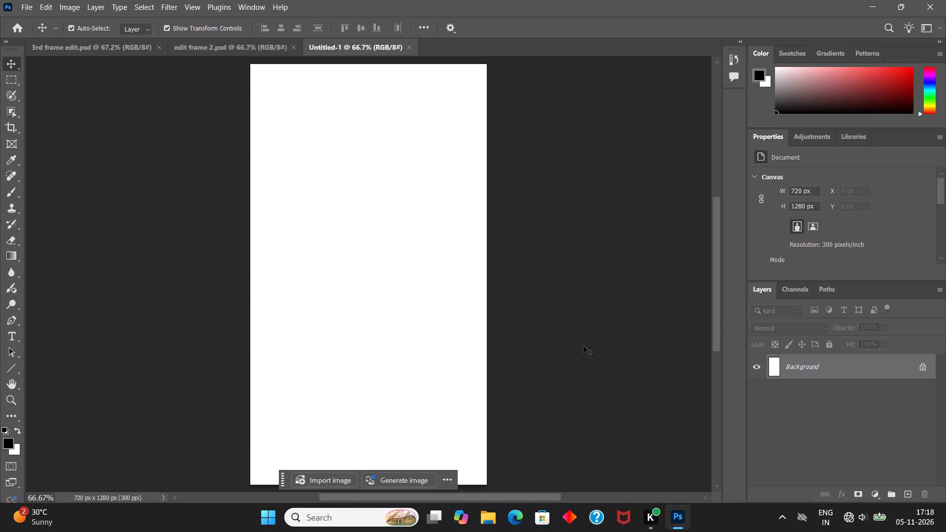
key("ctrl+0")
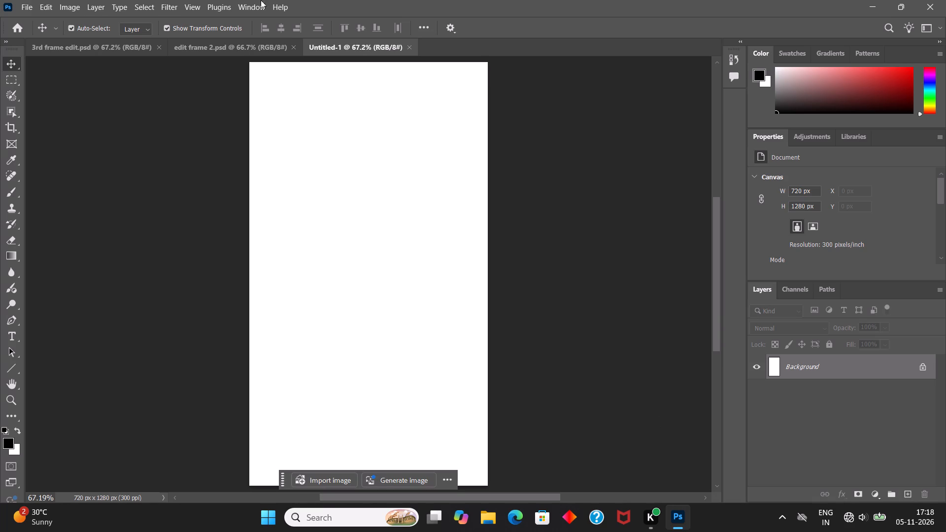
Place the crowned, blindfolded statue image "4" from the premier pro projects folder as a linked file.
left_click(30, 5)
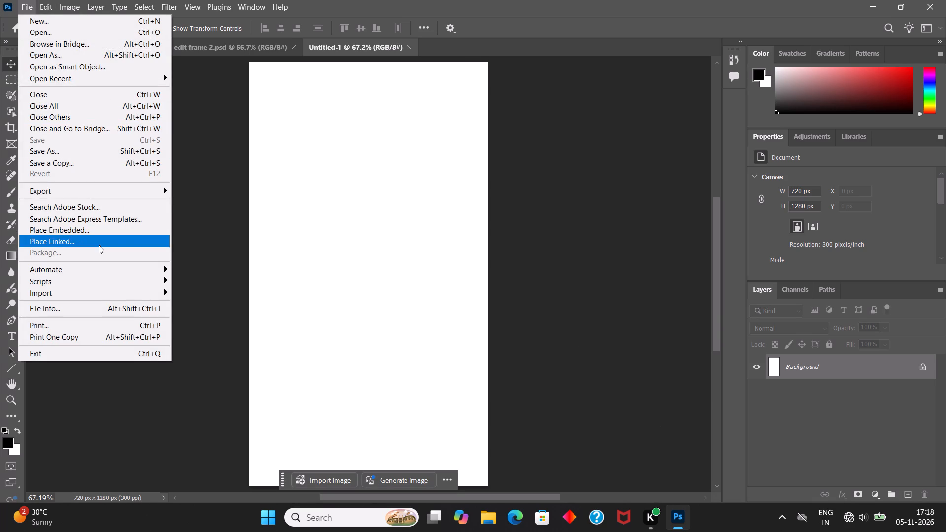
left_click(99, 245)
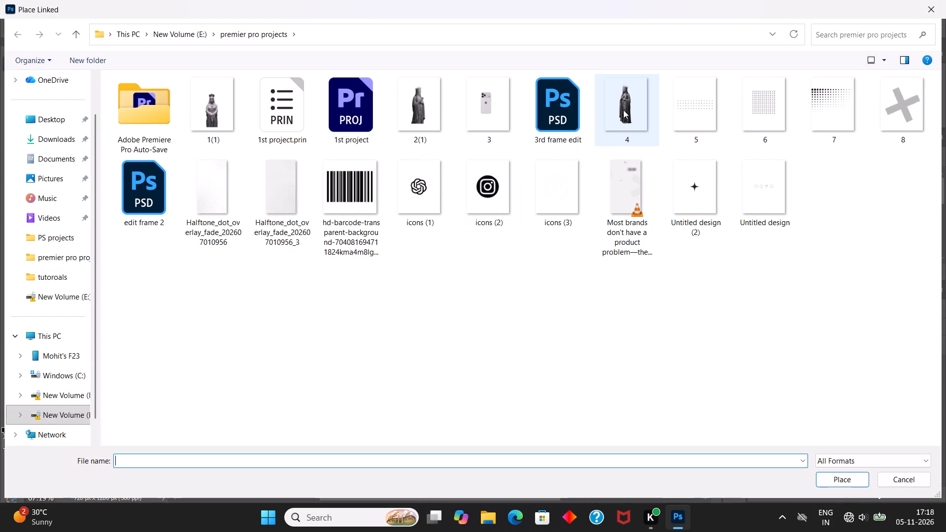
left_click(623, 110)
left_click(832, 483)
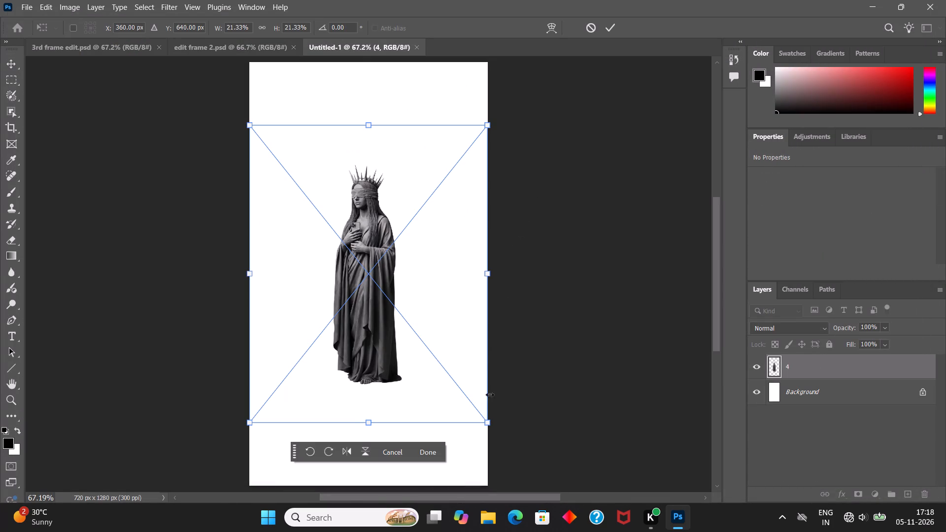
Enlarge the placed statue proportionally to about 30% of its original size.
left_click_drag(486, 422, 517, 480)
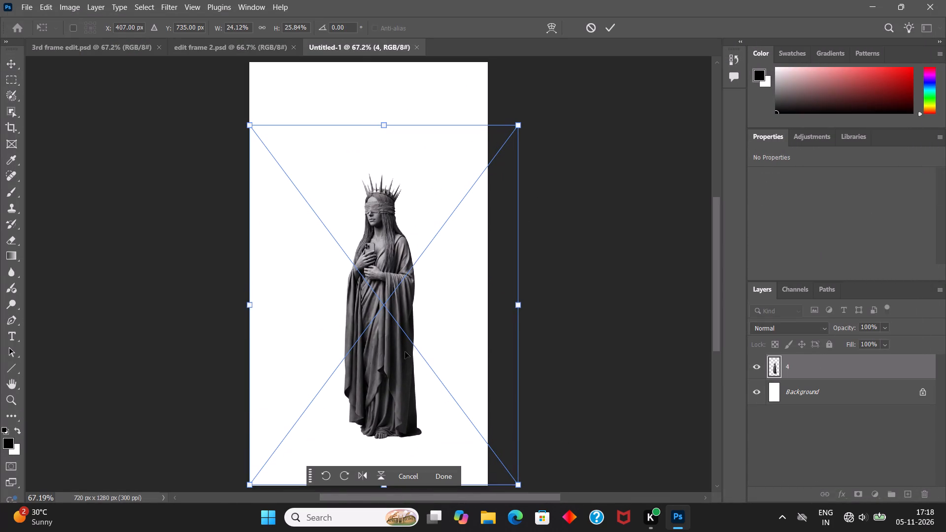
key("ctrl+z")
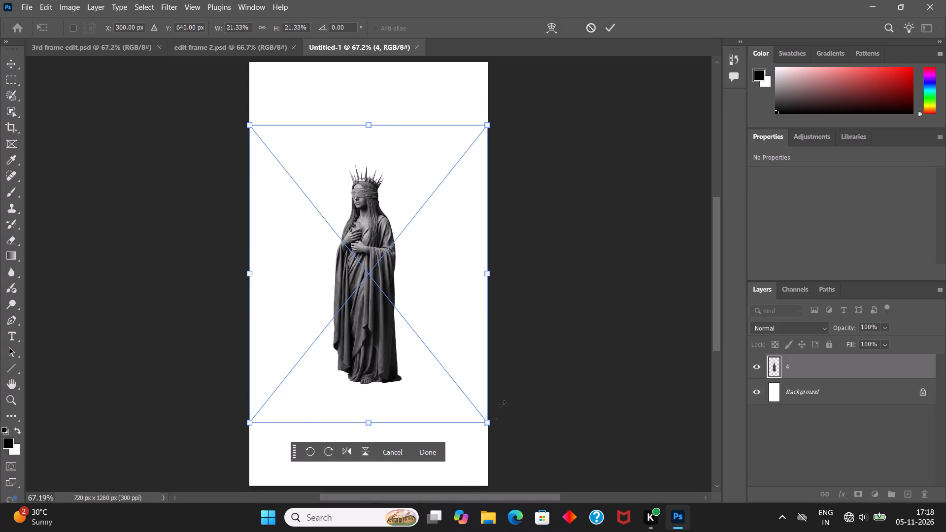
left_click_drag(490, 423, 535, 501, "shift")
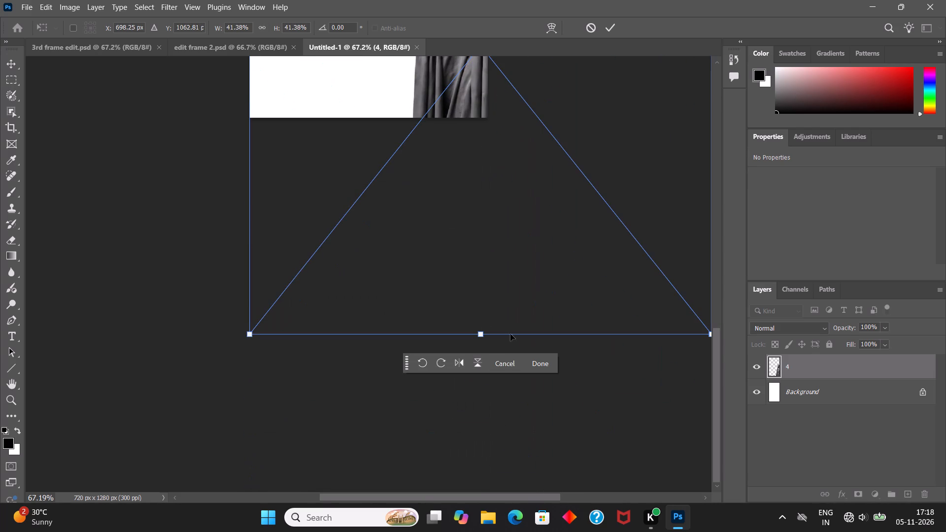
scroll(498, 307, "down", 13, "alt")
key("space")
key("space")
key("space")
key("space")
key("space")
key("space")
key("space")
key("space")
key("space")
left_click_drag(401, 153, 402, 185)
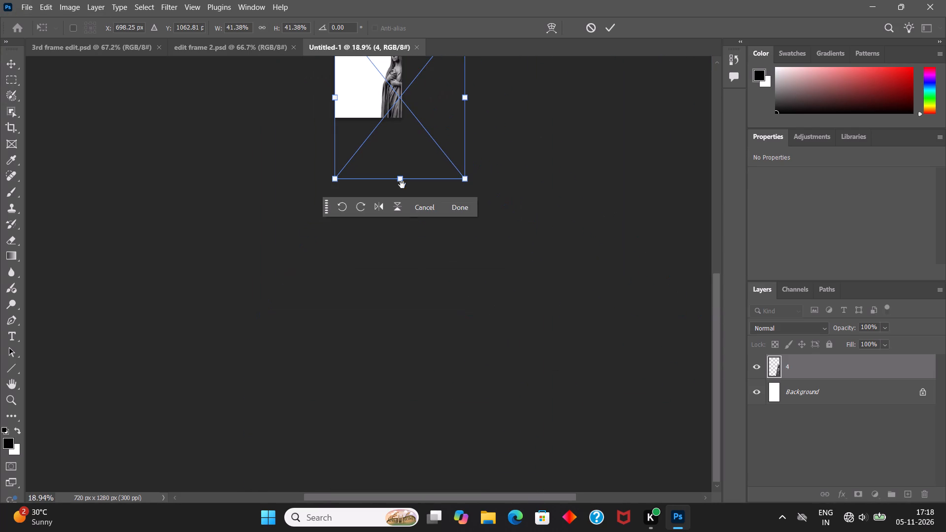
left_click_drag(402, 185, 429, 282)
key("space")
key("space")
key("space")
key("space")
key("space")
key("space")
key("space")
key("space")
key("space")
key("space")
key("space")
key("space")
key("space")
left_click_drag(383, 132, 387, 370)
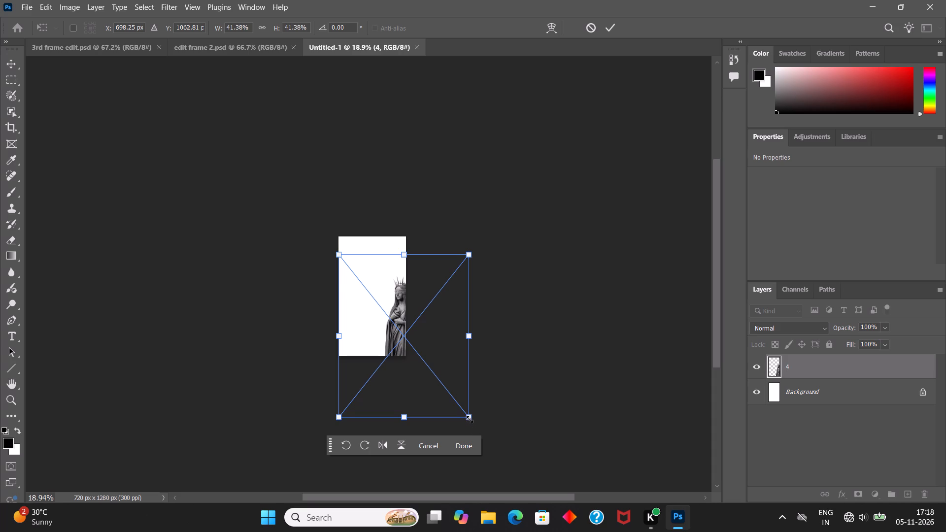
left_click_drag(468, 417, 433, 373, "shift")
key("ctrl+0")
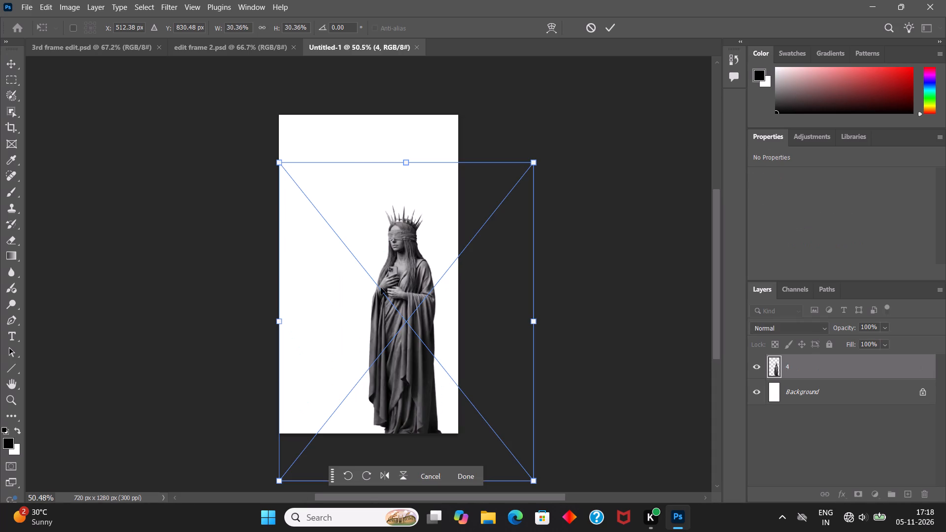
Move the statue to the canvas's right side, to about X 573.5 px, Y 834.5 px.
left_click_drag(416, 317, 429, 318)
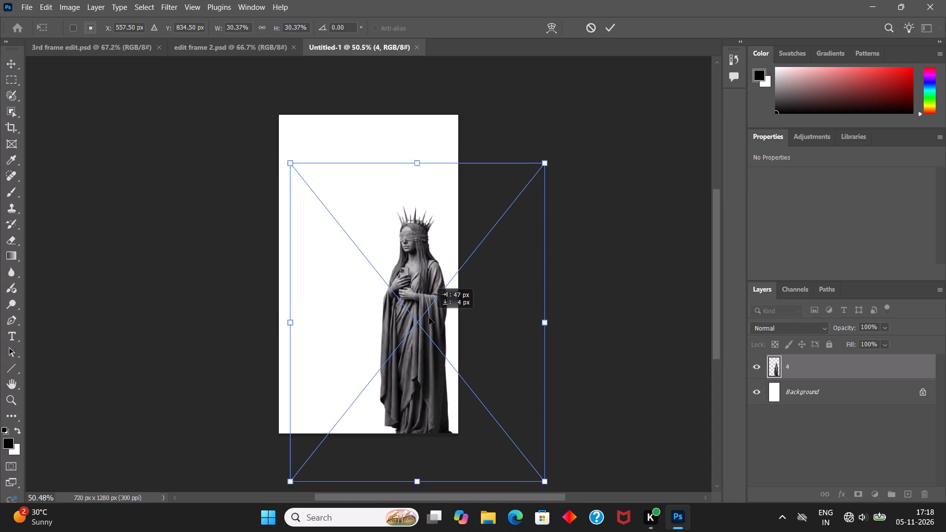
left_click_drag(429, 318, 431, 318)
Switch to VLC, play the "Most brands don't have a product problem" reference video and pause on the blindfolded statue frame to examine its layout.
left_click(493, 517)
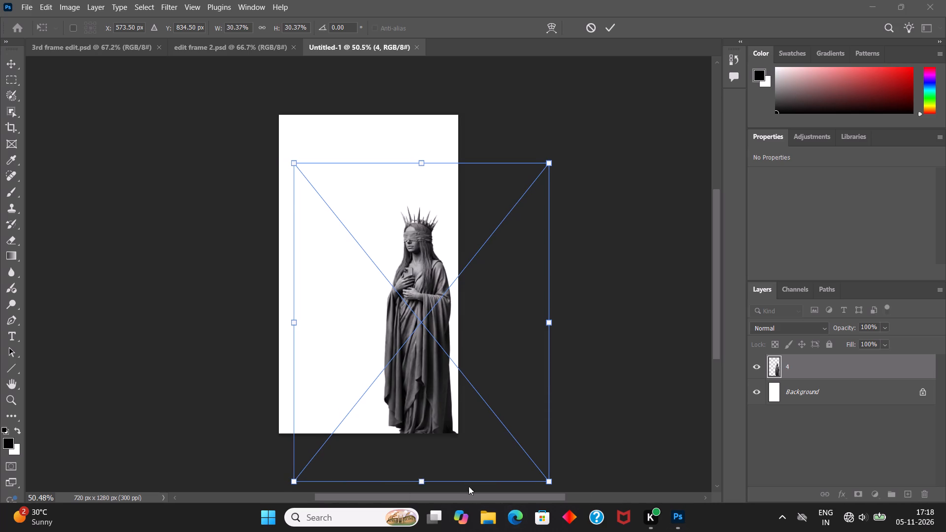
double_click(224, 323)
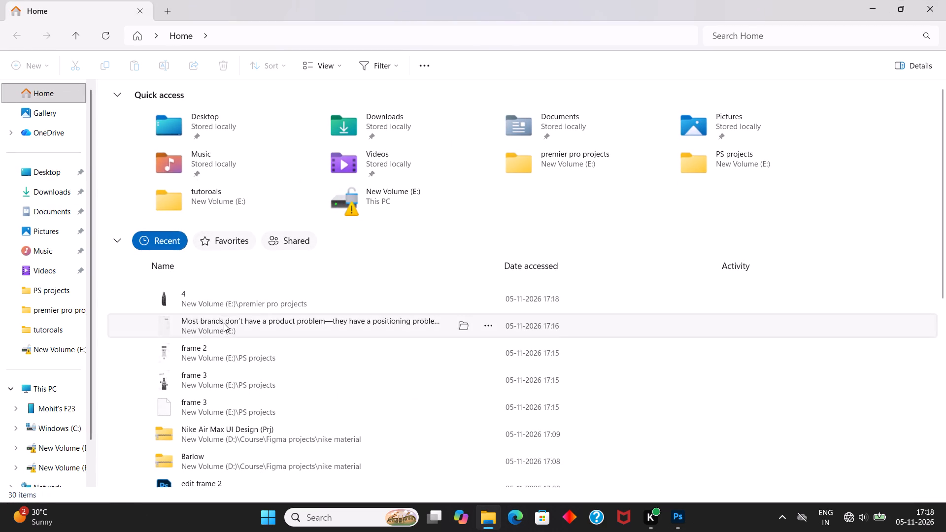
double_click(788, 128)
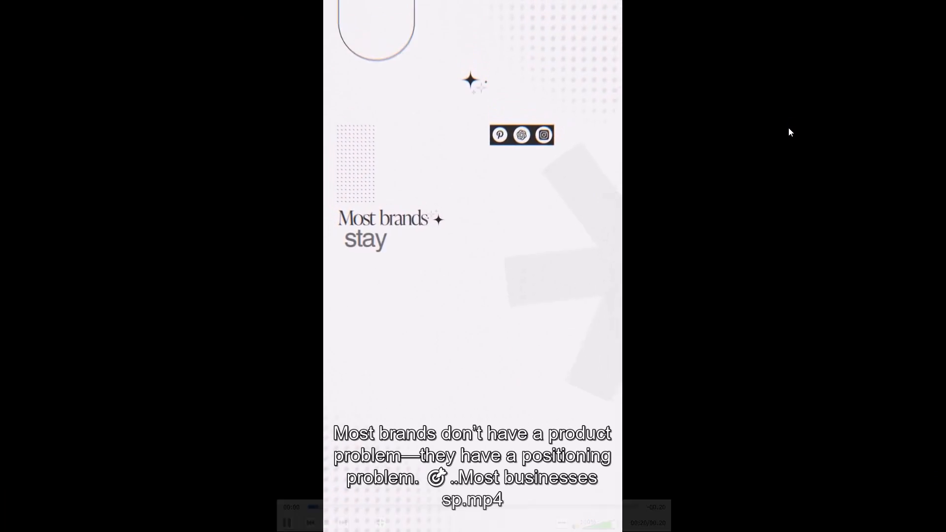
key("shift+Right")
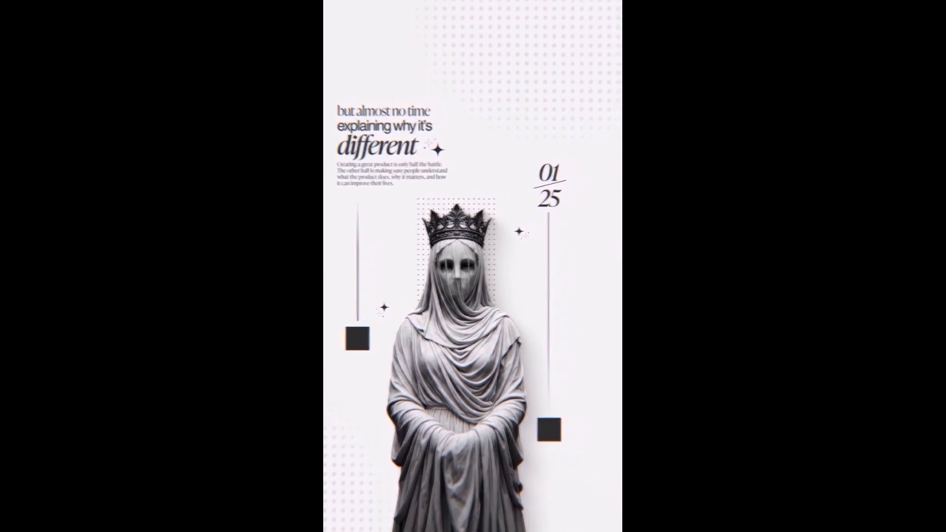
key("space")
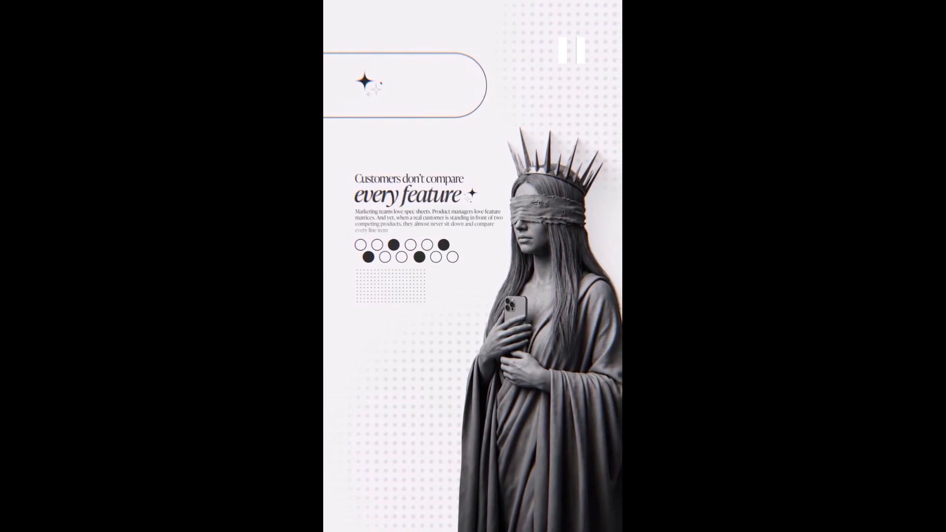
double_click(633, 106)
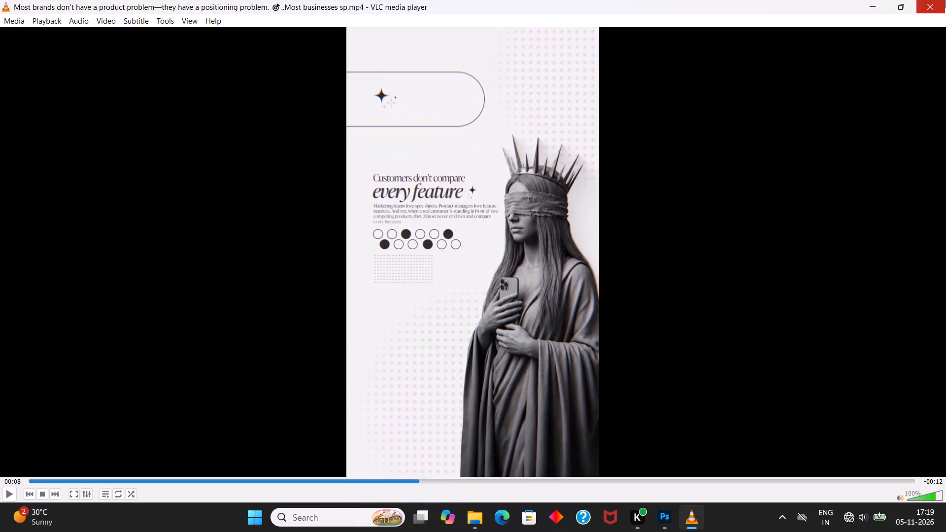
Return to Photoshop, enlarge the statue proportionally to about 34% and position it at about X 618 px, Y 914 px.
left_click(945, 0)
left_click(940, 0)
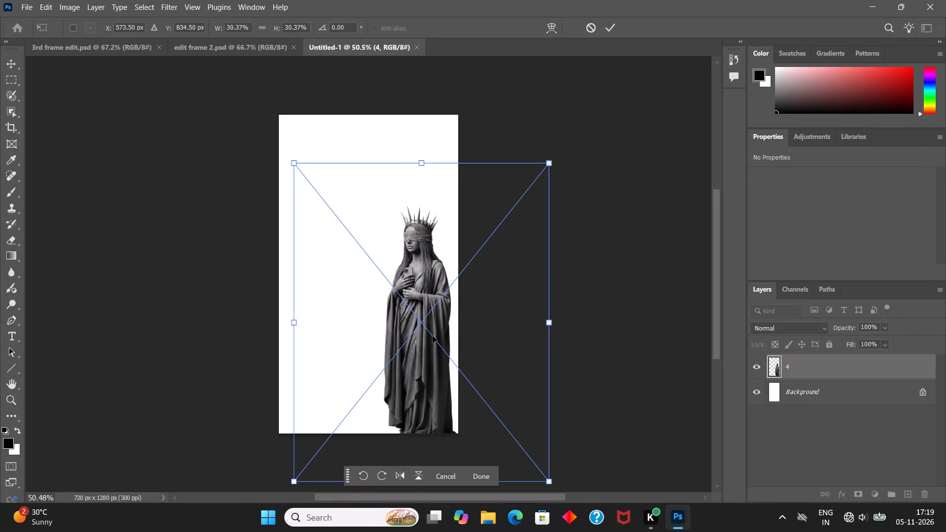
left_click_drag(433, 336, 442, 370)
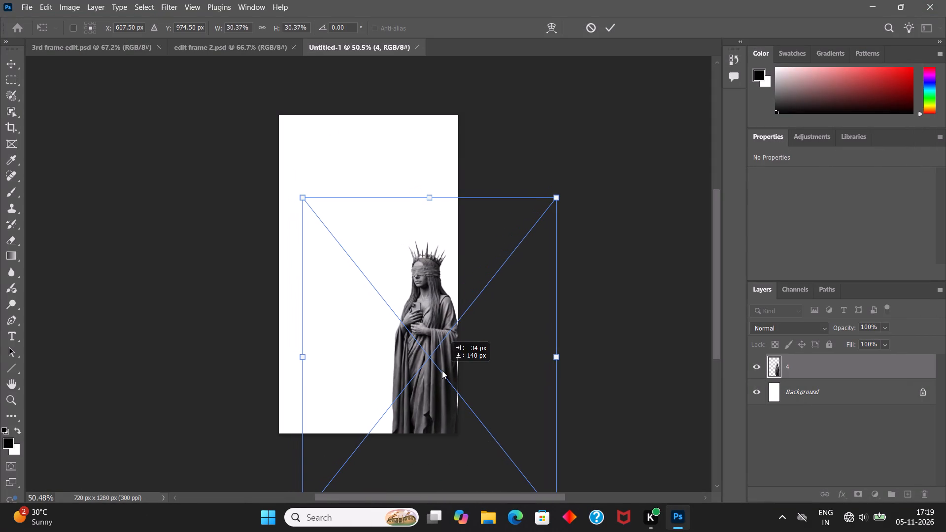
left_click_drag(442, 370, 442, 369)
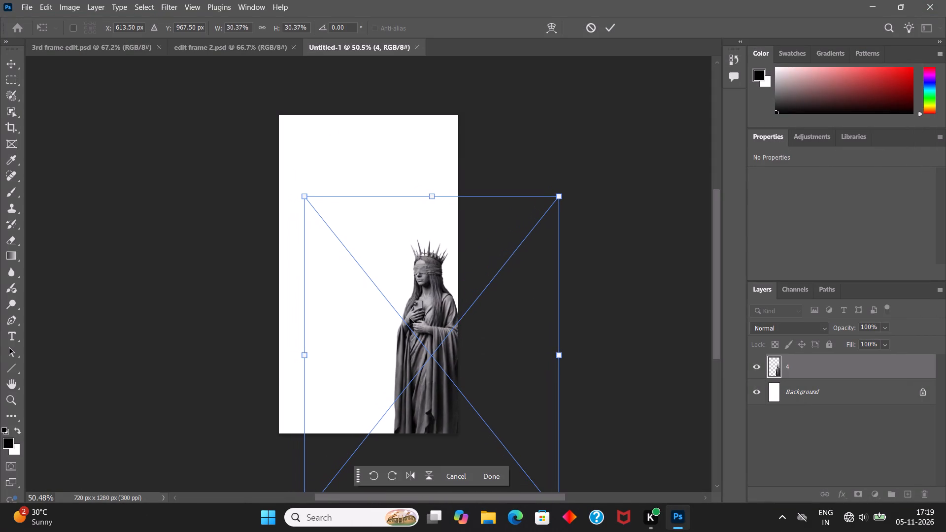
left_click_drag(305, 198, 283, 152, "shift")
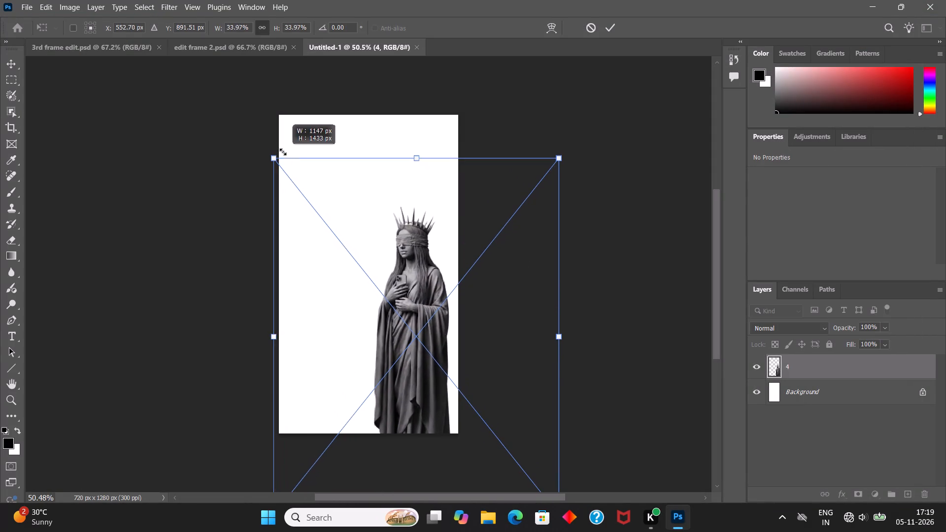
left_click_drag(283, 152, 282, 150, "shift")
left_click_drag(399, 308, 416, 314)
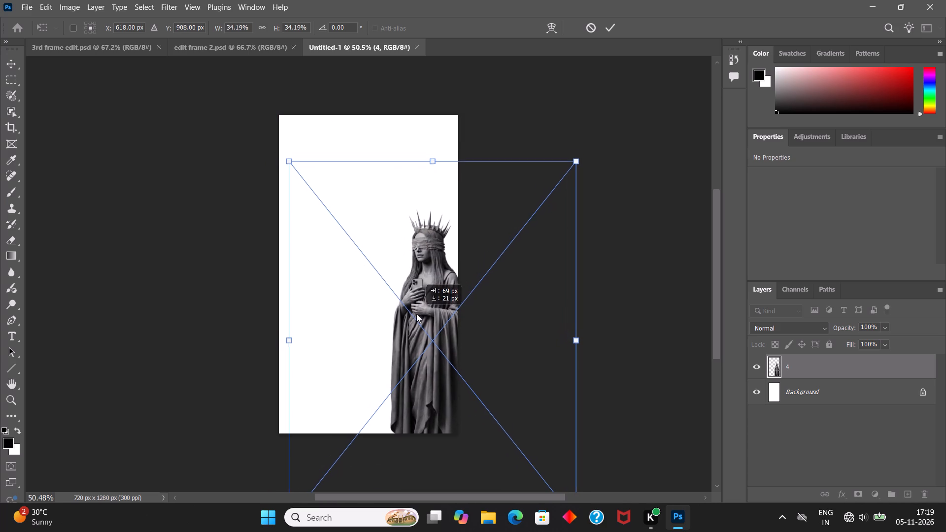
left_click_drag(416, 314, 416, 315)
left_click(612, 19)
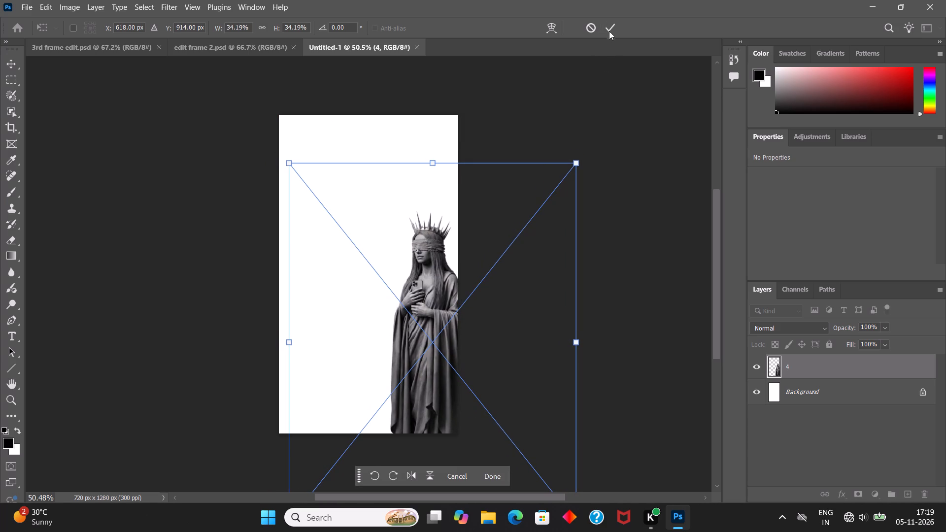
left_click(607, 26)
left_click(610, 126)
key("ctrl+0")
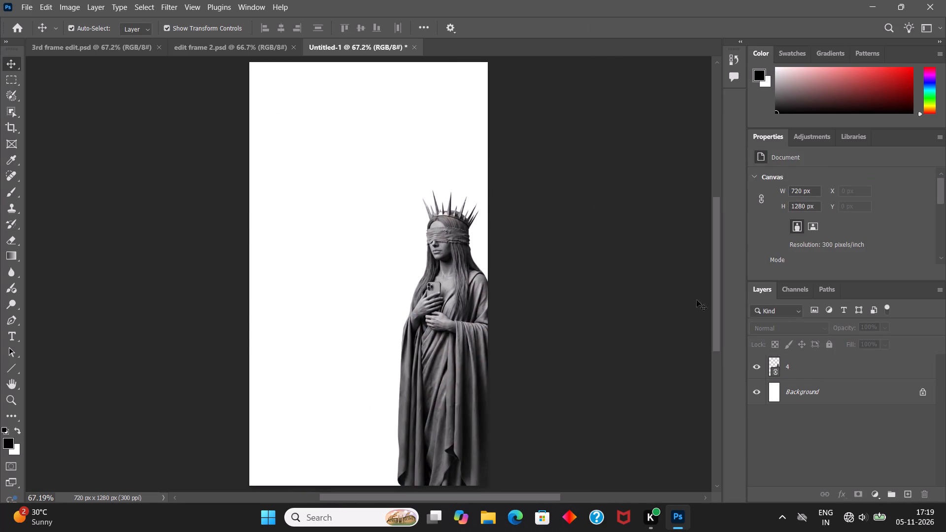
Shift the statue layer about 17 px left, to X 429 px, keeping its vertical position.
left_click(813, 371)
left_click_drag(465, 343, 459, 344)
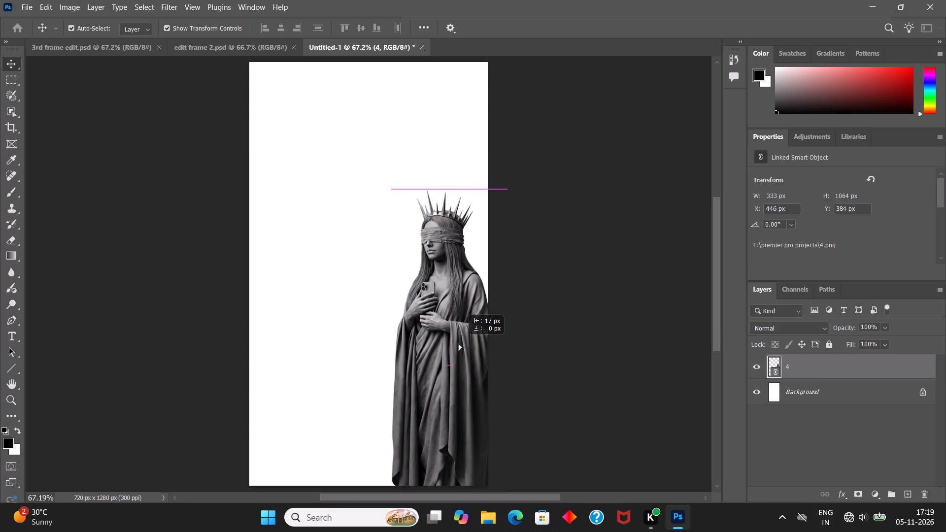
left_click_drag(459, 344, 455, 344)
left_click(592, 318)
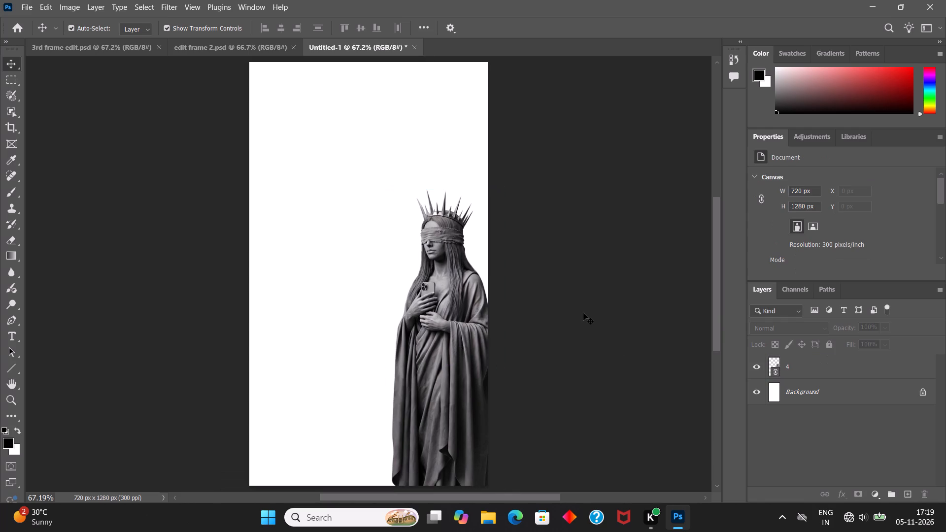
Widen the statue slightly to about 34.9% horizontal scale and shift it slightly right against the canvas's right edge.
left_click(434, 285)
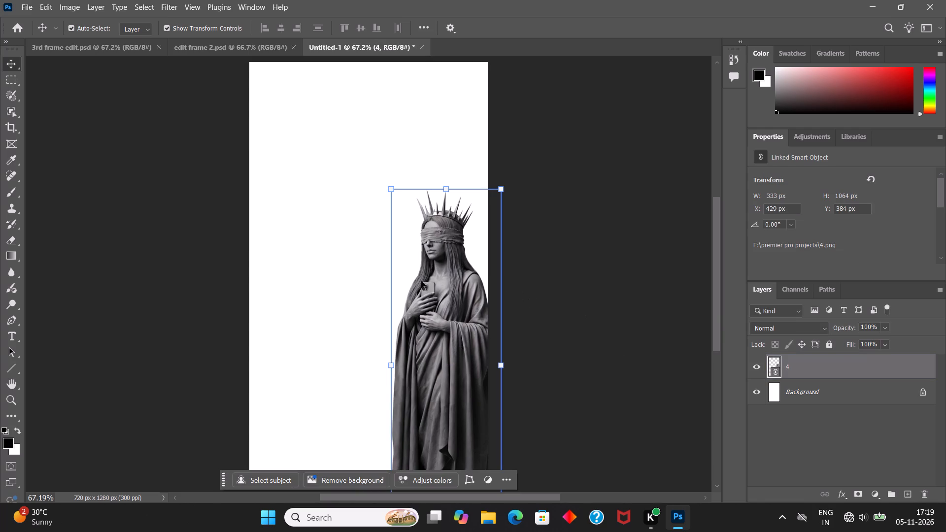
left_click(393, 366)
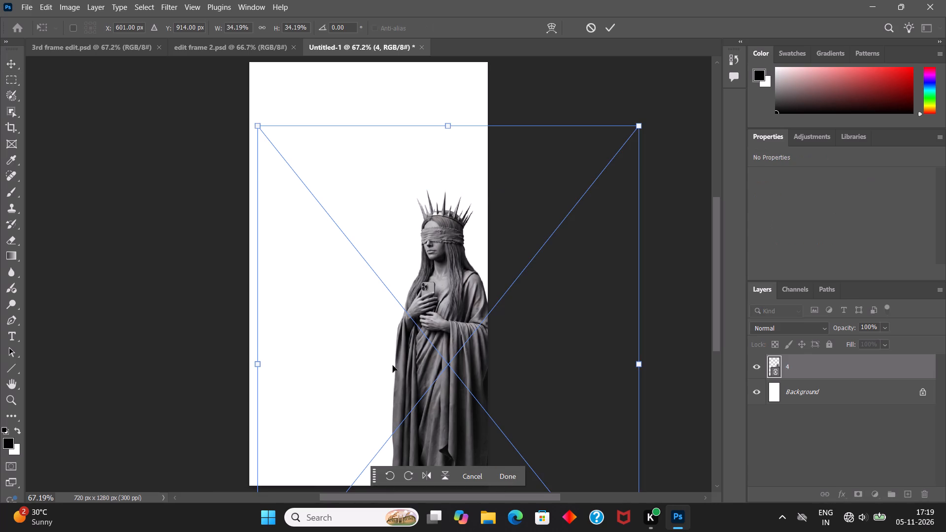
left_click_drag(260, 366, 249, 366)
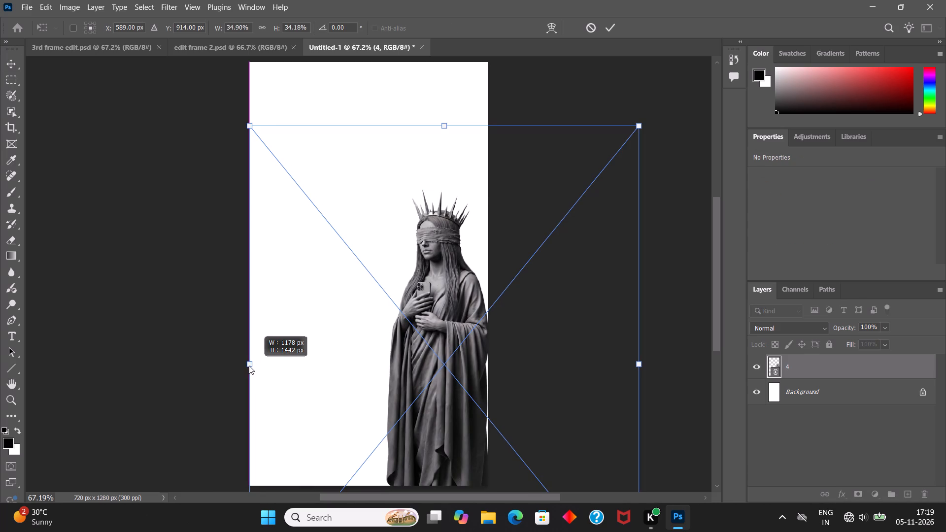
left_click_drag(249, 366, 248, 366)
left_click_drag(411, 366, 421, 366)
left_click(610, 30)
left_click(609, 111)
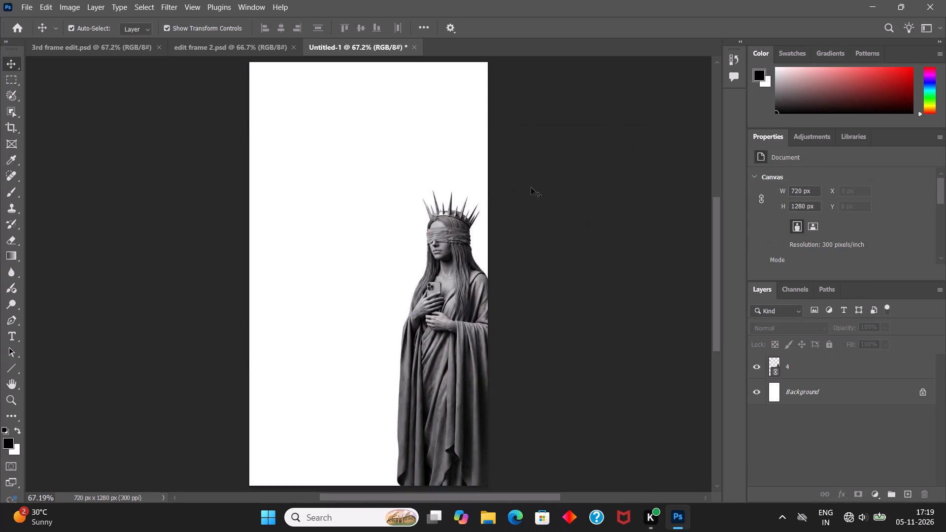
key("ctrl+0")
key("ctrl+0")
Save the document as the Photoshop file "frame 4 edit" in the premier pro projects folder.
key("ctrl+s")
type("frame 4")
key("space")
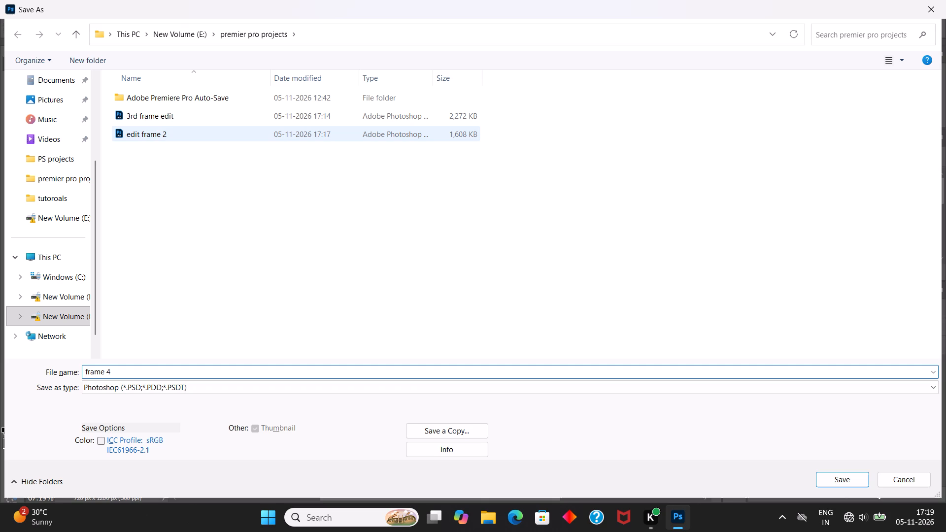
type("edit")
right_click(379, 231)
left_click(304, 237)
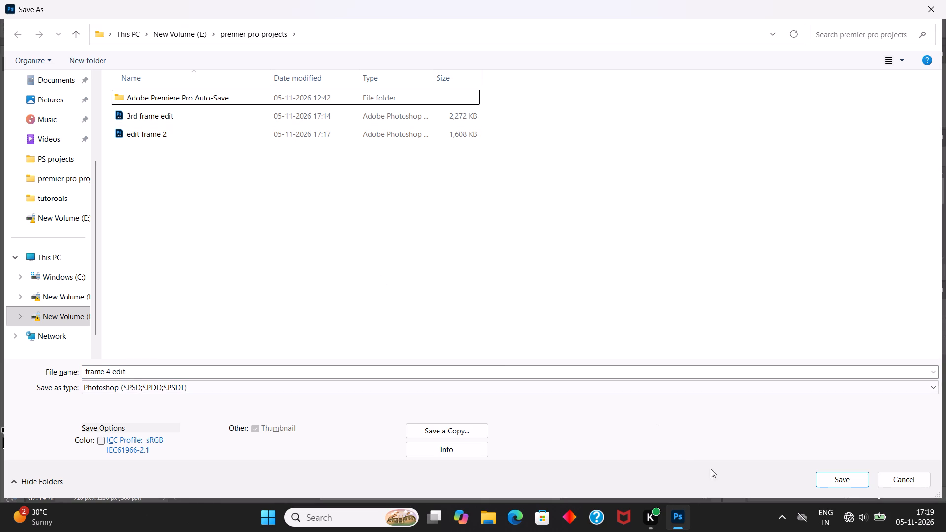
left_click(840, 478)
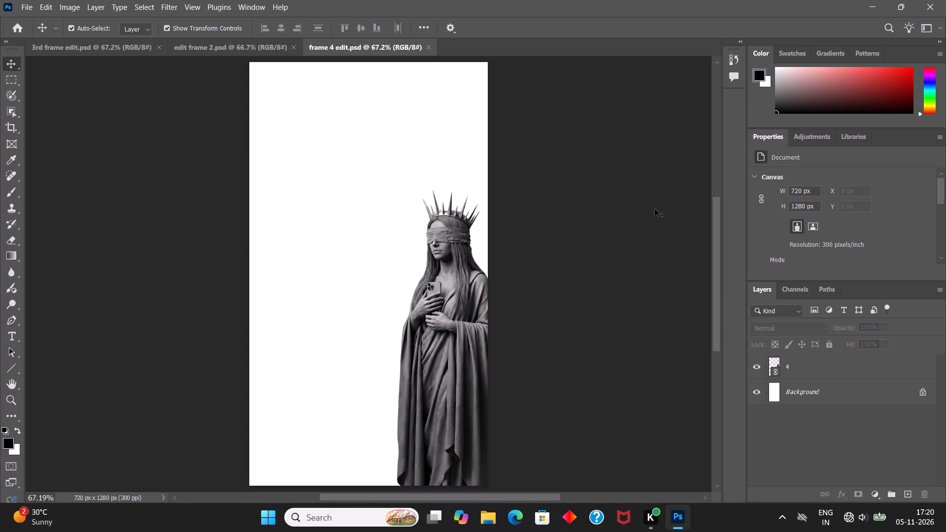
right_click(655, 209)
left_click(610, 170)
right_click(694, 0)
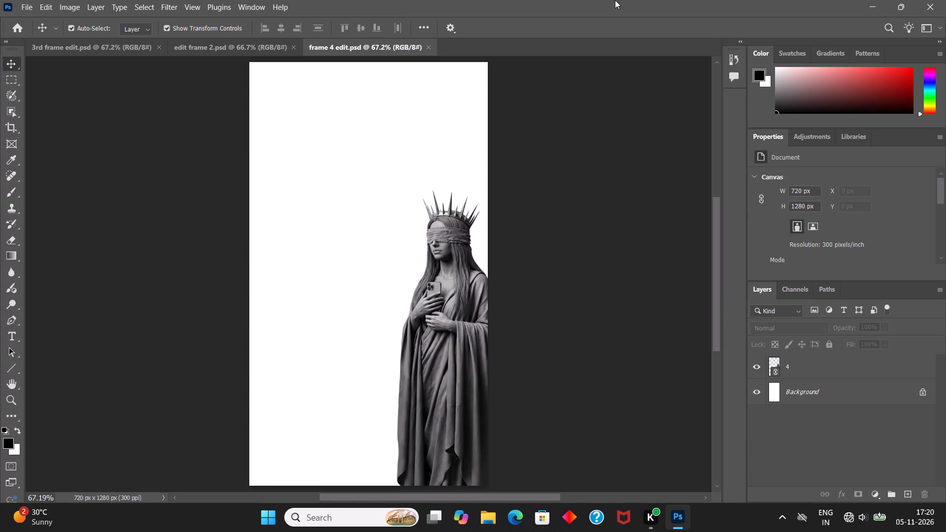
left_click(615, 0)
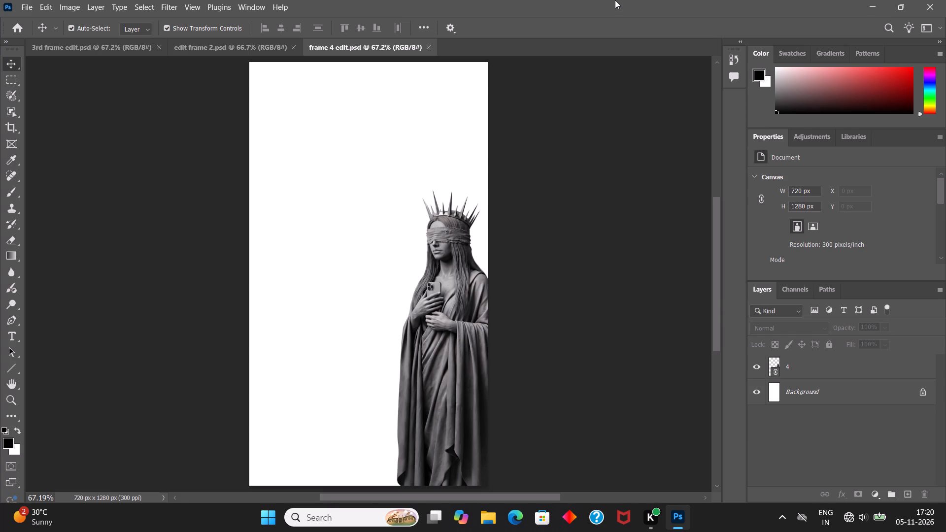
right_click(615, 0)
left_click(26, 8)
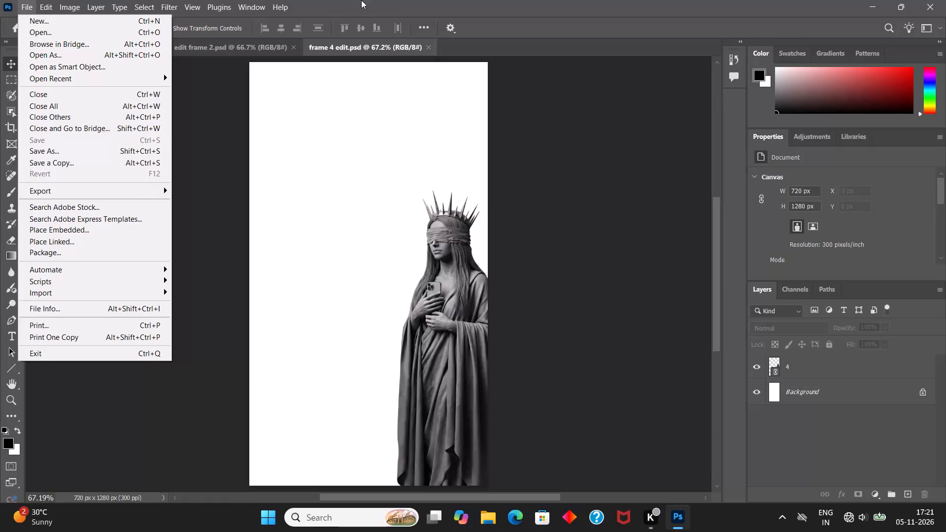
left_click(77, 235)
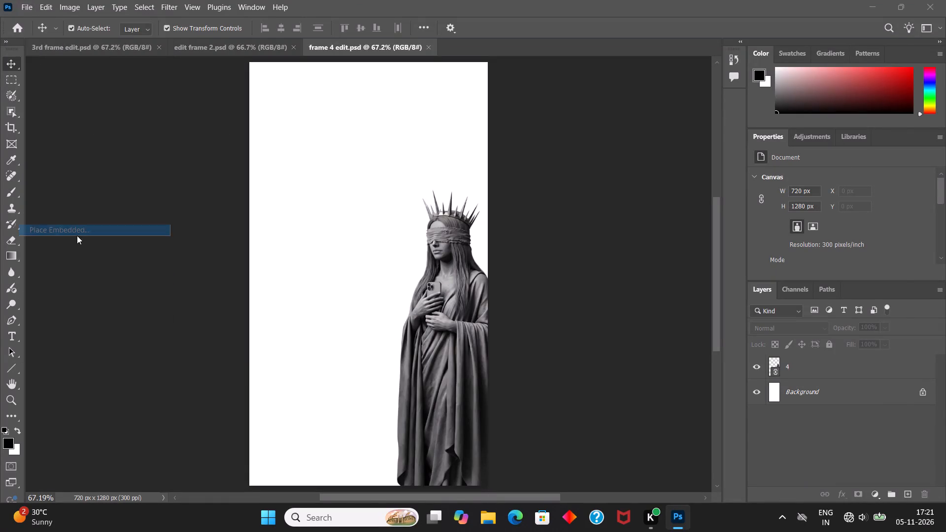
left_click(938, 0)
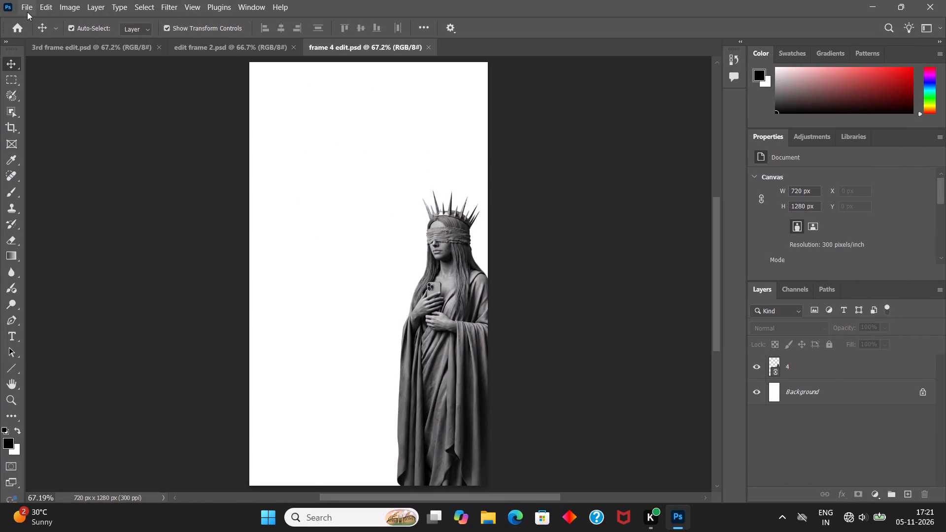
Start placing a linked file and compare the two Halftone_dot_overlay_fade images from the premier pro projects folder in the Photos viewer.
left_click(27, 12)
left_click(110, 246)
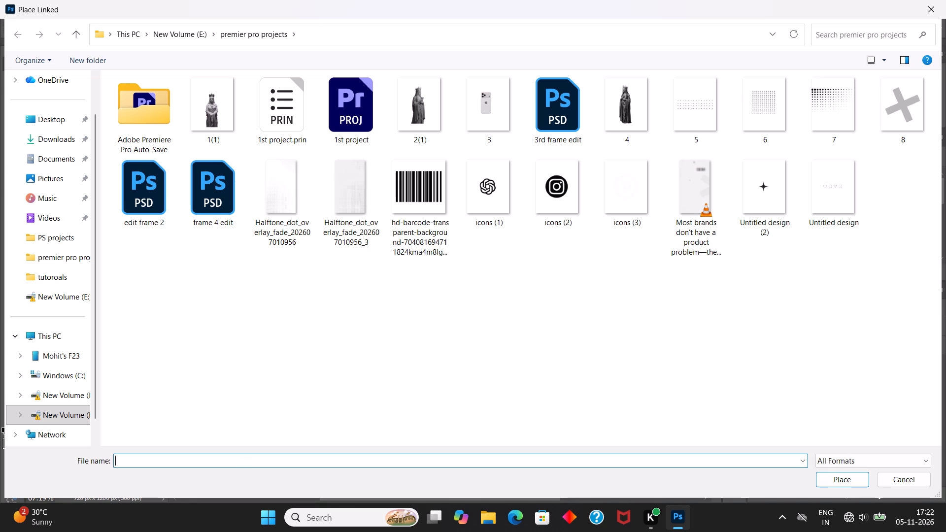
right_click(355, 379)
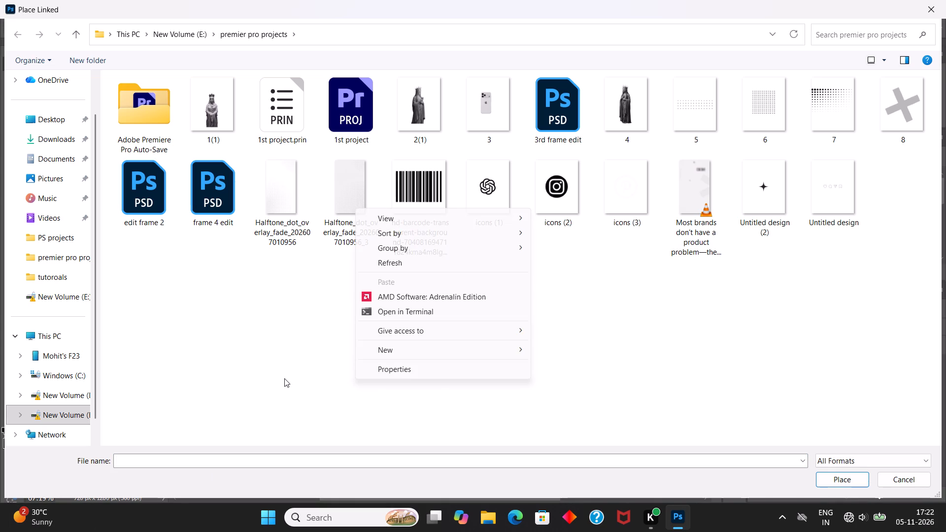
left_click(242, 374)
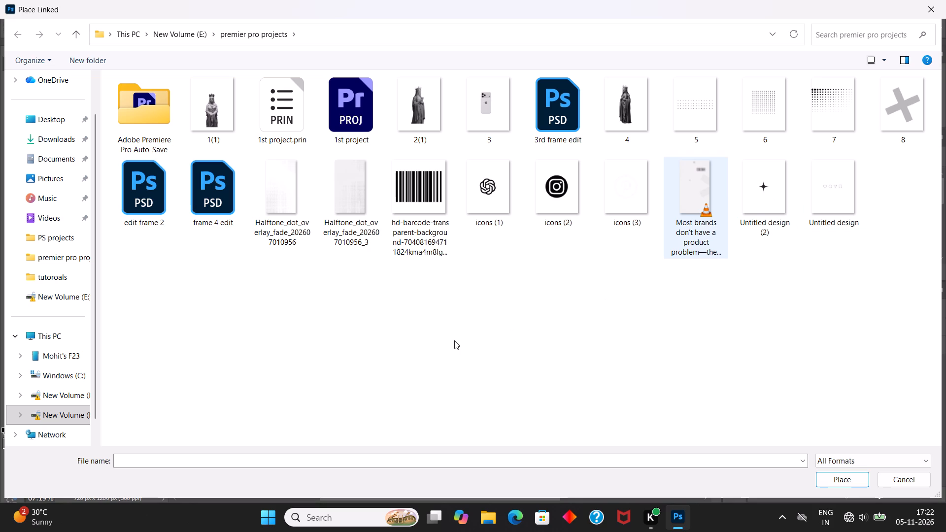
left_click(339, 218)
right_click(339, 218)
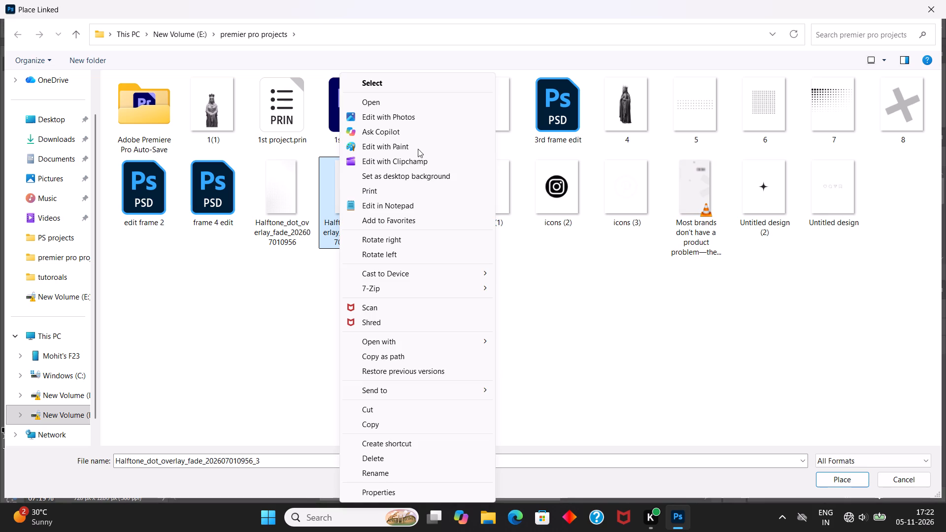
left_click(394, 99)
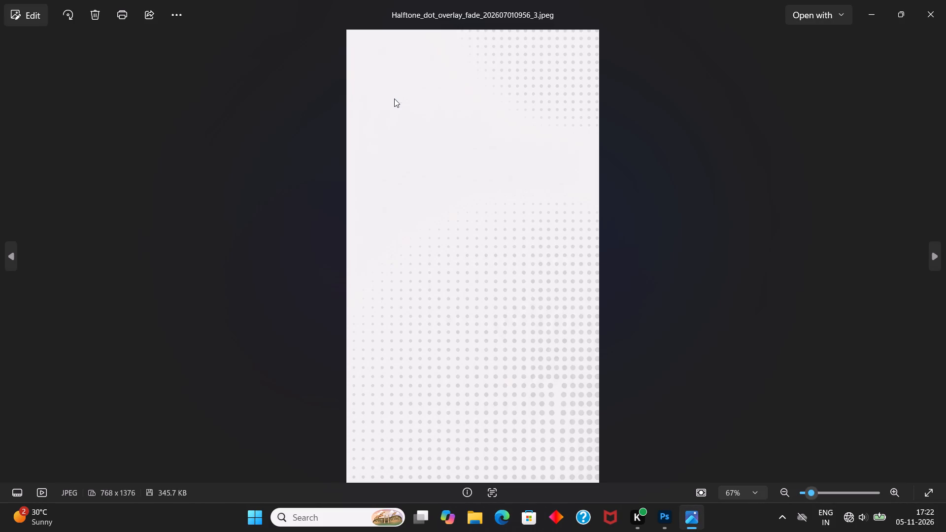
left_click(935, 11)
left_click(290, 216)
right_click(290, 216)
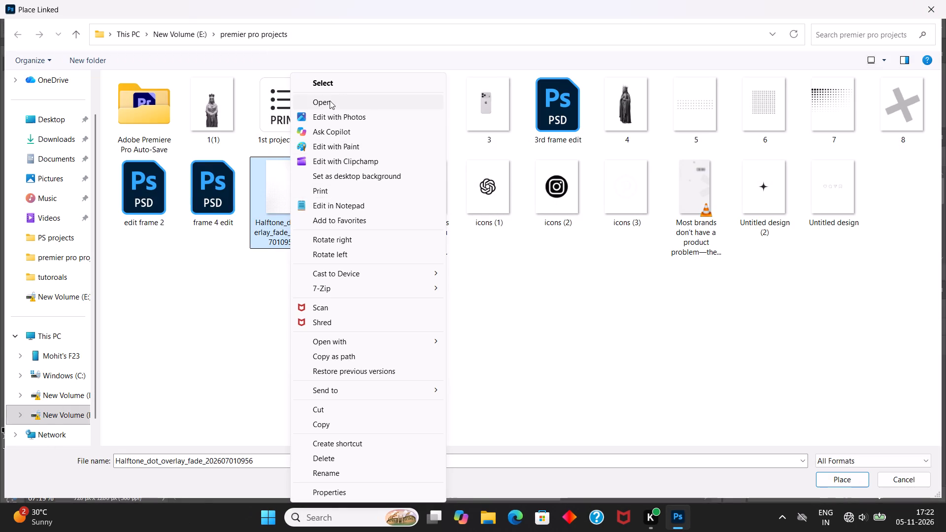
left_click(330, 100)
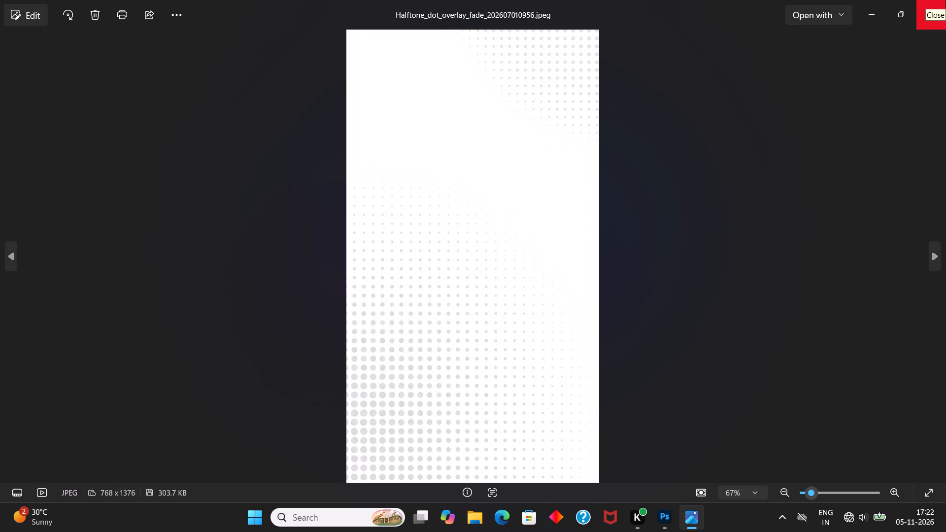
left_click(945, 0)
left_click(358, 191)
right_click(358, 191)
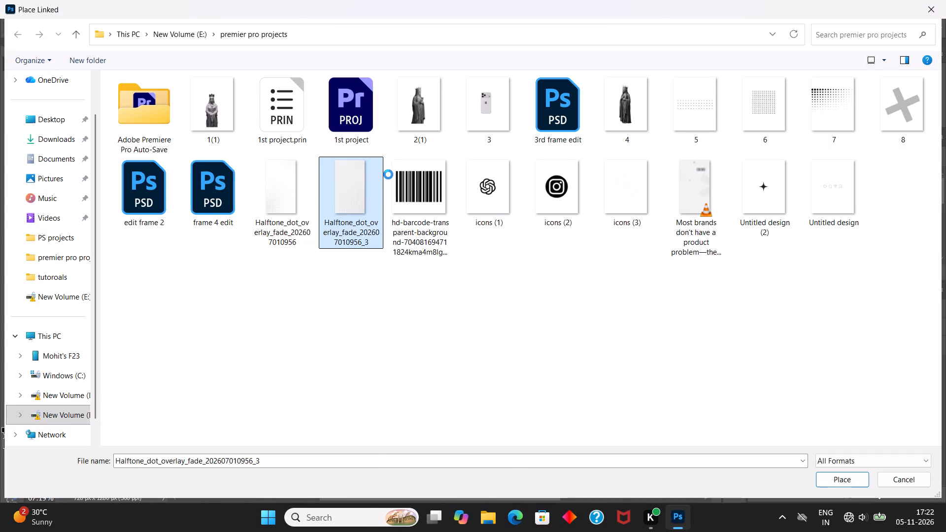
left_click(395, 101)
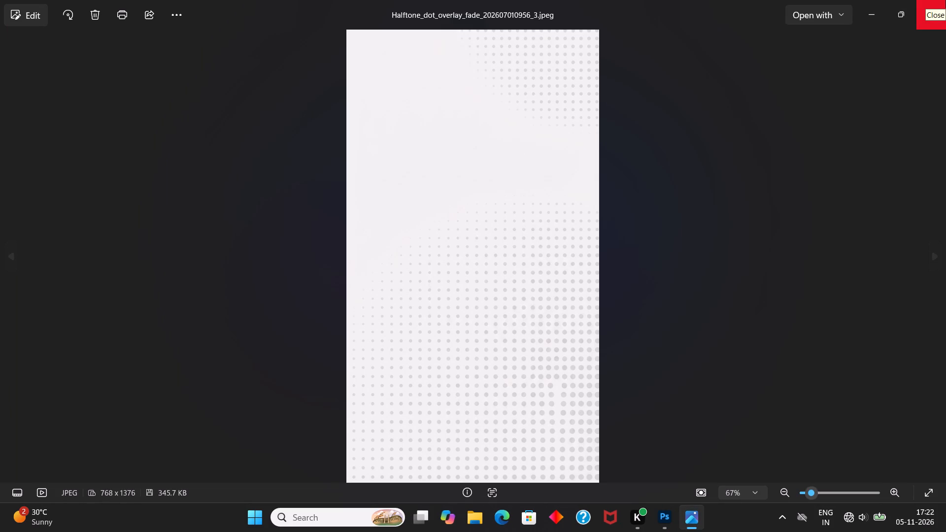
left_click(945, 0)
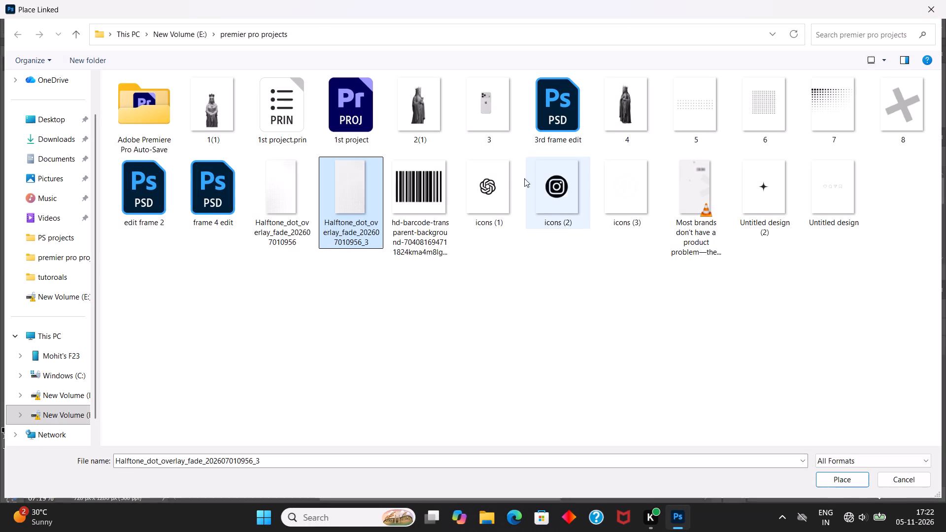
left_click(263, 193)
right_click(265, 193)
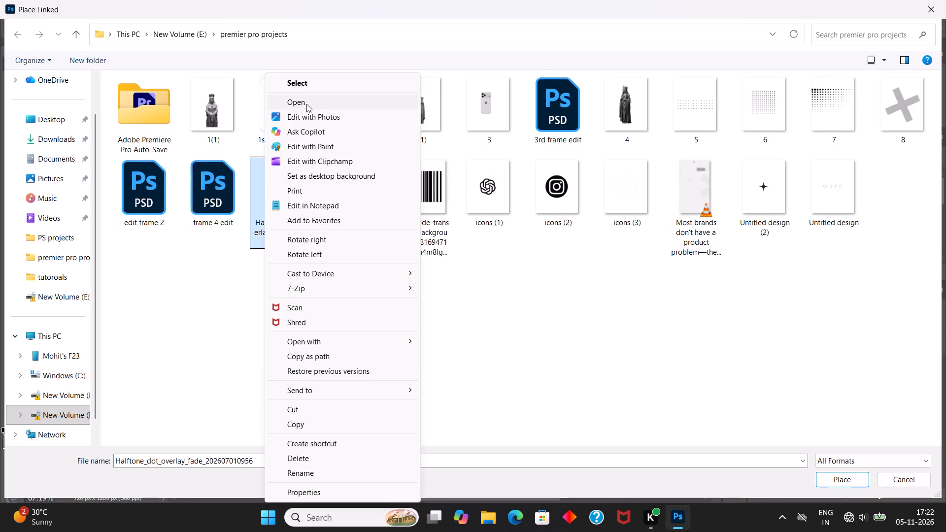
left_click(306, 104)
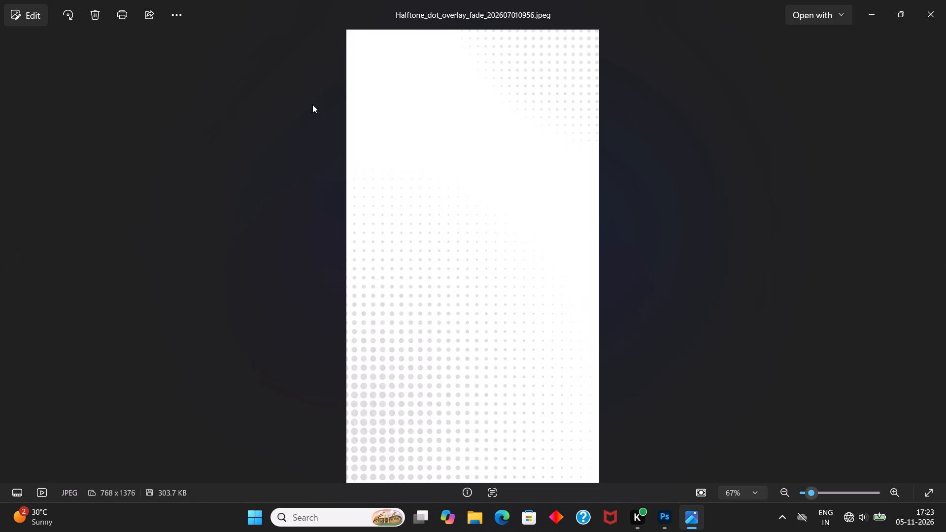
left_click(945, 0)
double_click(338, 172)
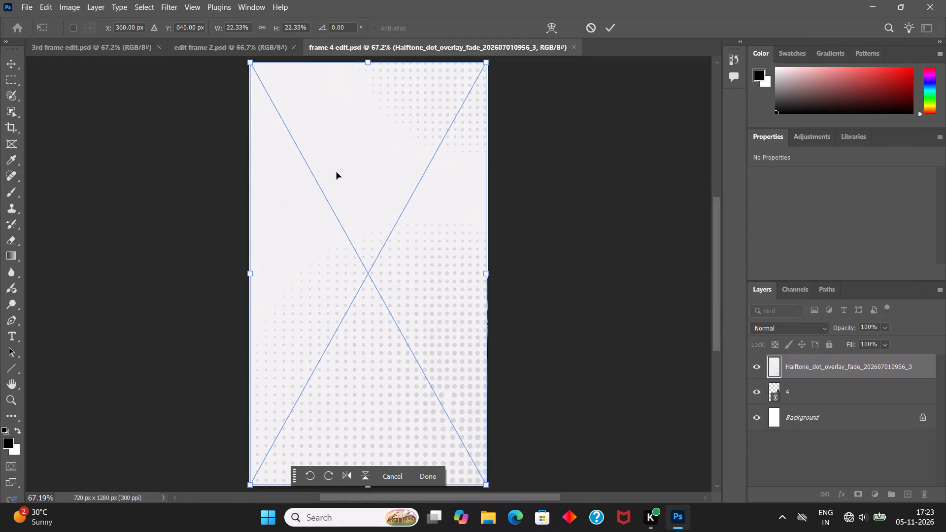
left_click(605, 28)
left_click(634, 252)
Rename the placed dot-overlay layer as halftone.
double_click(826, 363)
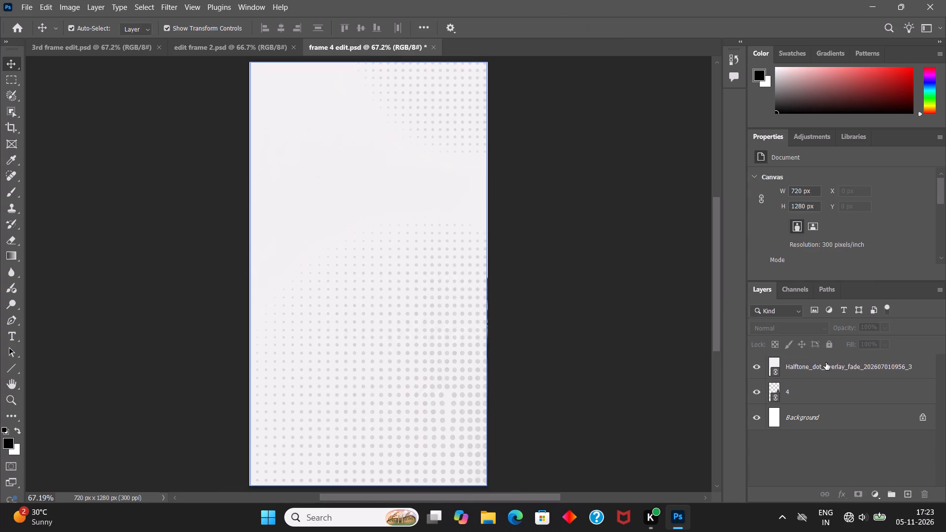
type("halftone")
key("Return")
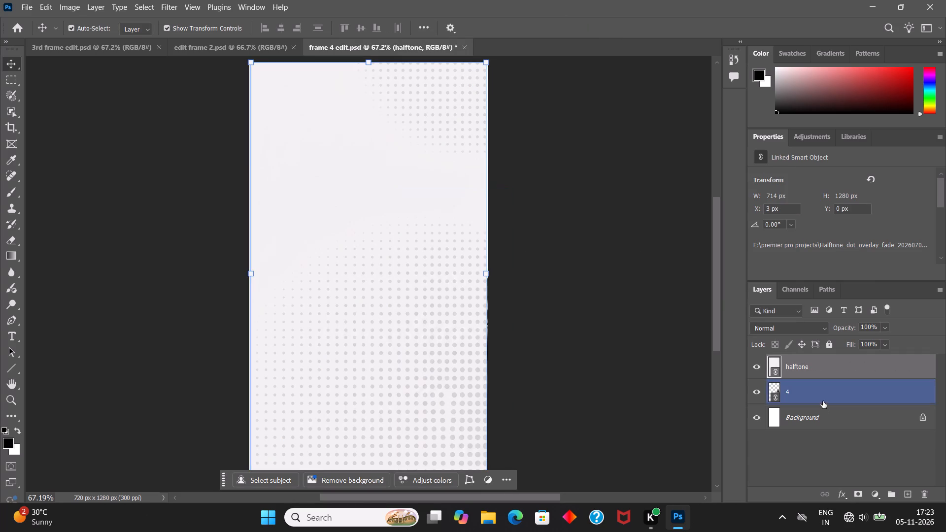
Move the statue layer 4 above the halftone layer and save the document.
left_click_drag(823, 395, 820, 361)
left_click(819, 437)
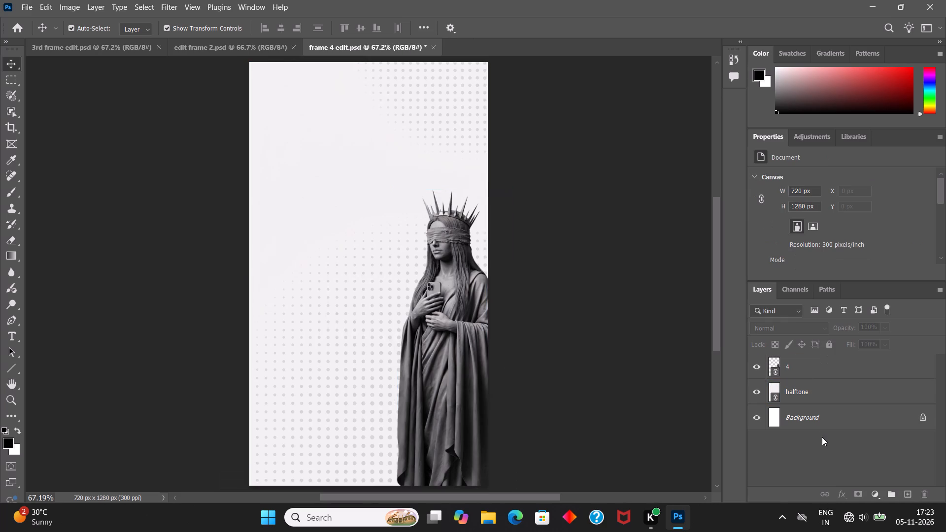
key("ctrl+s")
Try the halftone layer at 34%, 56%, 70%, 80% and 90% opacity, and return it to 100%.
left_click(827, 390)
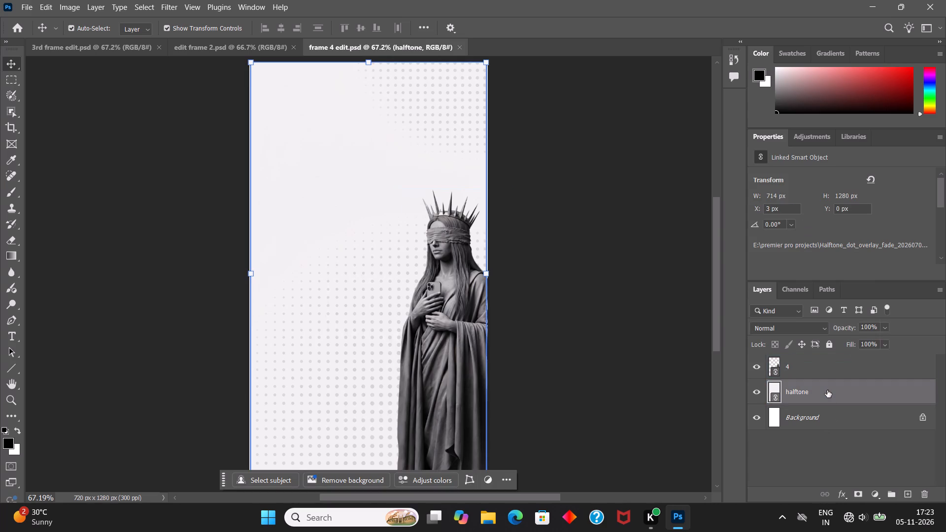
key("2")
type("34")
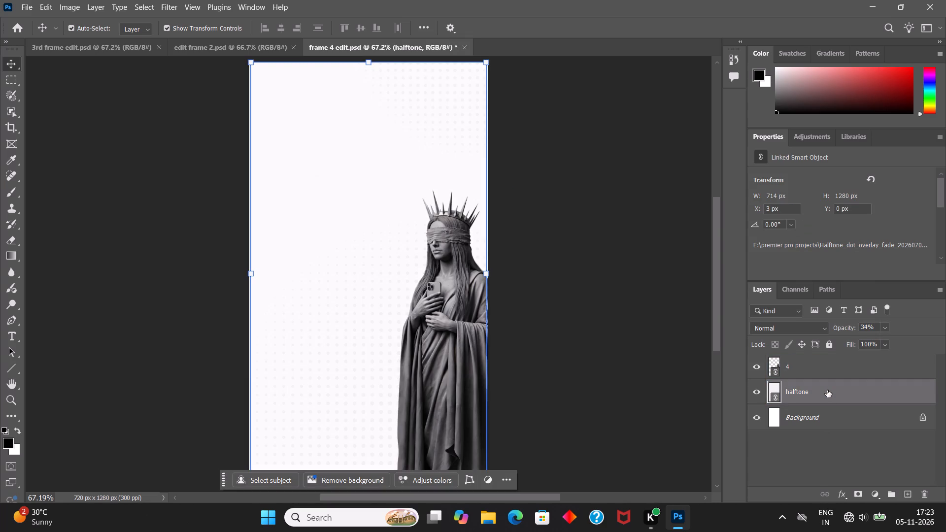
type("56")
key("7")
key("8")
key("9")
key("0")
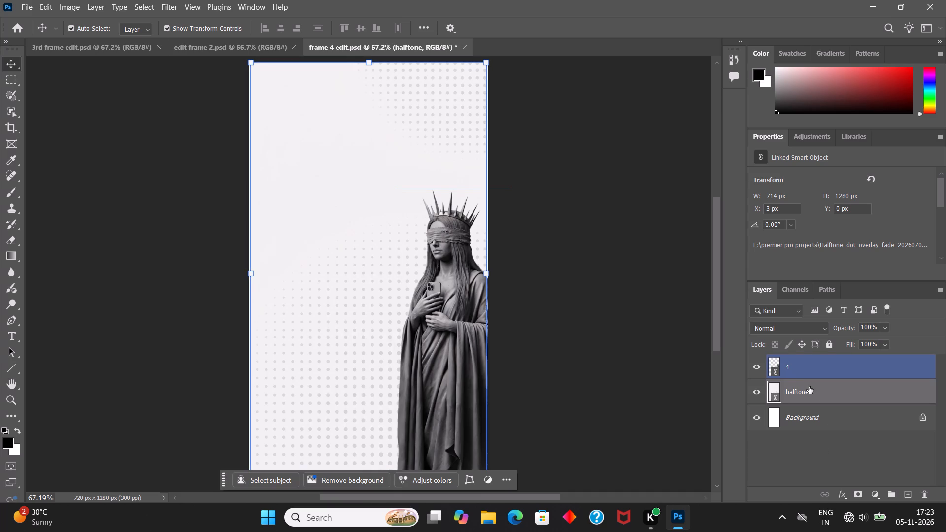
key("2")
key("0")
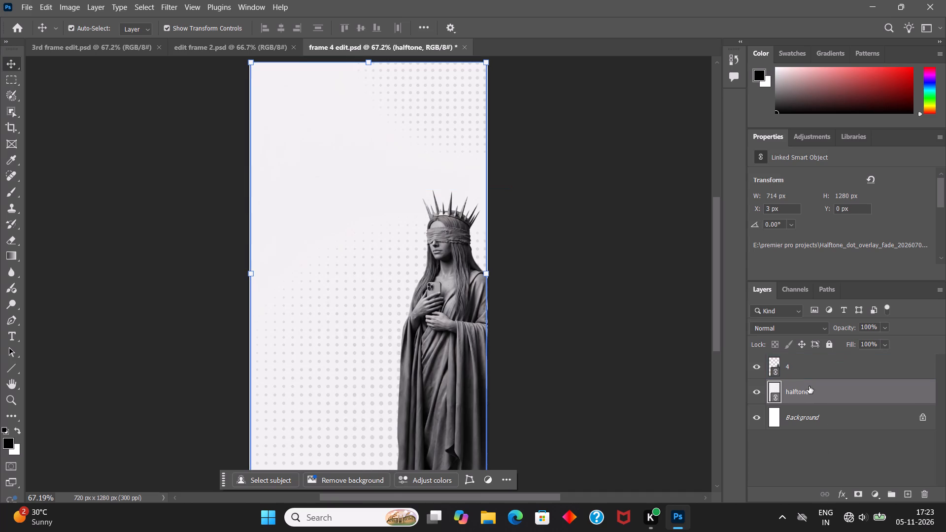
Deselect the halftone layer and save the frame 4 edit document.
left_click(818, 452)
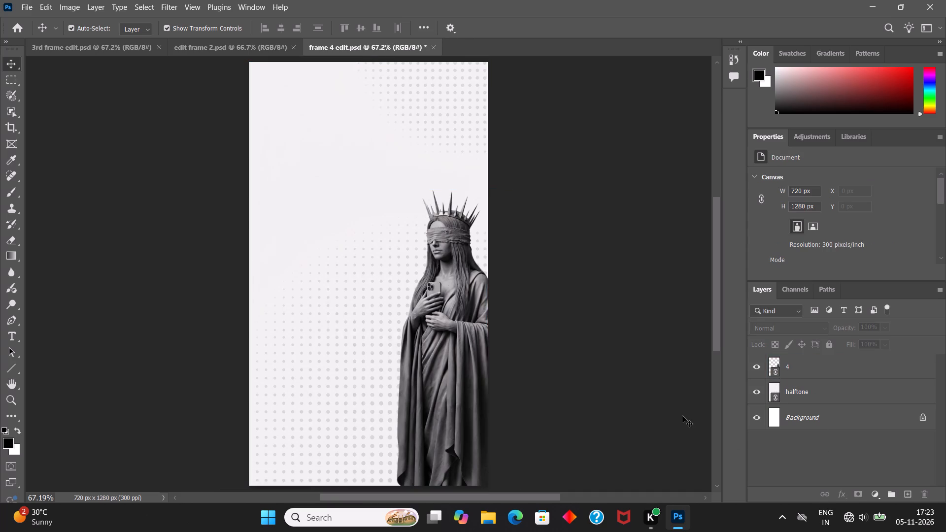
key("ctrl+s")
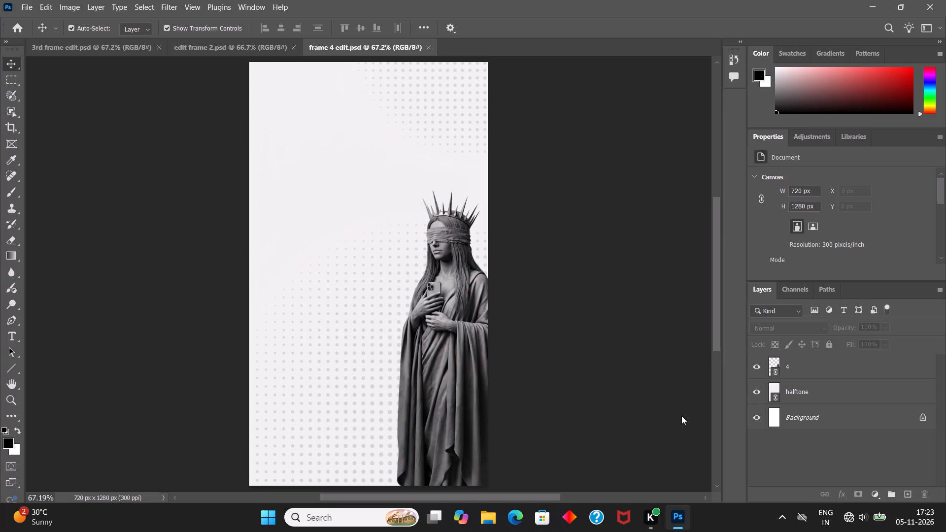
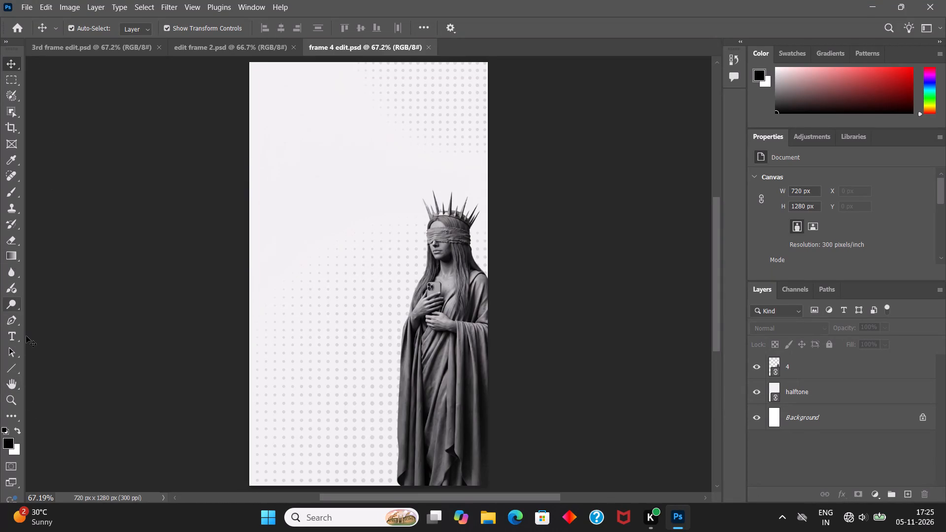
Draw a rectangle about 310 x 112 px in the upper-left area of the canvas.
left_click(16, 372)
left_click(75, 368)
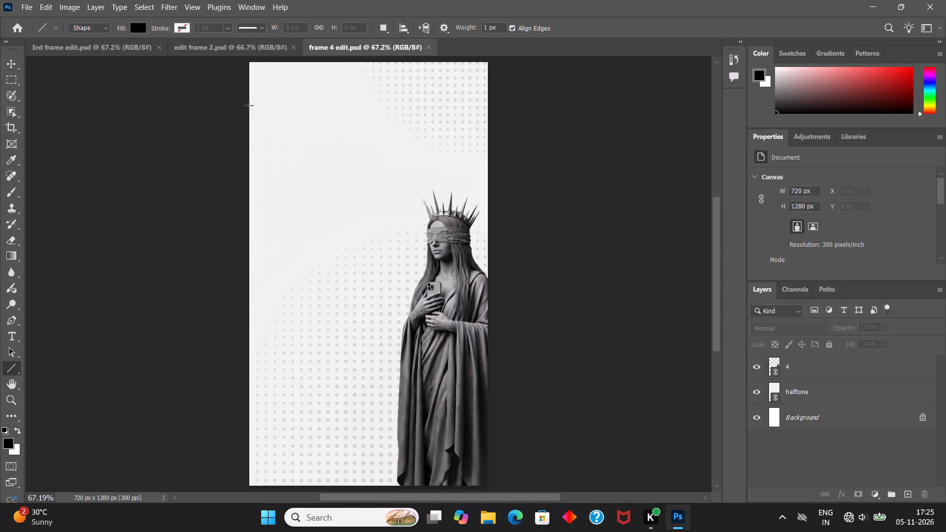
left_click_drag(253, 104, 356, 139)
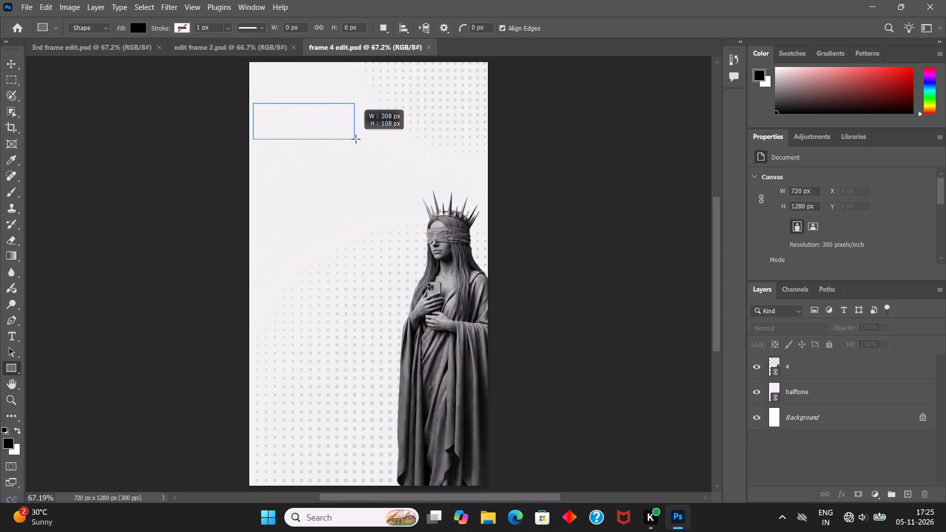
left_click_drag(356, 139, 356, 140)
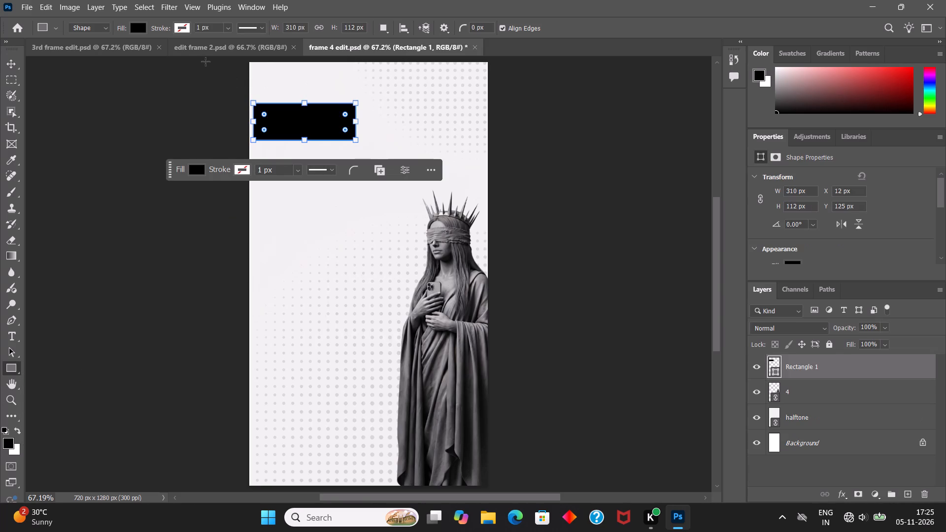
Remove the rectangle's fill and give it a 3 px black stroke.
left_click(136, 31)
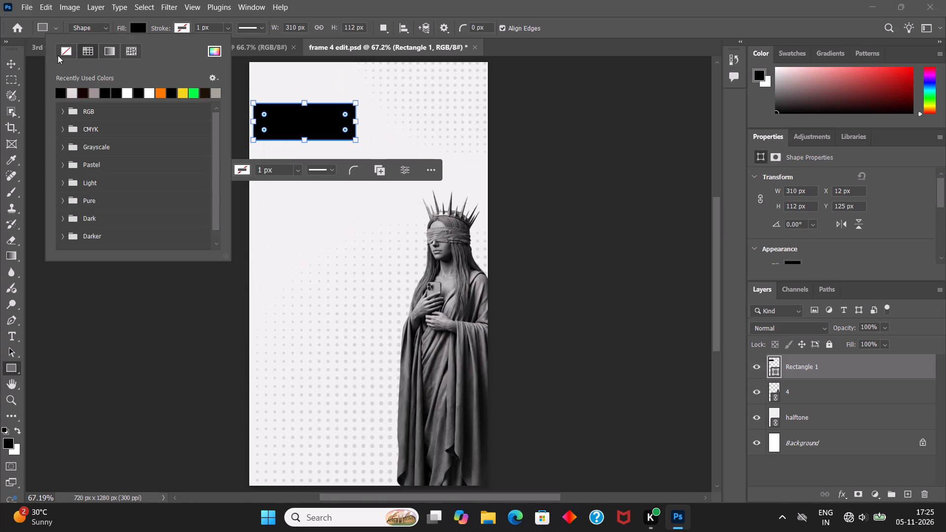
left_click(63, 52)
left_click(184, 26)
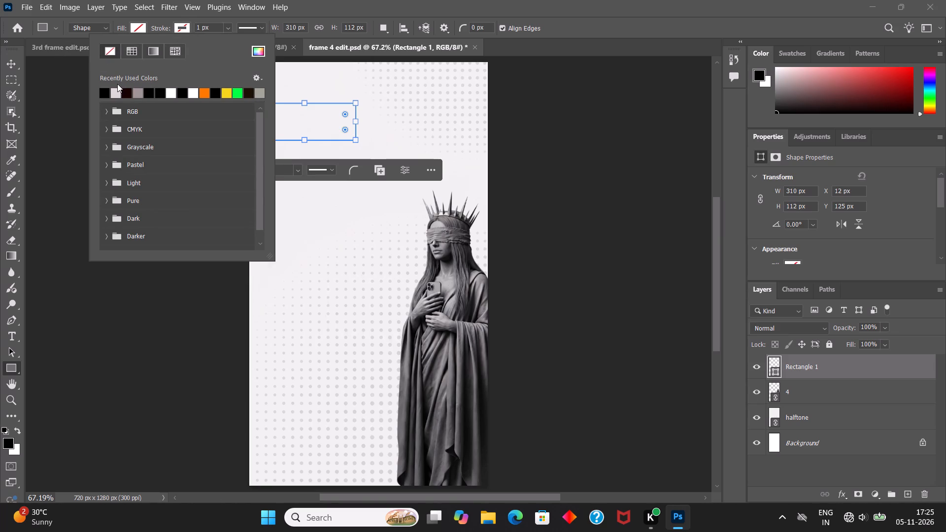
left_click(107, 91)
left_click(229, 27)
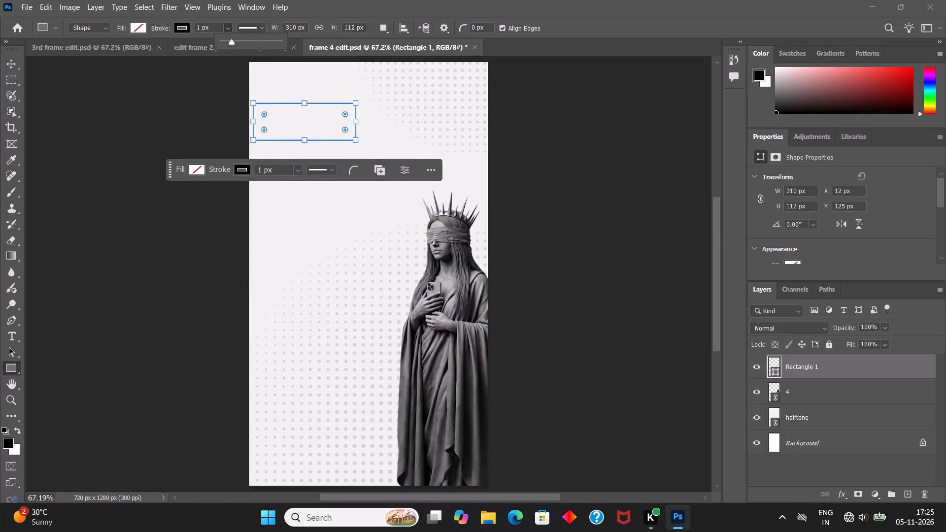
left_click_drag(216, 29, 150, 29)
key("3")
key("Return")
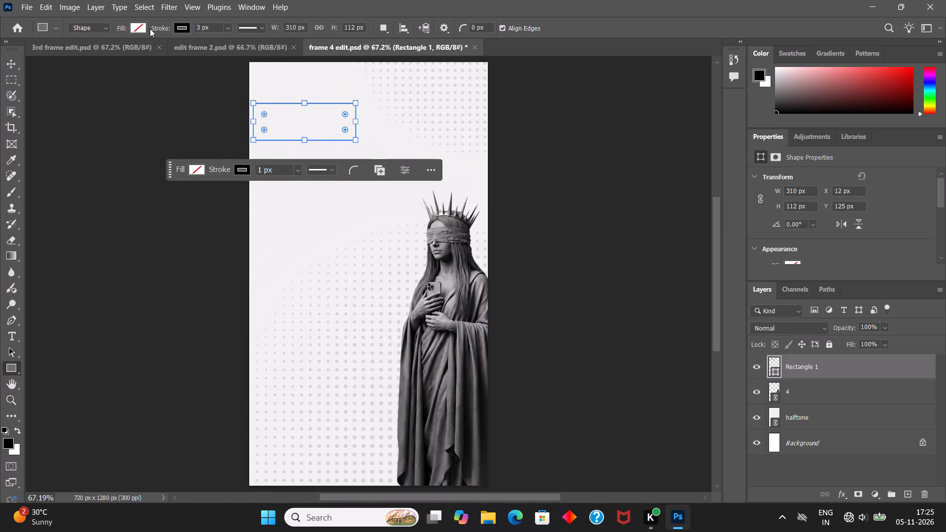
left_click(10, 61)
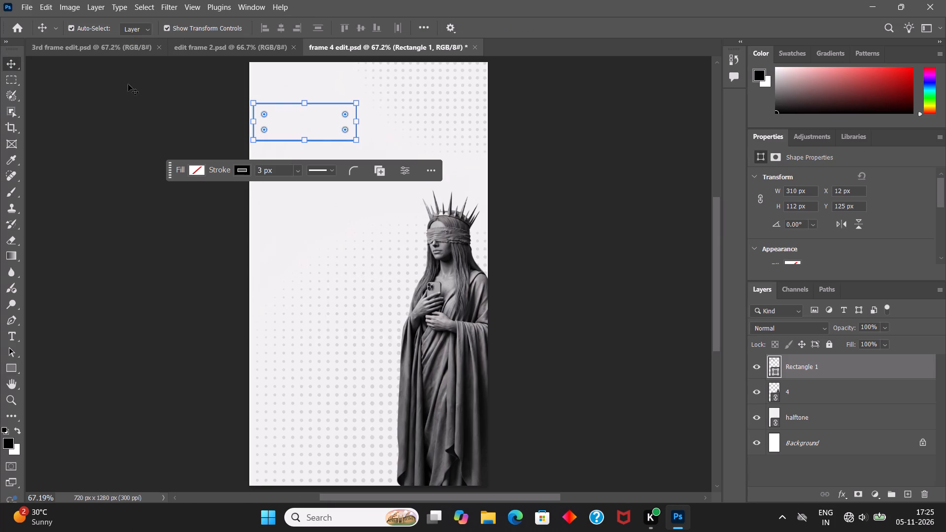
left_click(128, 84)
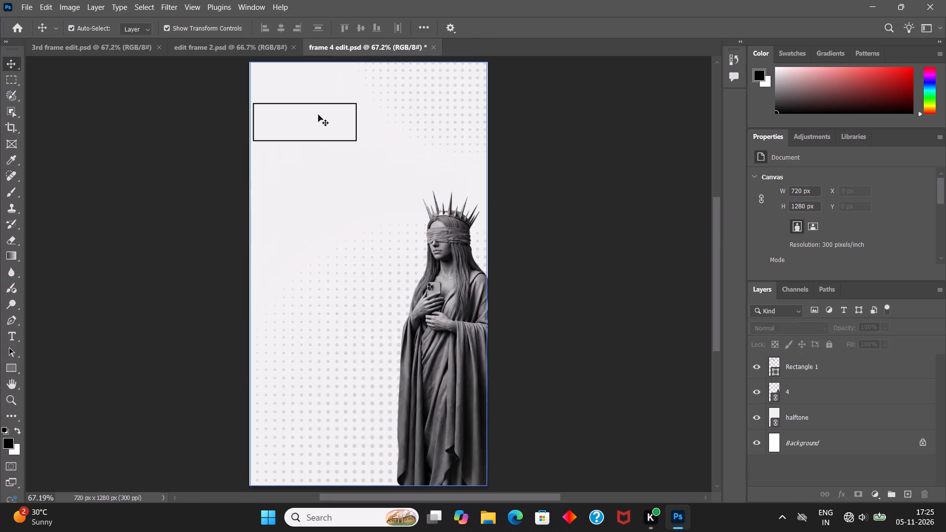
Stretch the halftone layer sideways to 720 px wide so it spans the full canvas width.
left_click(318, 115)
left_click(839, 441)
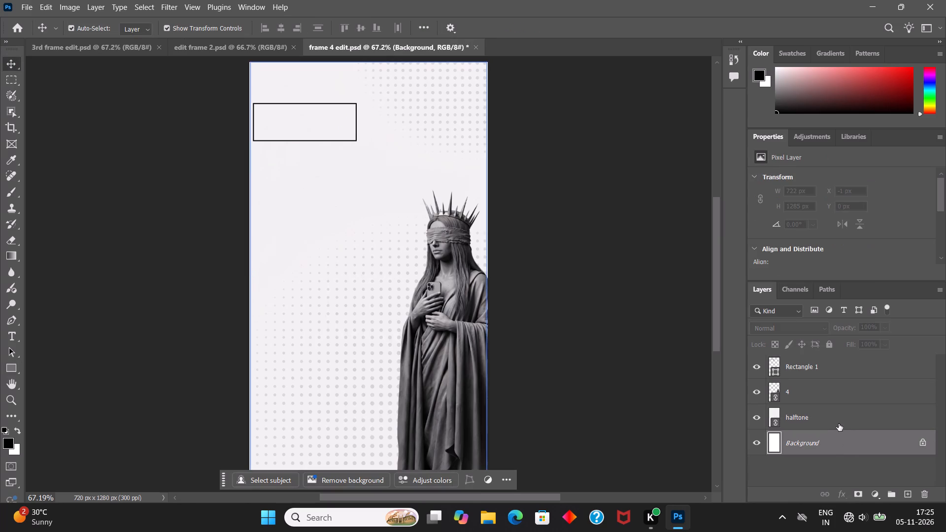
left_click(837, 421)
left_click(701, 377)
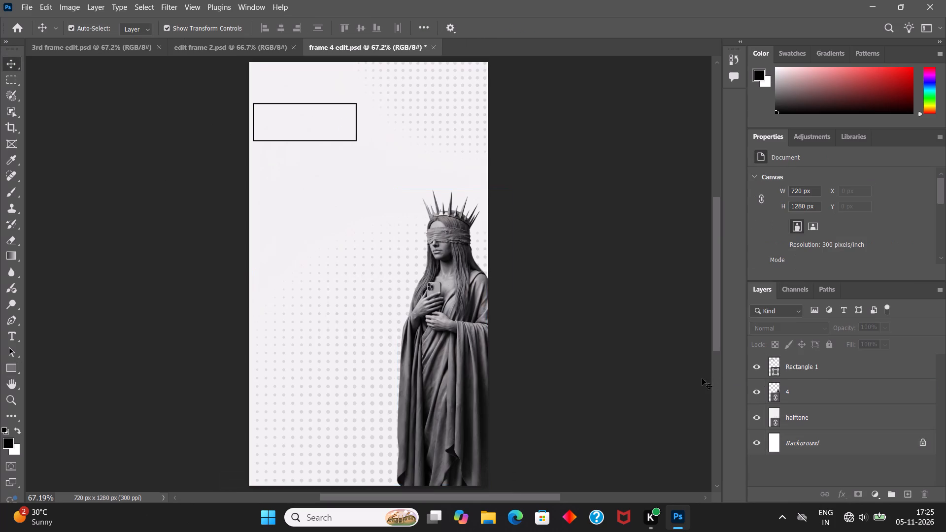
left_click(804, 414)
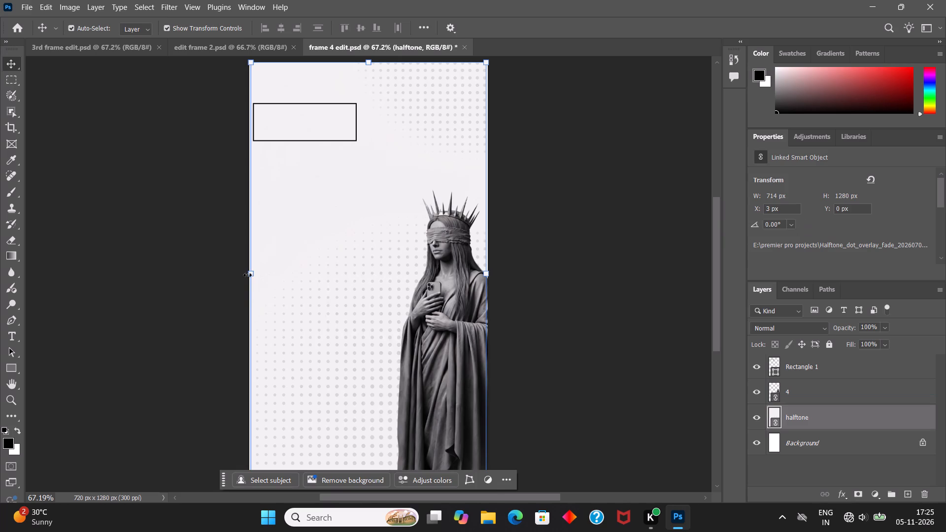
left_click(247, 275)
left_click(249, 275)
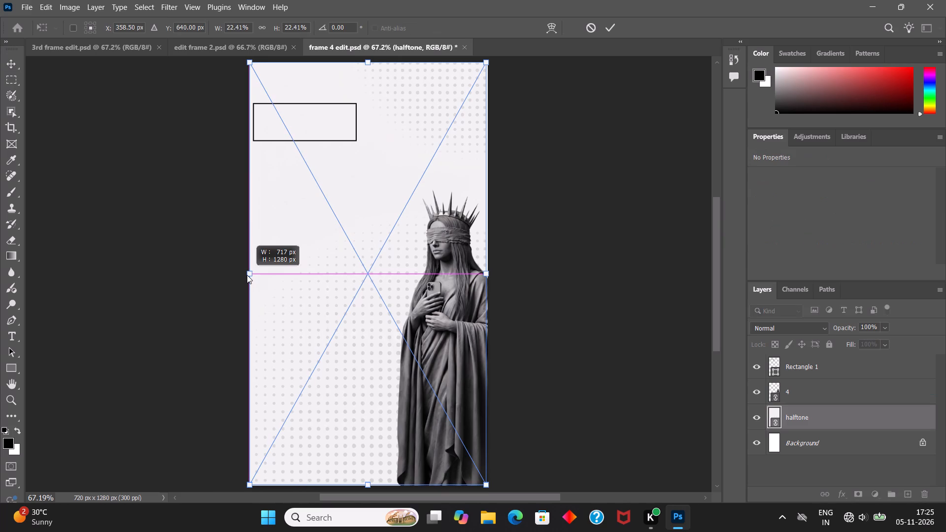
left_click(489, 275)
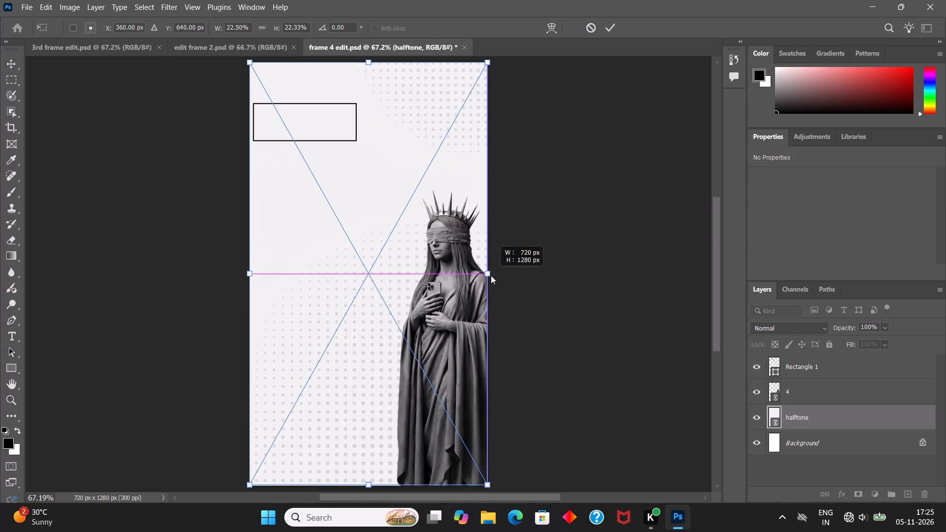
left_click(370, 488)
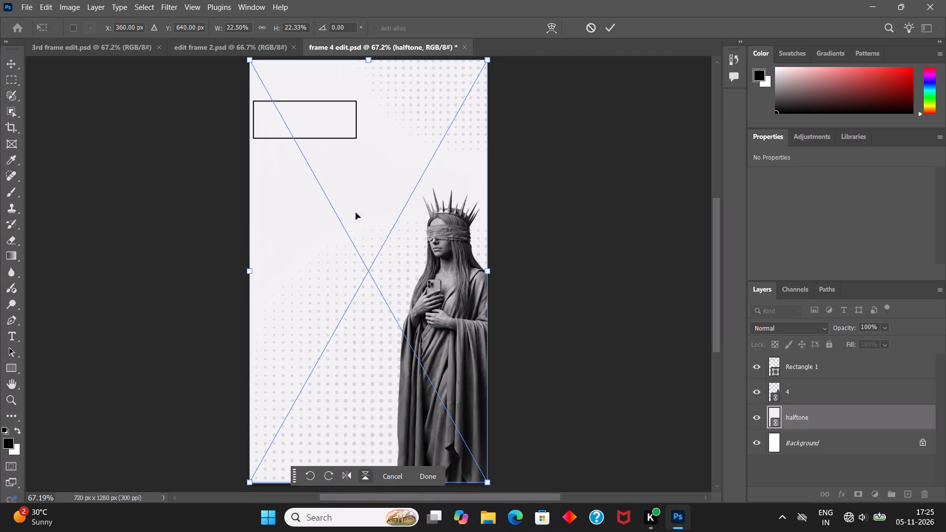
left_click(614, 24)
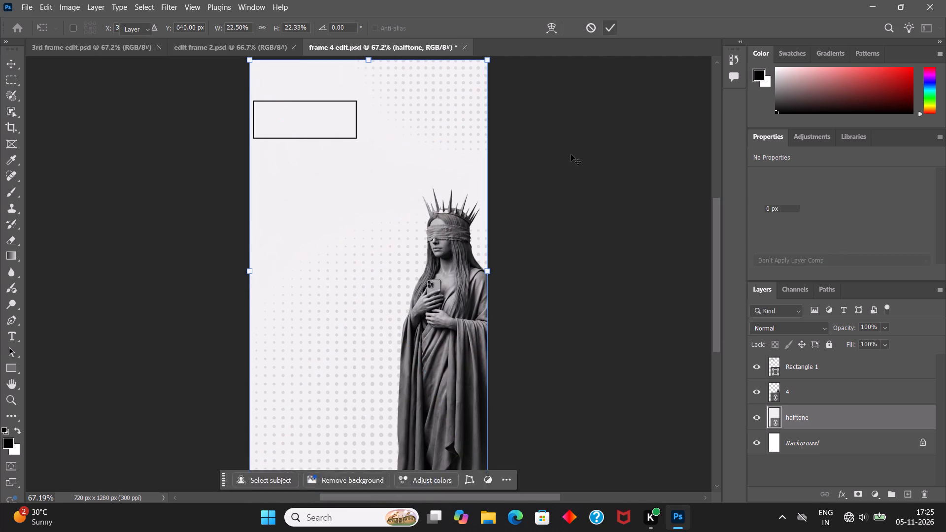
left_click(571, 154)
Lock the halftone layer and the statue layer 4, and save the document.
left_click(825, 427)
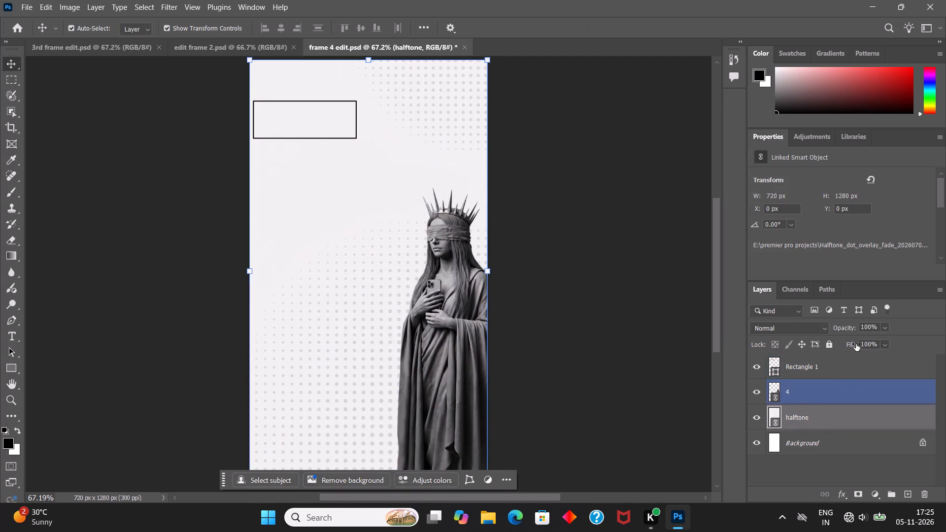
left_click(831, 345)
left_click(822, 401)
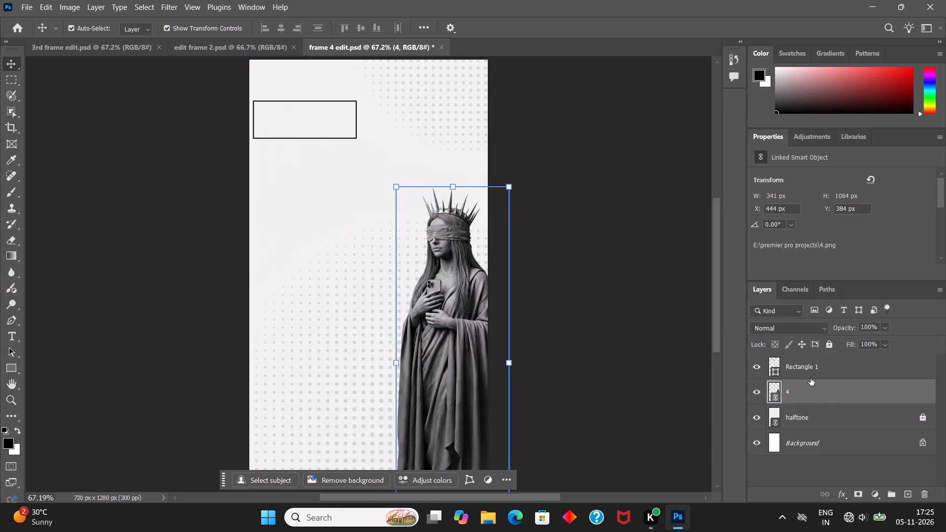
left_click(830, 345)
left_click(628, 345)
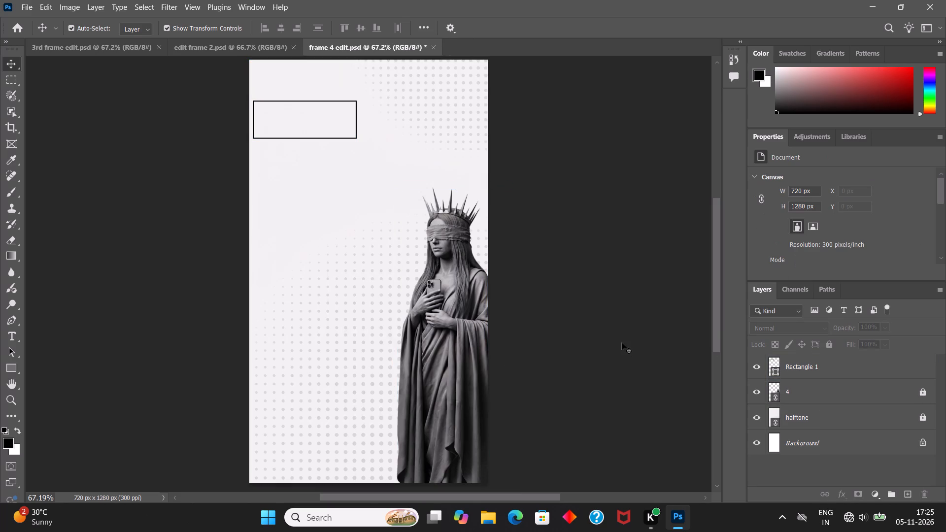
key("ctrl+s")
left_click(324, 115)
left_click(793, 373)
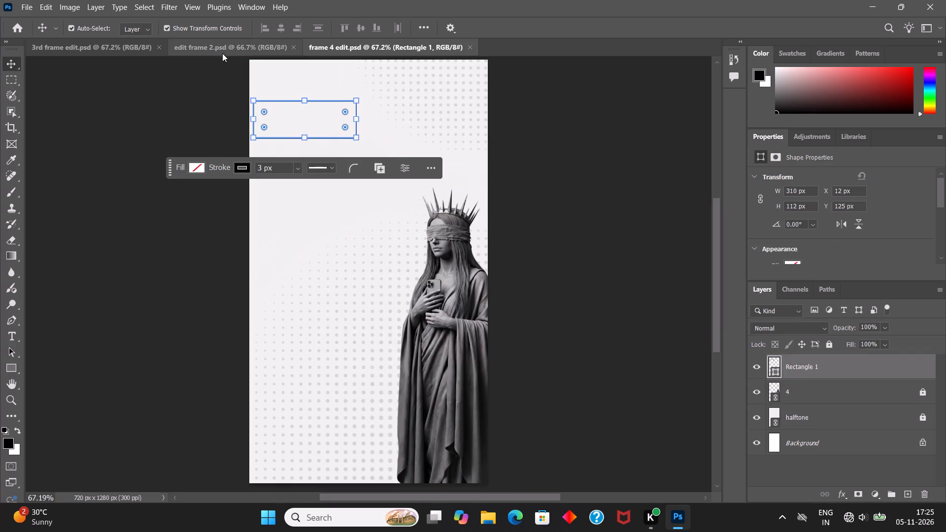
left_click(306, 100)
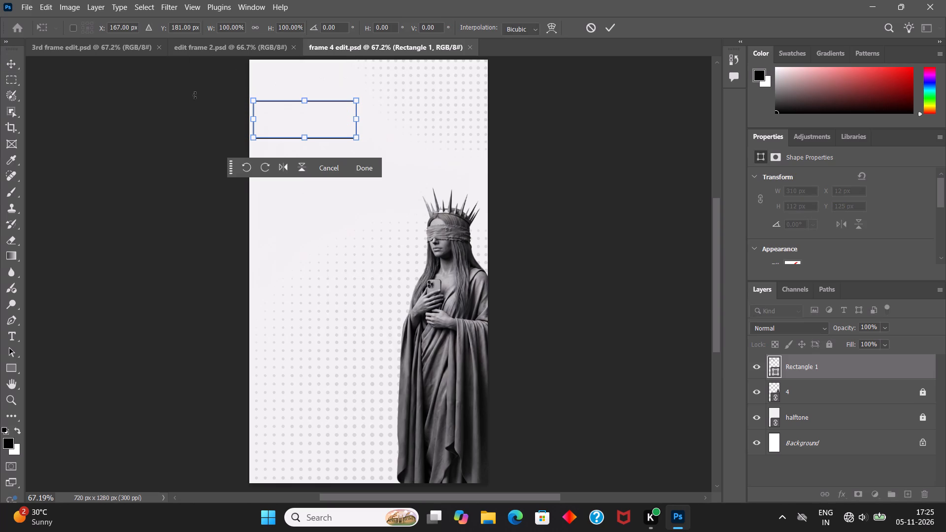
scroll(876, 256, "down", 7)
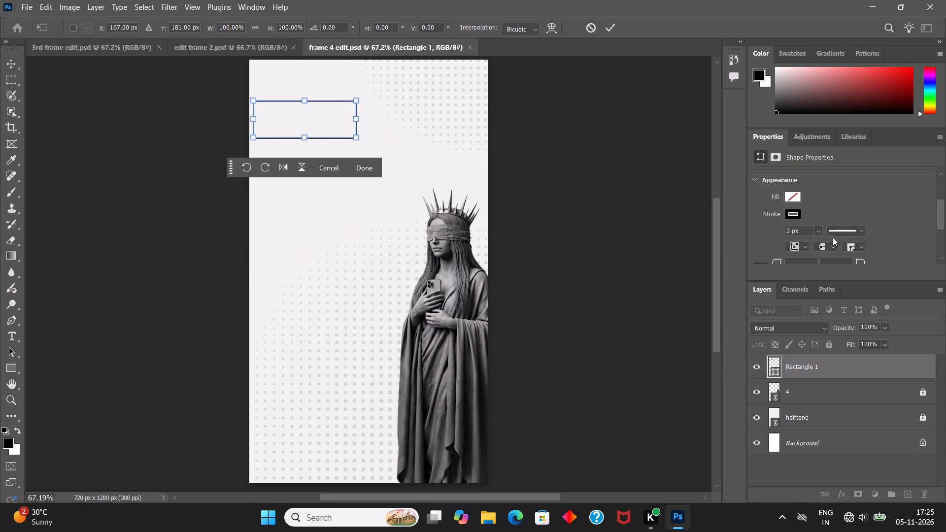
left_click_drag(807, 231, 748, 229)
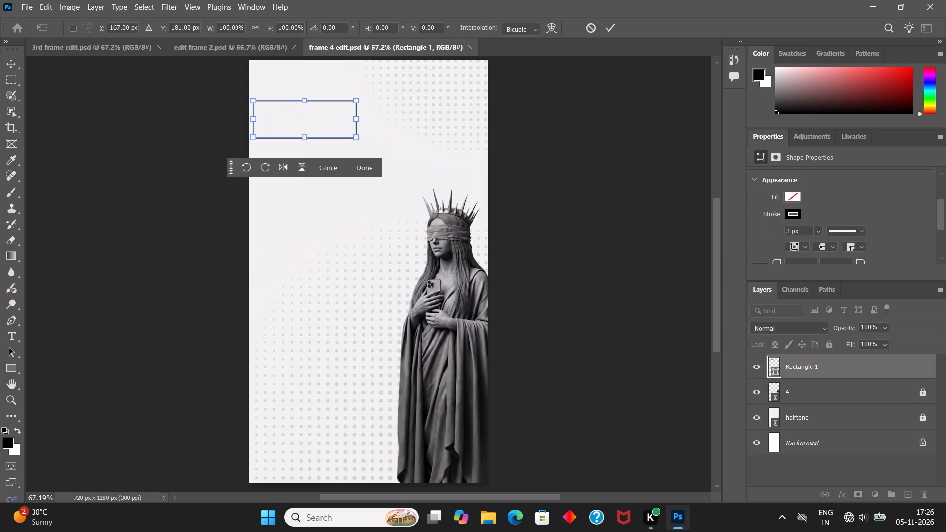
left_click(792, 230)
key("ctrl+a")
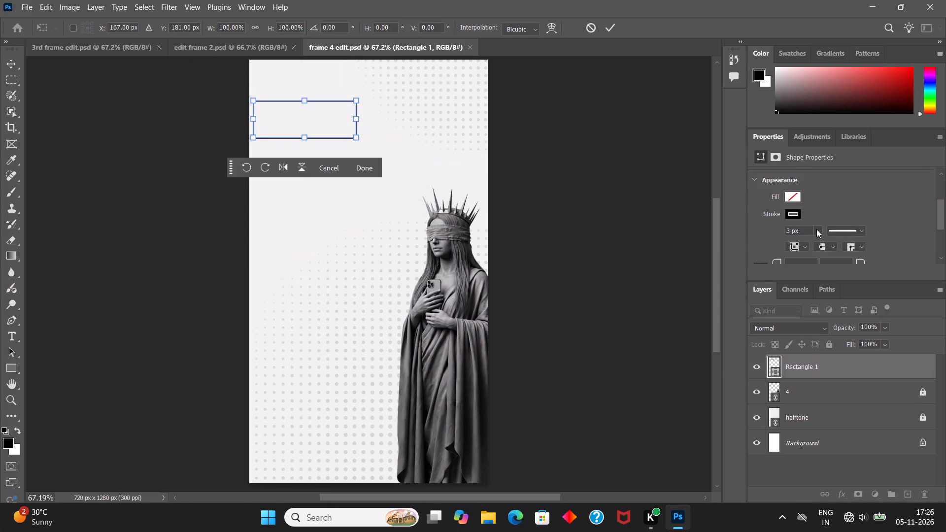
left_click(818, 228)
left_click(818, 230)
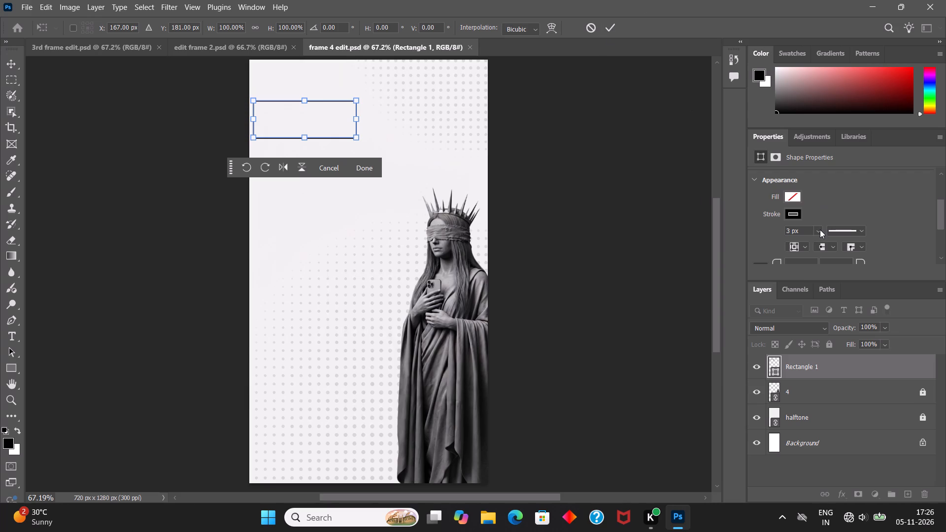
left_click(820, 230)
Set the rectangle's stroke width to 2 px.
left_click(11, 365)
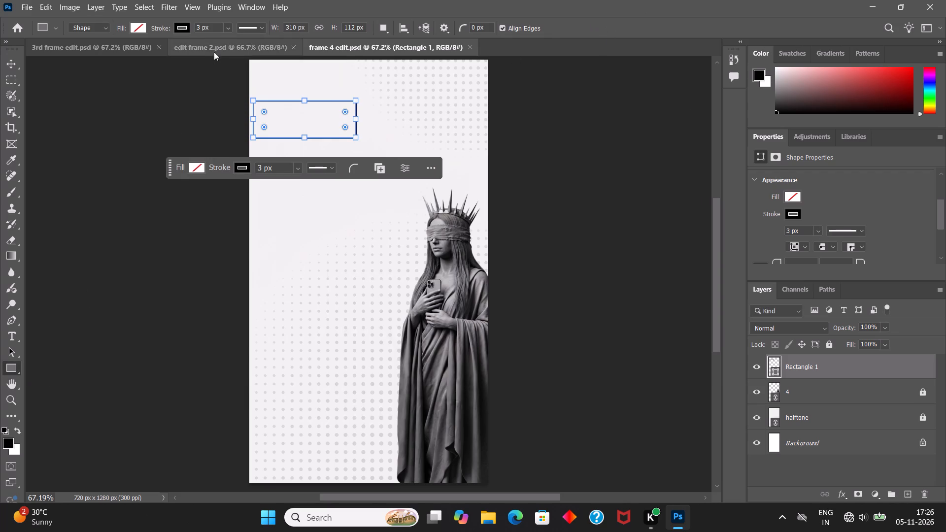
left_click_drag(219, 26, 167, 24)
key("2")
key("Return")
left_click(10, 66)
left_click(104, 75)
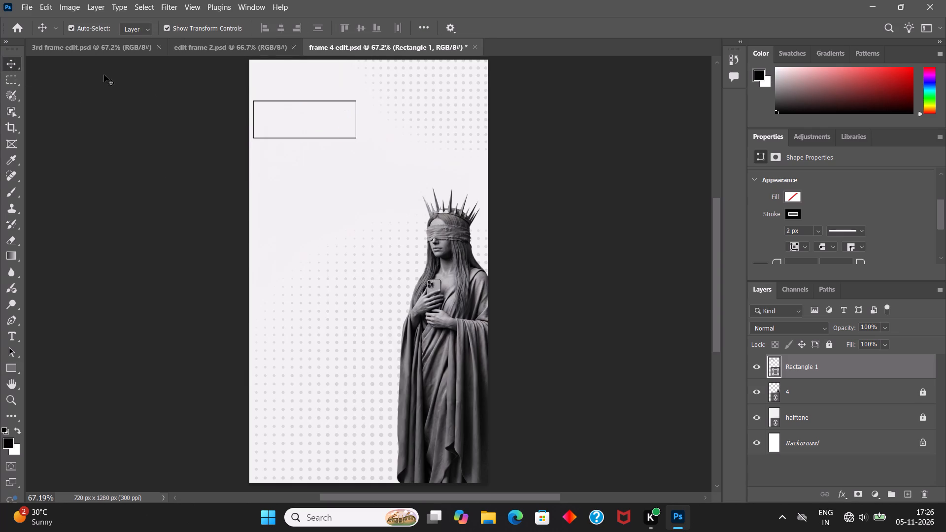
Round all four corners of the outlined rectangle with a 50 px radius and deselect it.
left_click(323, 106)
left_click(801, 364)
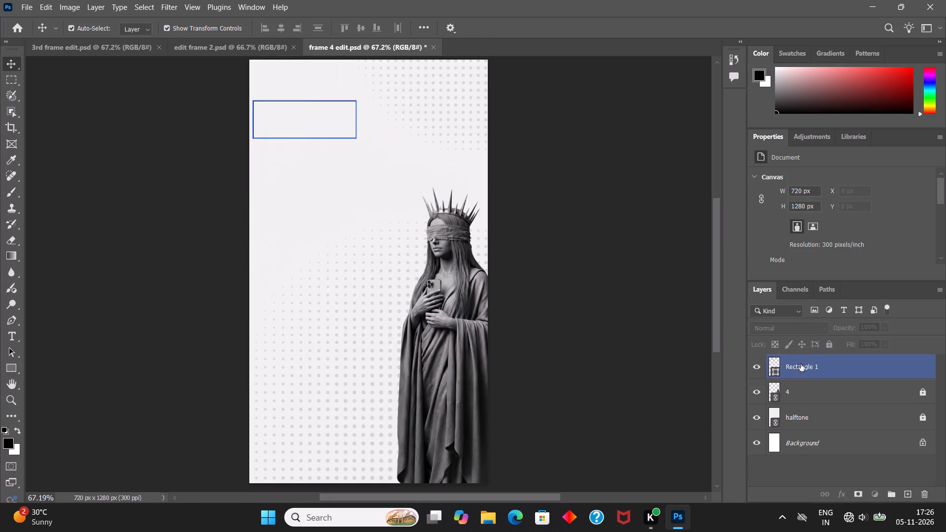
scroll(909, 234, "down", 10)
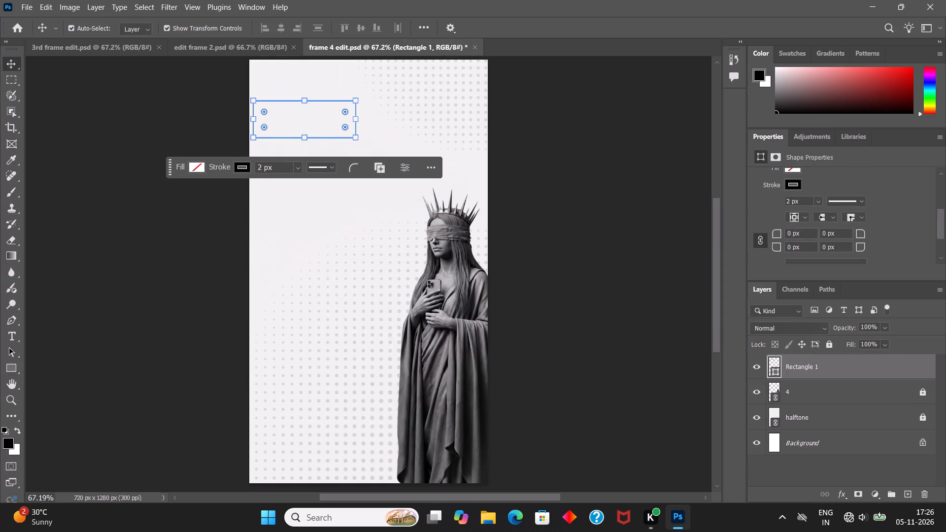
left_click_drag(808, 233, 755, 228)
type("50")
key("Return")
left_click(74, 143)
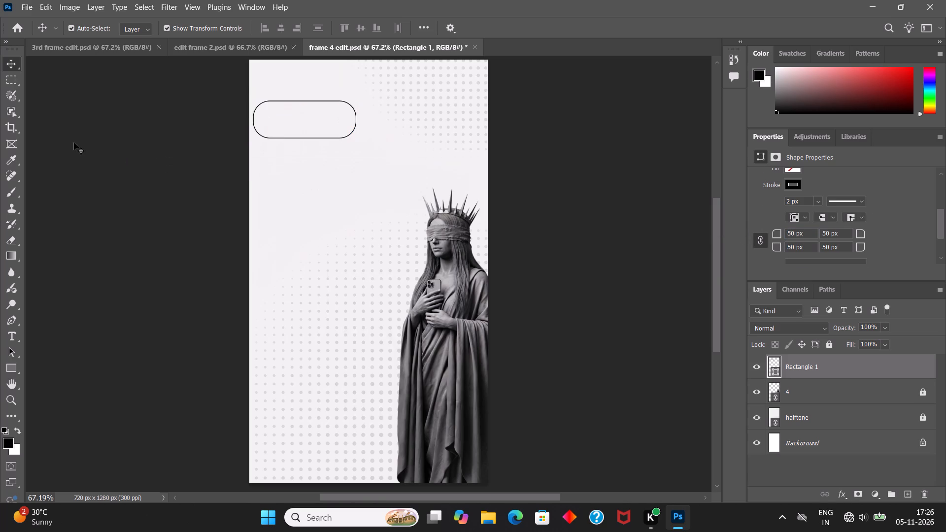
scroll(837, 236, "down", 5)
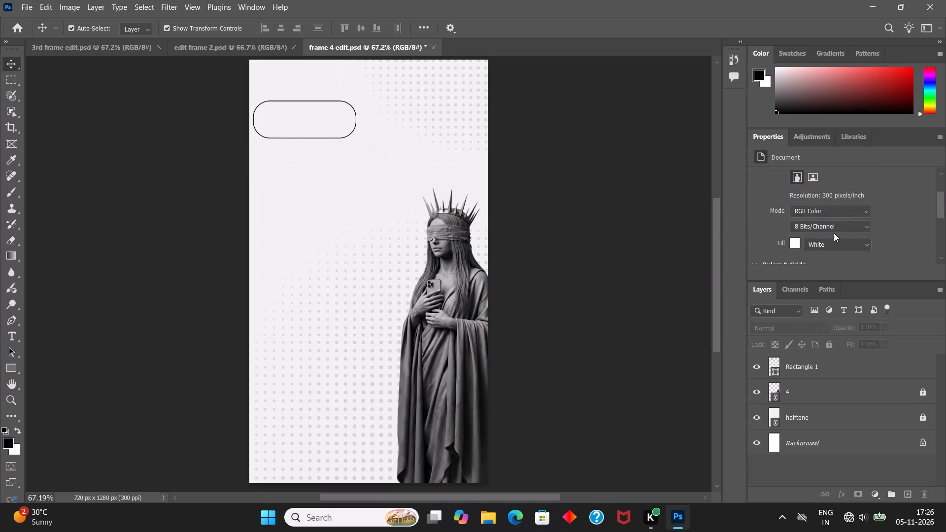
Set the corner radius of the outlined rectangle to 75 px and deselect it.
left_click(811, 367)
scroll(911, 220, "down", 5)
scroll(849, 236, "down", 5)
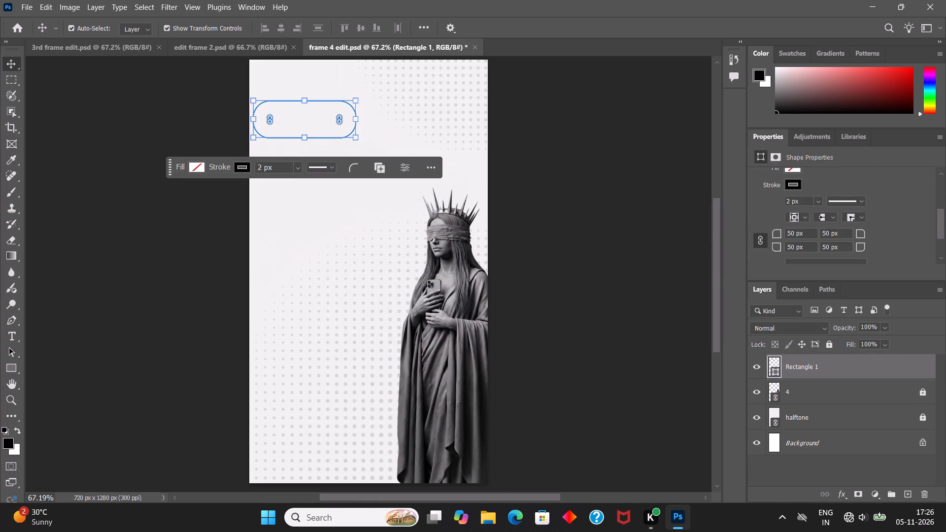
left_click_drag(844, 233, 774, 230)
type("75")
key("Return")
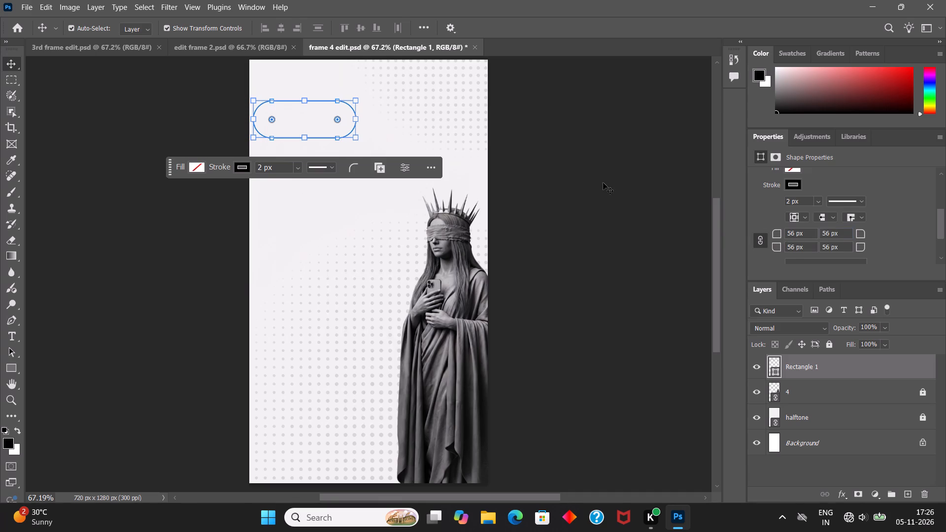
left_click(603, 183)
Move the outlined rounded rectangle partly past the canvas's left edge and enlarge it to about 368 x 133 px.
left_click(303, 104)
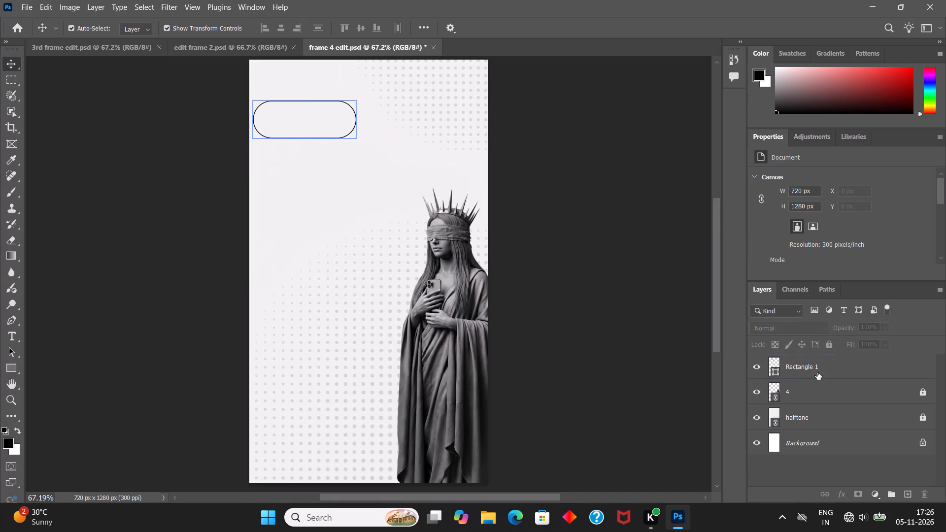
left_click(817, 372)
left_click_drag(323, 118, 304, 118)
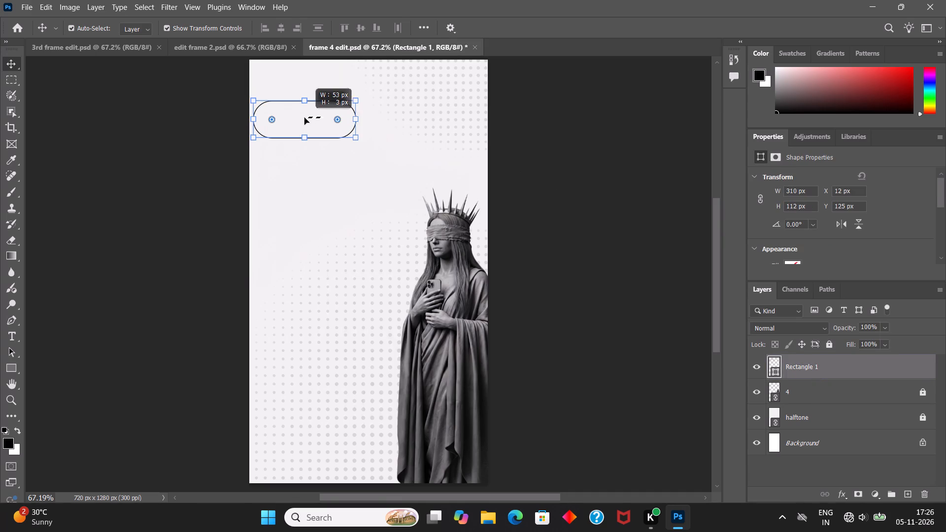
left_click_drag(304, 118, 301, 118)
left_click_drag(311, 119, 299, 119)
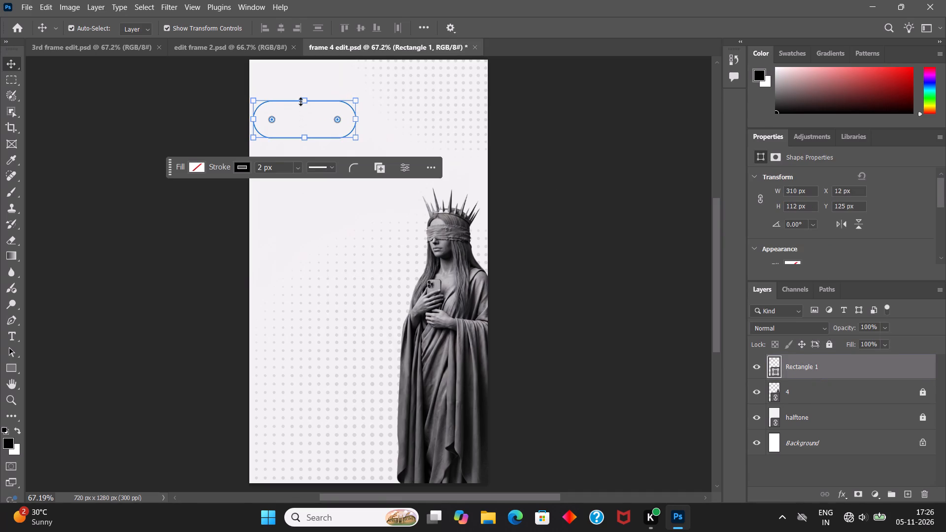
left_click(304, 101)
left_click_drag(314, 117, 295, 117)
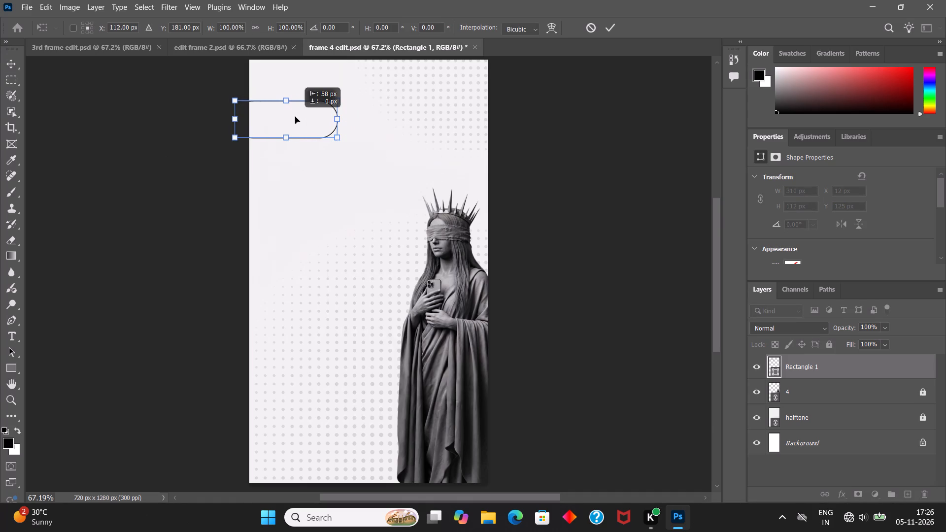
left_click_drag(295, 117, 293, 117)
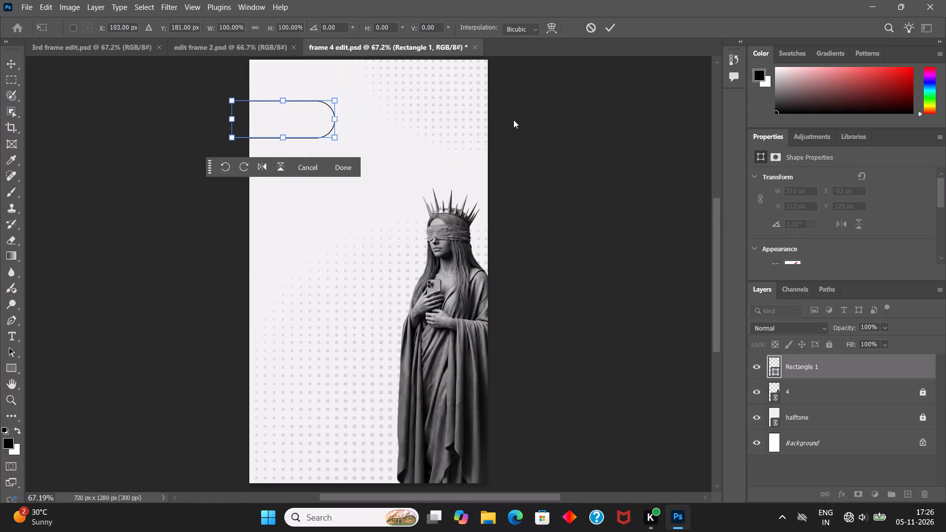
left_click_drag(336, 120, 355, 120)
left_click(332, 120)
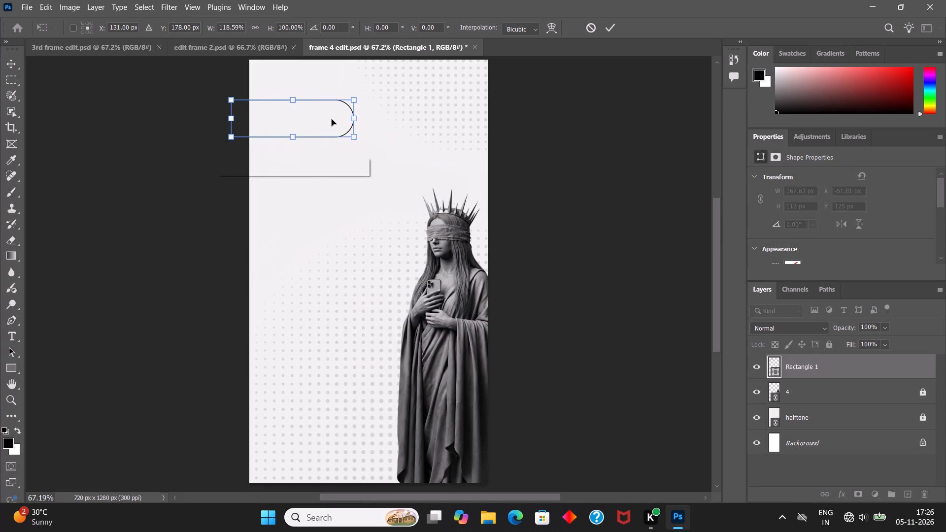
left_click_drag(328, 114, 327, 121)
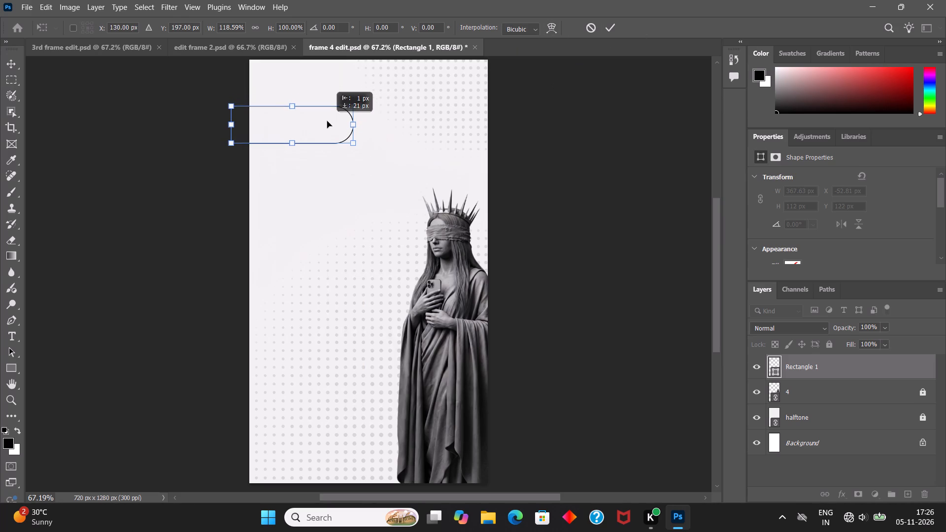
left_click_drag(327, 121, 327, 123)
left_click_drag(292, 146, 293, 153)
left_click(608, 32)
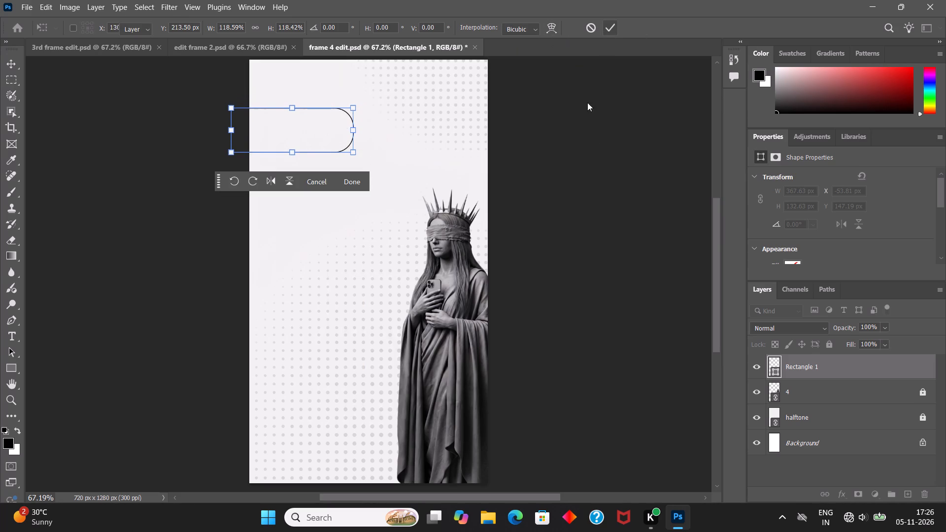
left_click(587, 136)
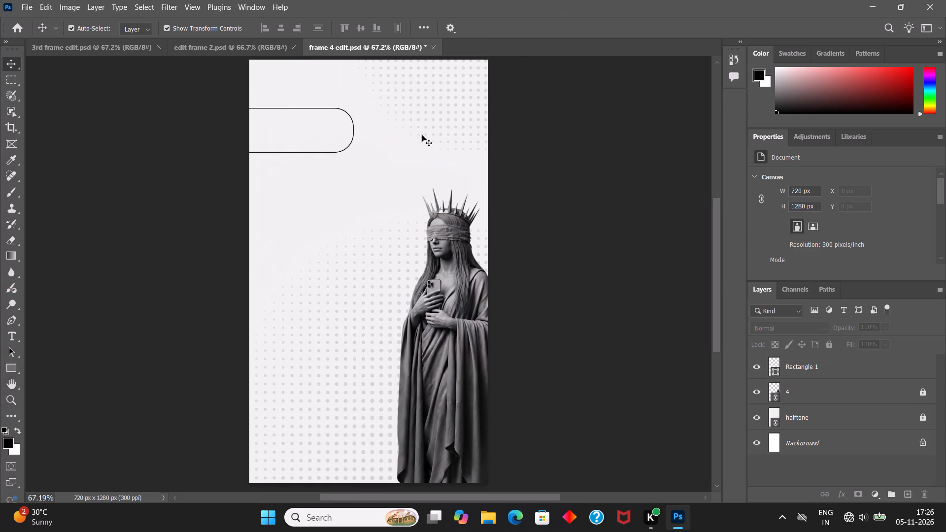
Enlarge the rounded outline proportionally to about 416 x 150 px and reposition it past the canvas's left edge at about X -57, Y 132 px.
left_click(330, 146)
left_click(804, 365)
left_click_drag(312, 130, 327, 131)
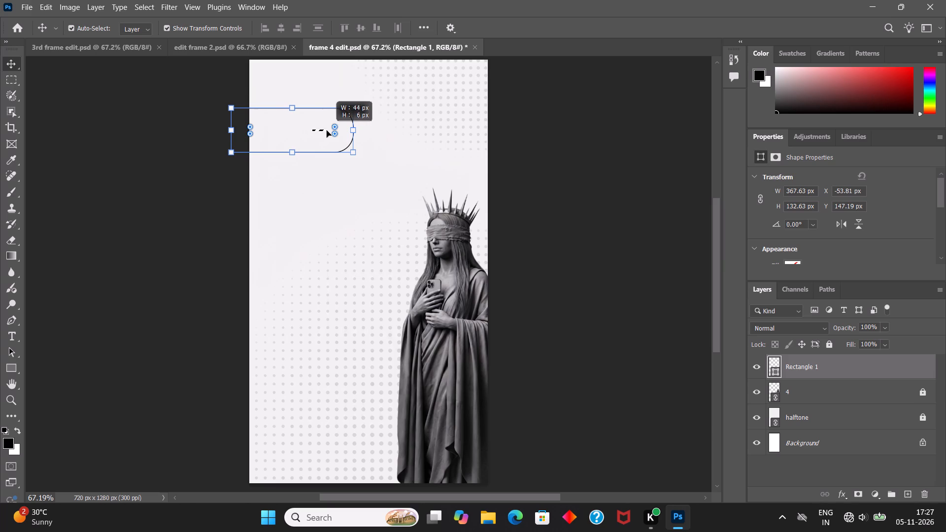
left_click_drag(327, 131, 333, 131)
left_click(293, 109)
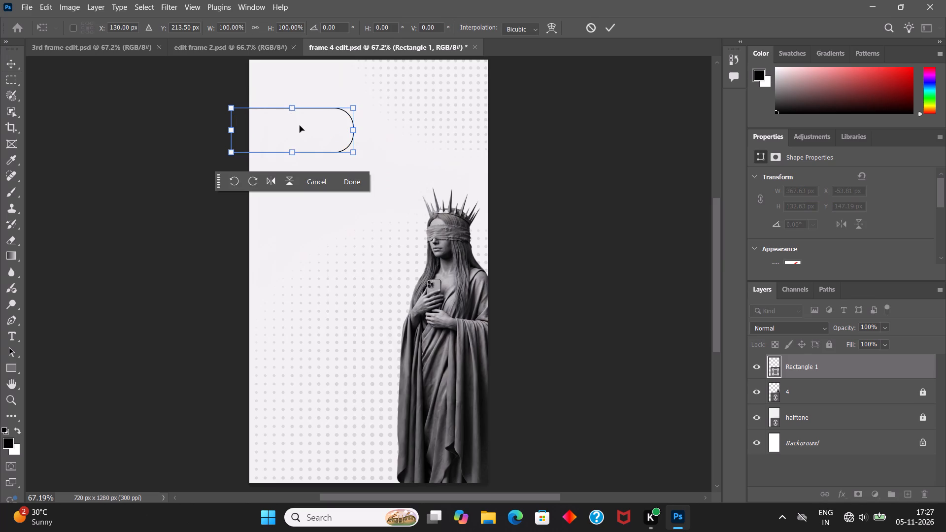
left_click_drag(300, 126, 319, 126)
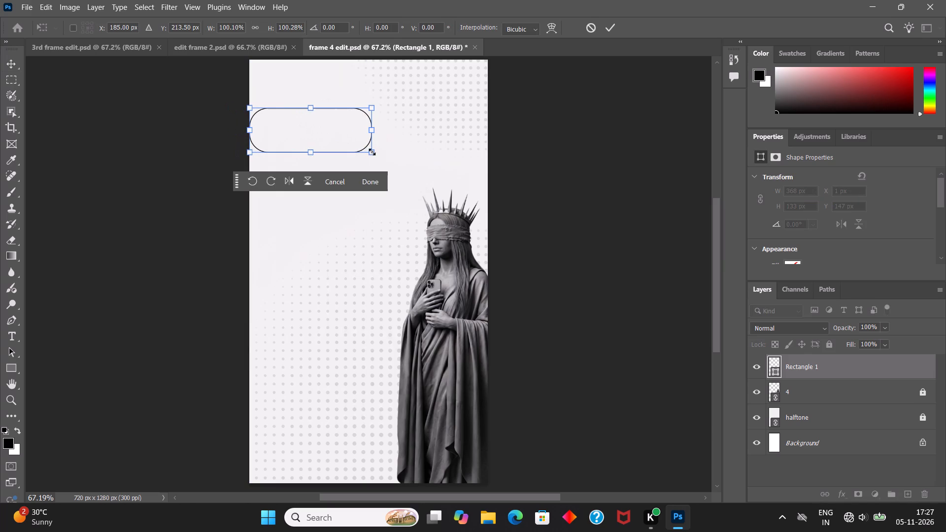
left_click_drag(372, 152, 388, 160)
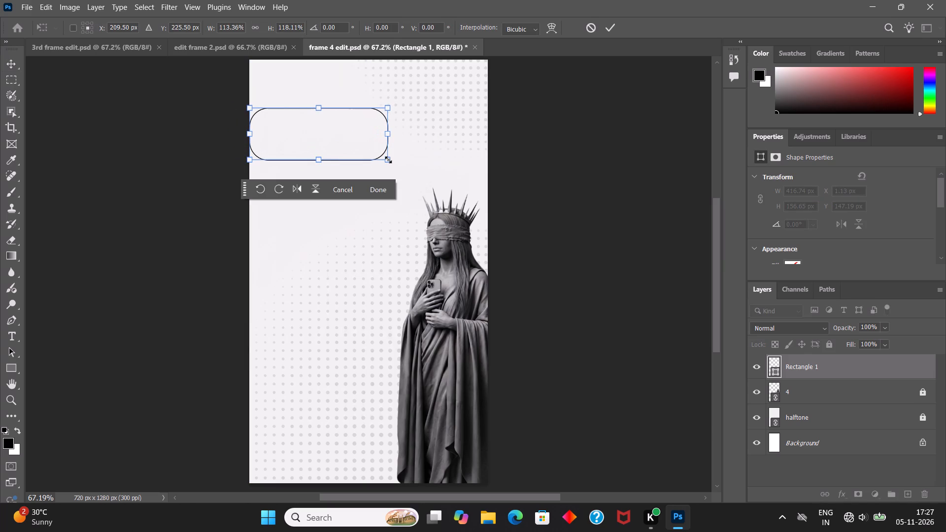
key("ctrl+z")
left_click_drag(374, 152, 390, 160, "shift")
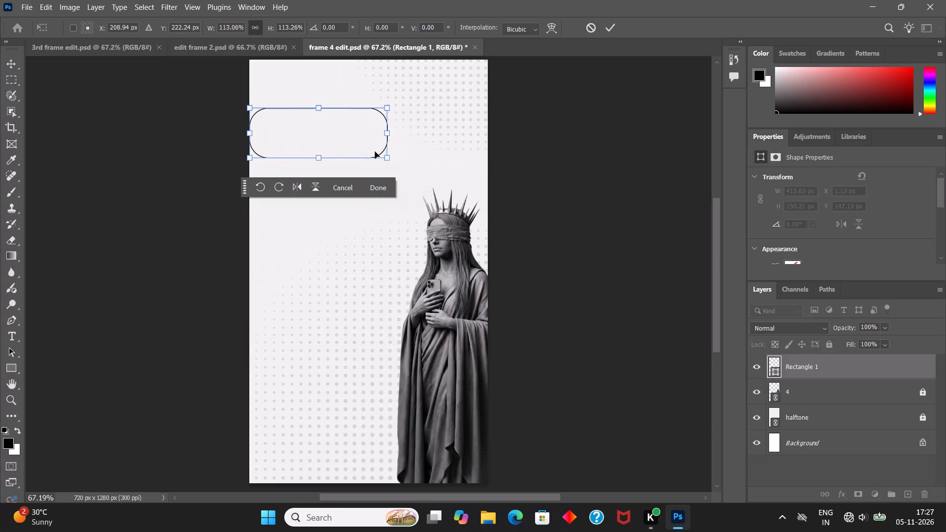
left_click_drag(334, 137, 319, 132)
left_click(608, 30)
left_click(583, 156)
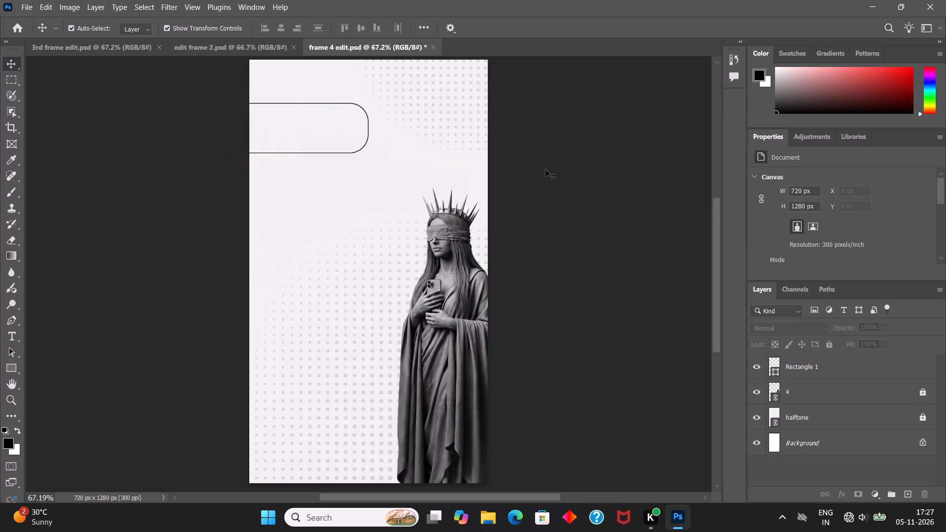
Set the corner radius of the enlarged outlined rectangle to 75 px and deselect it.
left_click(818, 365)
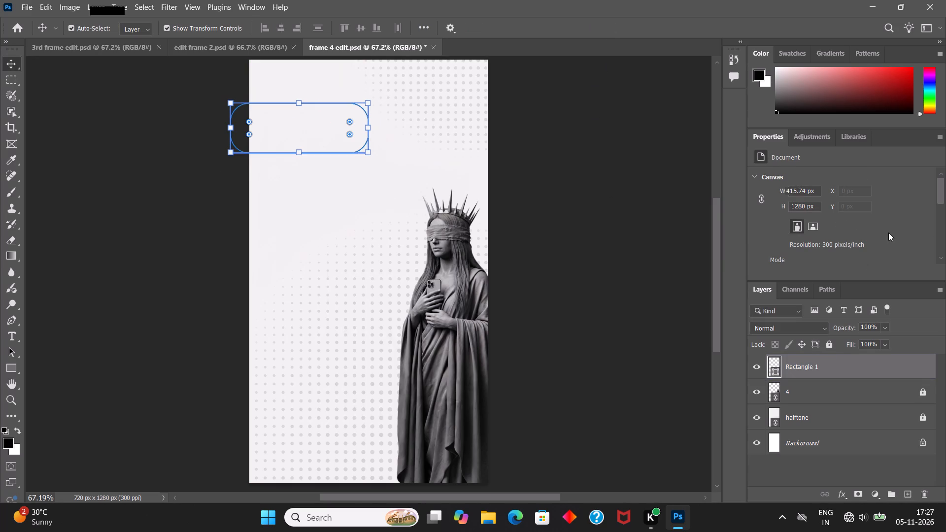
scroll(888, 233, "down", 5)
scroll(840, 234, "down", 4)
left_click_drag(840, 242, 820, 241)
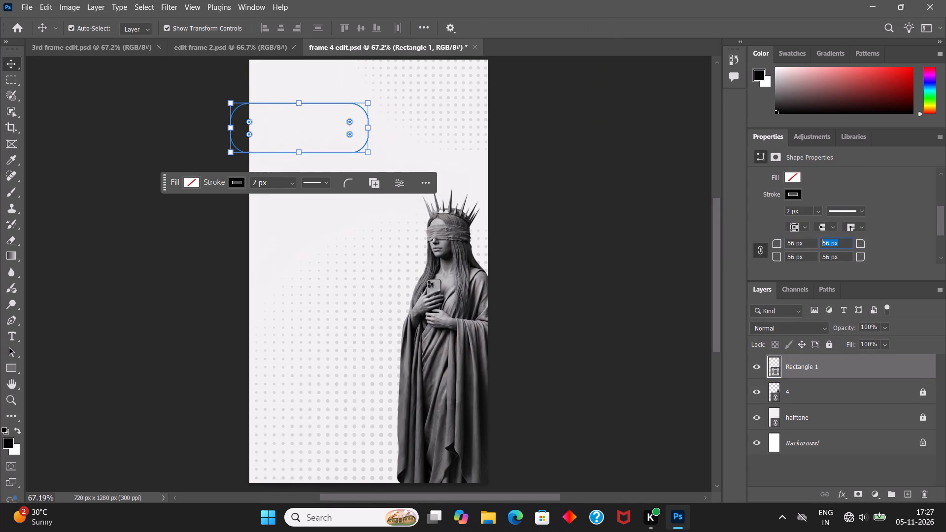
left_click_drag(820, 241, 765, 246)
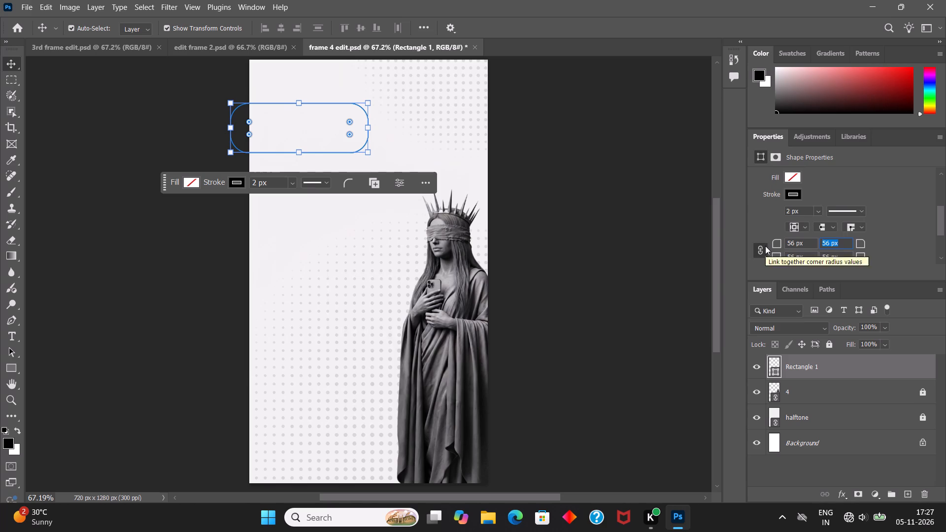
type("75")
key("Return")
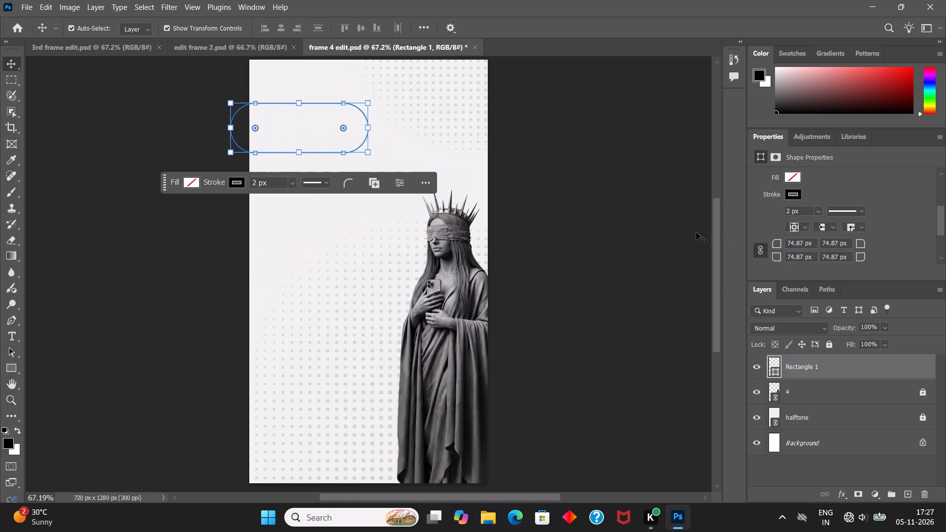
left_click(604, 217)
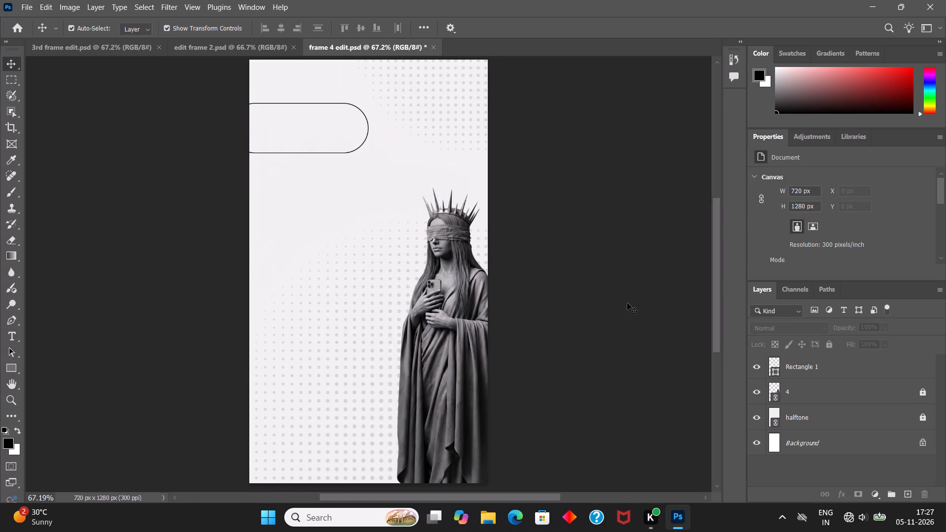
Fine-tune the rounded outline's placement at about X -57, Y 132 px, apply the transform and save the document.
left_click(807, 356)
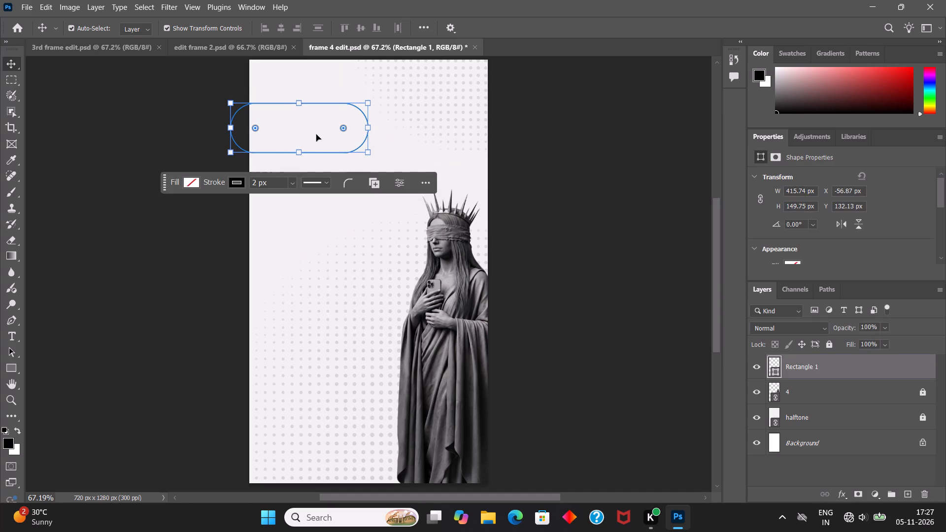
left_click(314, 134)
left_click(309, 111)
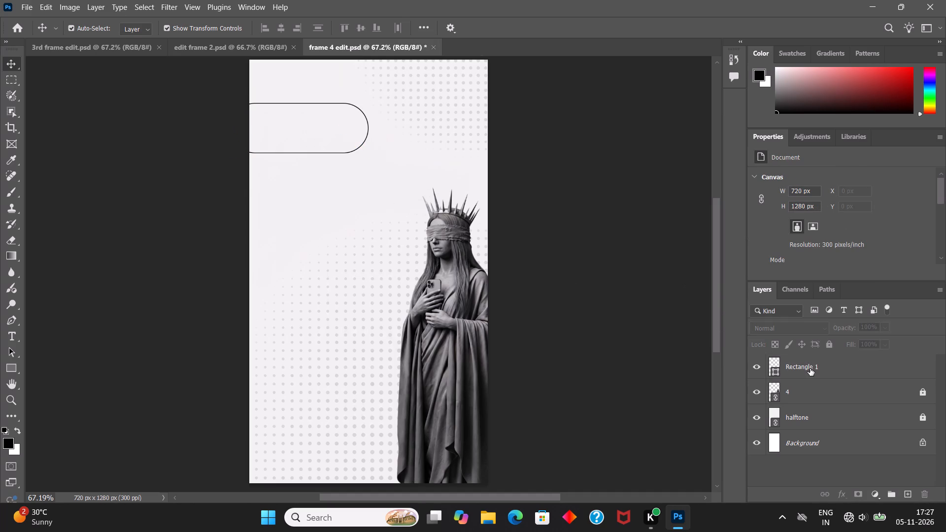
left_click(810, 368)
left_click(304, 103)
left_click_drag(340, 133, 336, 133)
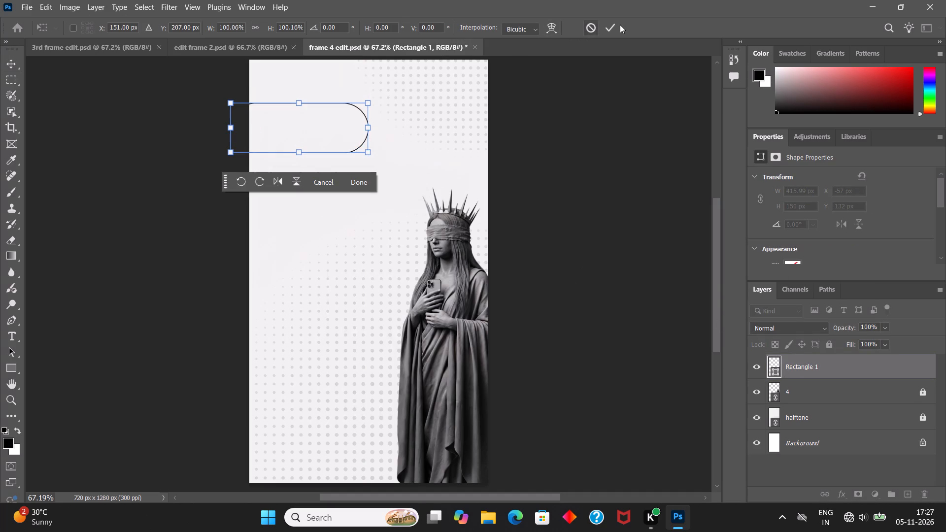
left_click(615, 24)
left_click(605, 100)
key("ctrl+s")
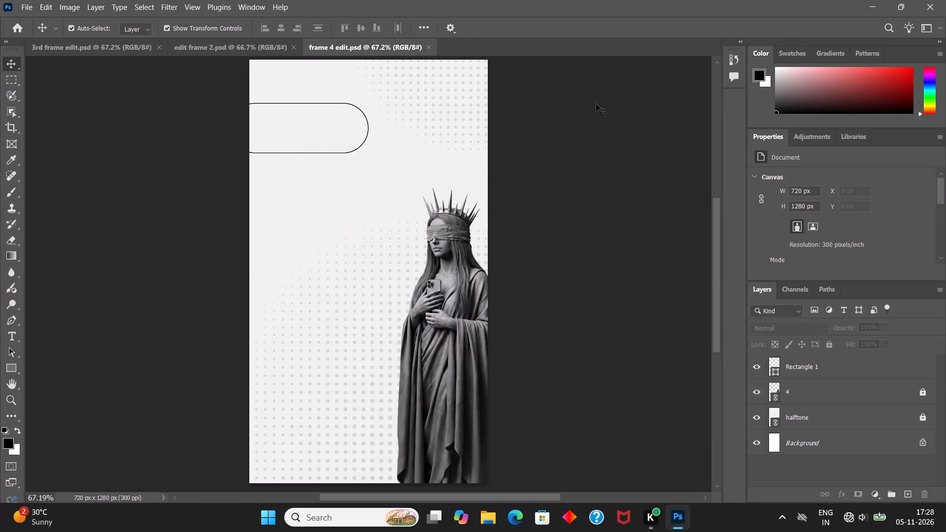
Copy the sparkle group near the barcode in edit frame 2.psd and paste it into frame 4 edit.psd.
left_click(256, 48)
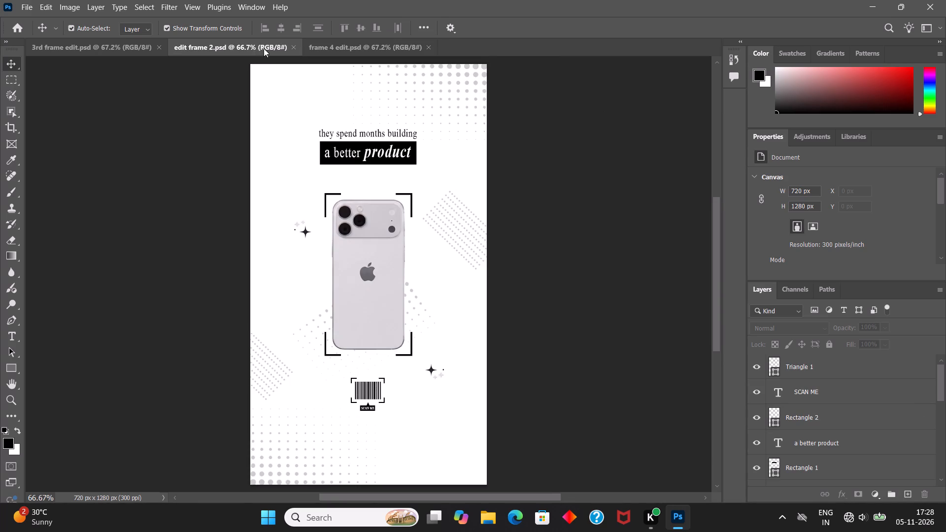
left_click(434, 372)
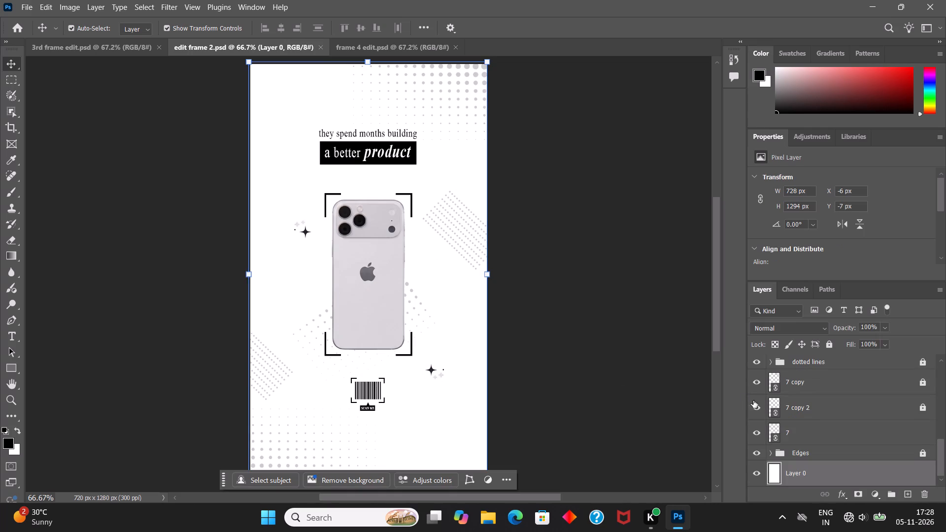
scroll(801, 440, "down", 1)
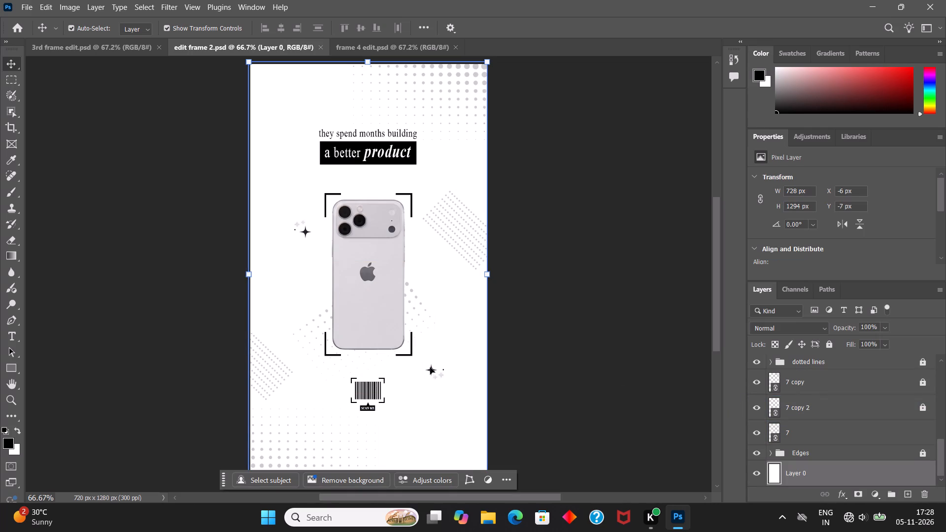
left_click(431, 369)
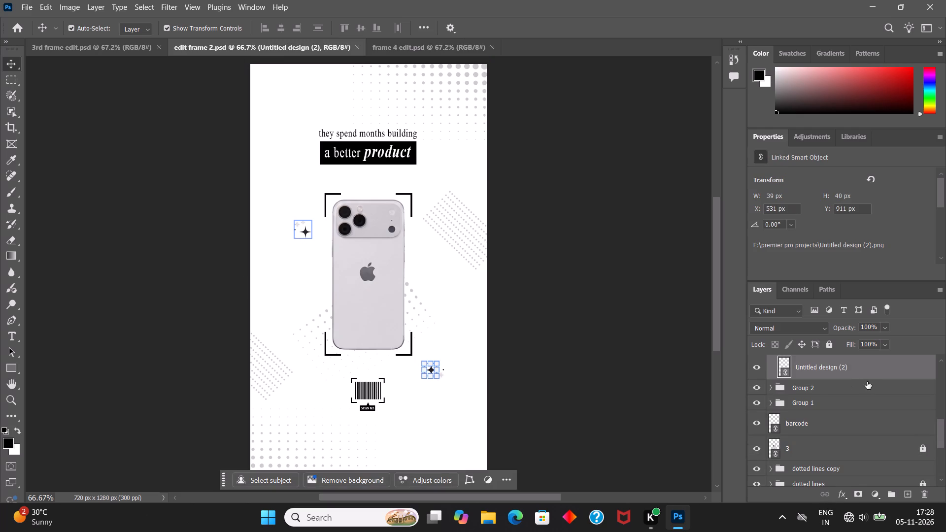
scroll(849, 382, "up", 5)
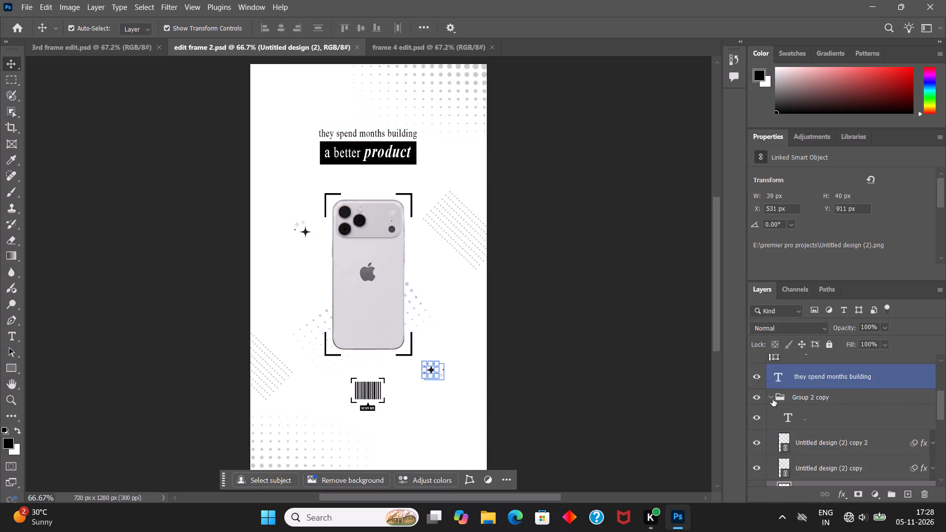
left_click(773, 399)
left_click(806, 399)
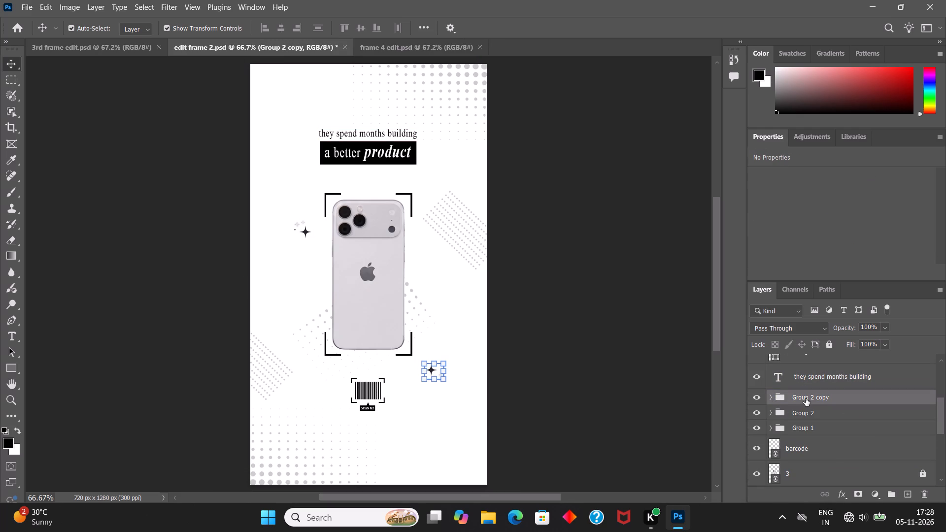
key("ctrl+c")
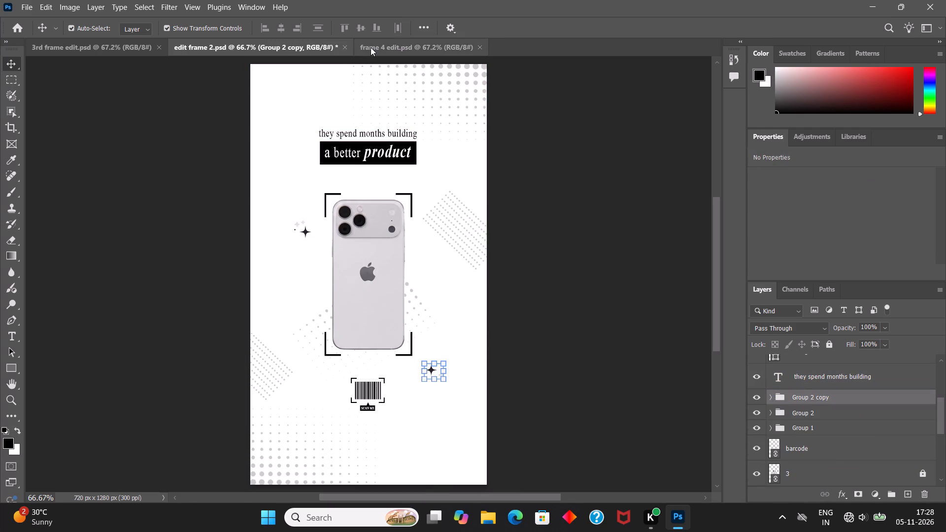
left_click(371, 47)
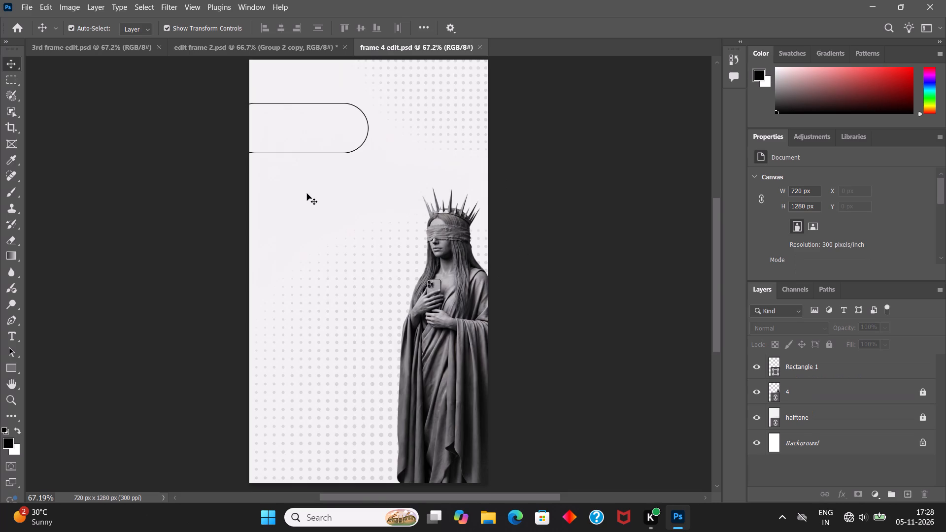
left_click(280, 129)
key("ctrl+v")
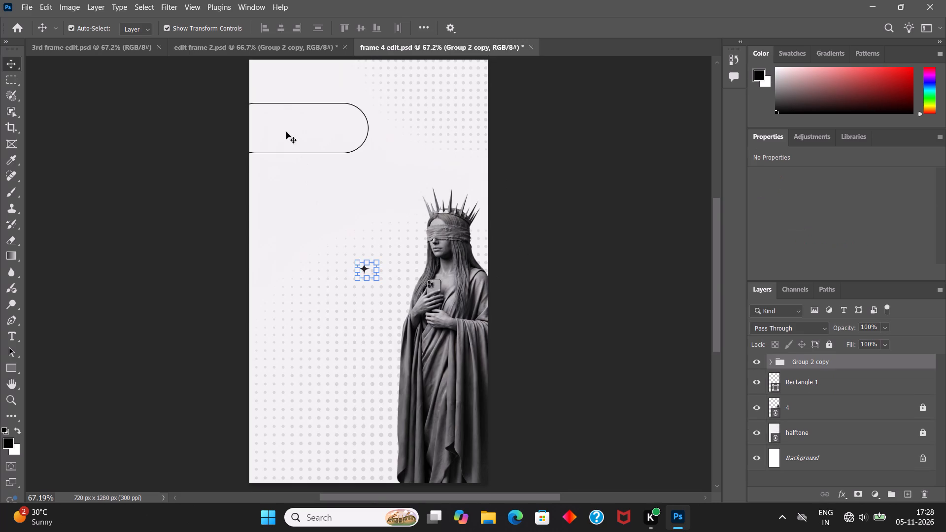
Move the pasted sparkle group inside the pill-shaped outline, enlarge it to about 117%, apply the transform and save the document.
left_click(817, 360)
key("ctrl+t")
left_click(513, 212)
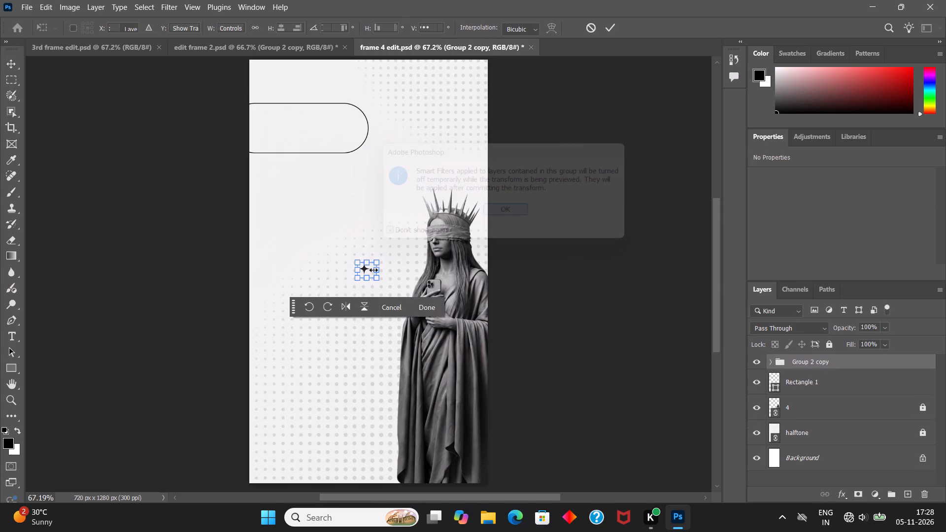
left_click_drag(369, 270, 286, 150)
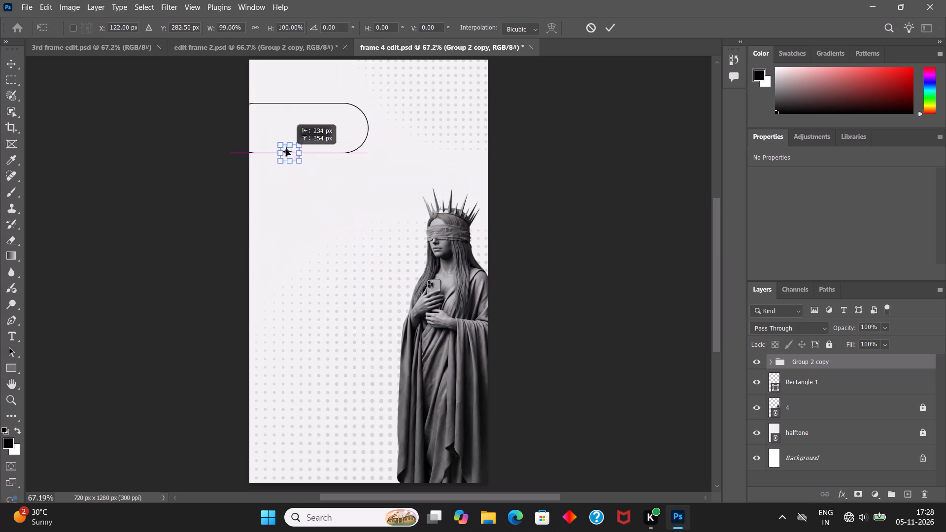
left_click_drag(286, 150, 291, 128)
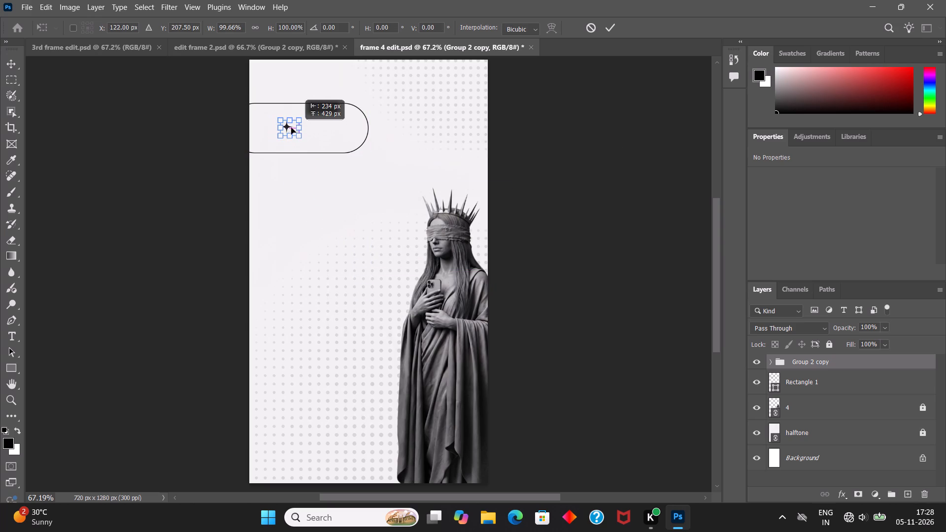
left_click_drag(291, 128, 283, 127)
left_click(290, 136)
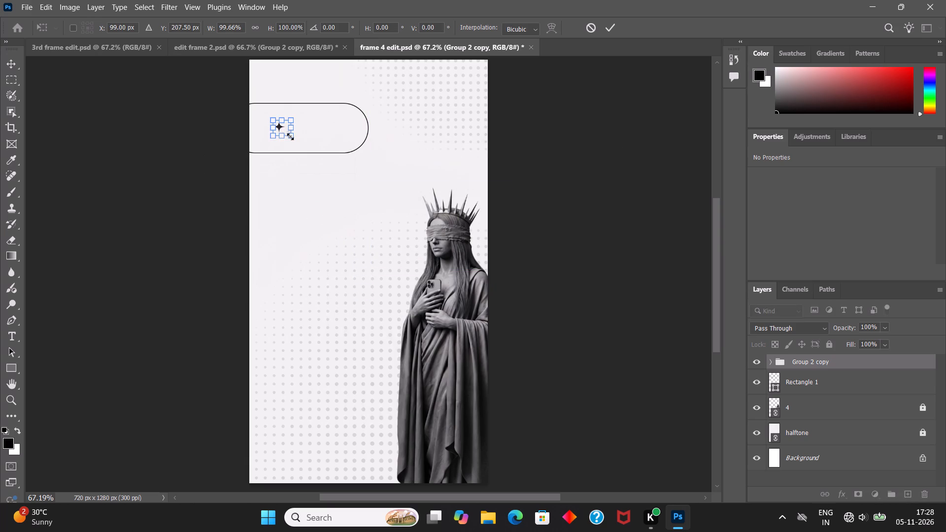
left_click(614, 28)
left_click(566, 175)
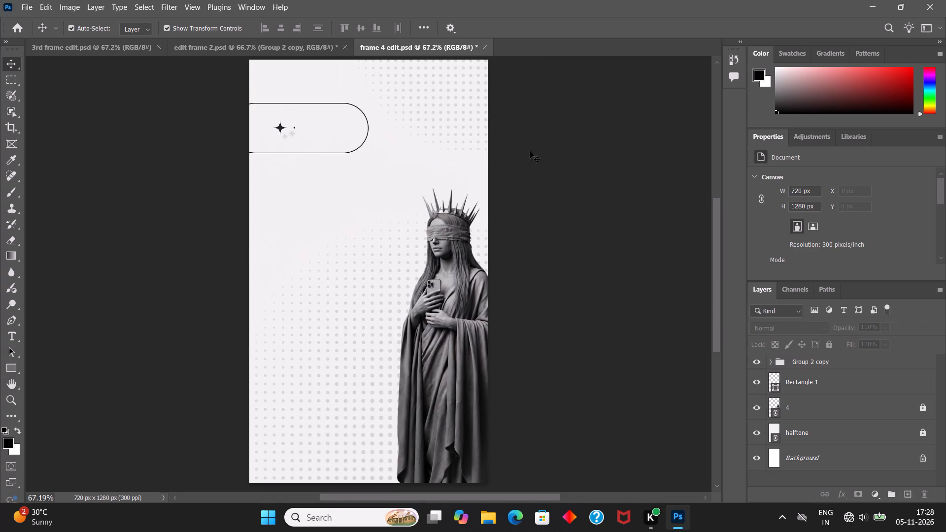
key("ctrl+s")
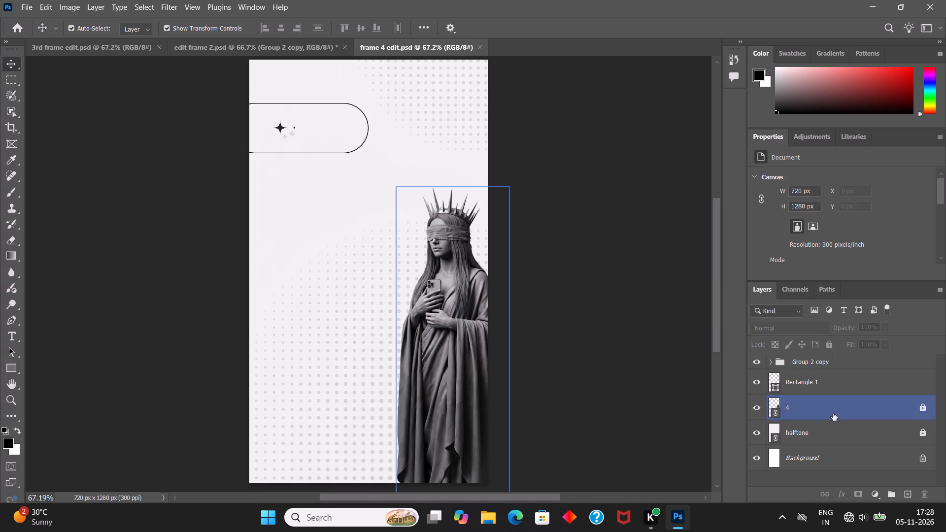
Lock the pill-shaped outline's layer, Rectangle 1.
left_click(841, 382)
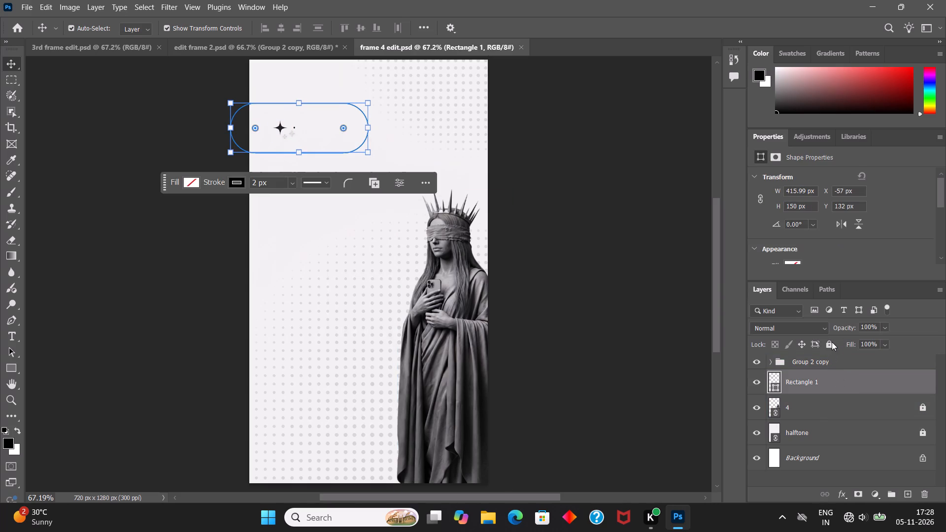
left_click(830, 343)
Shift the sparkle group horizontally within the pill outline to about X 135 px, apply the transform and save.
left_click(828, 370)
left_click(828, 365)
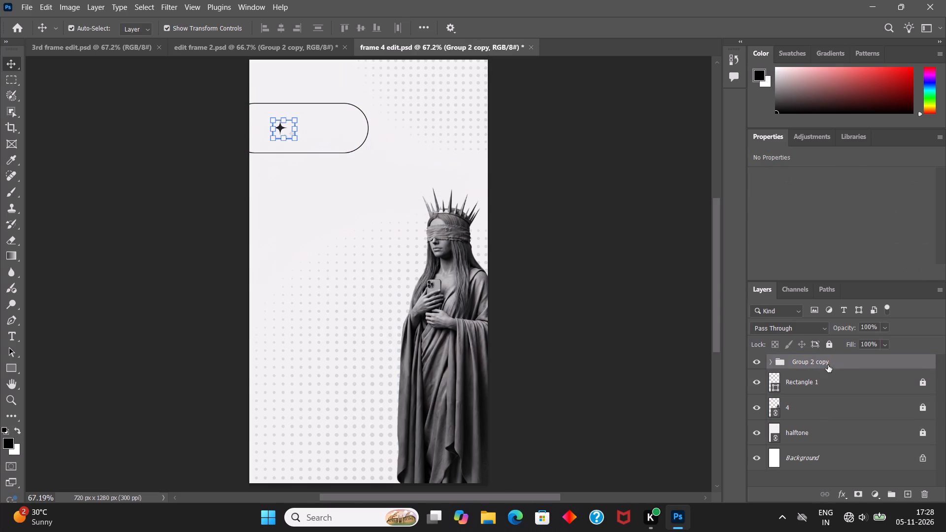
key("ctrl+t")
left_click(514, 210)
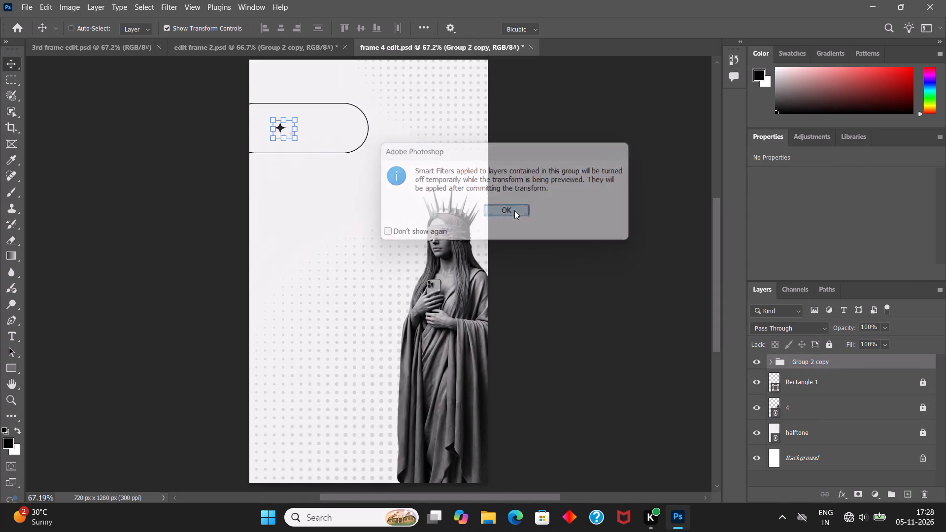
left_click_drag(102, 31, 121, 32)
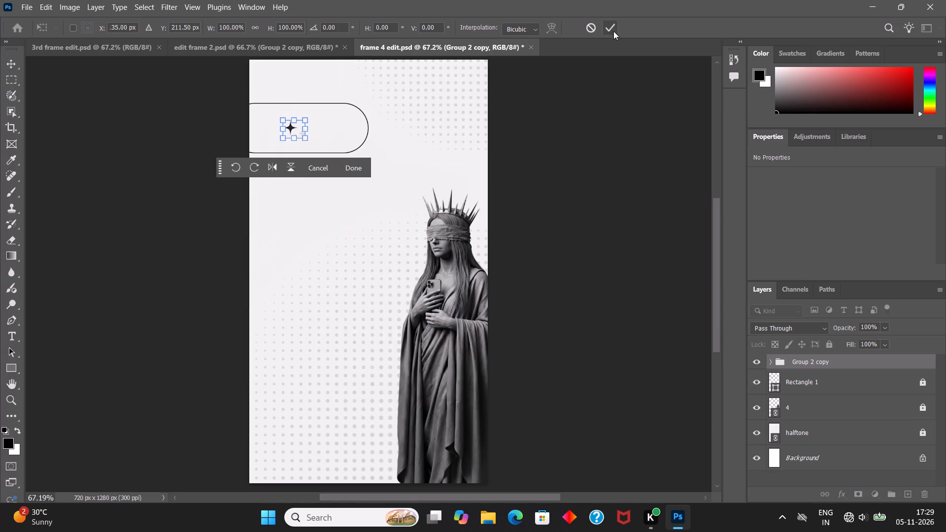
left_click(612, 30)
left_click(562, 132)
key("ctrl+s")
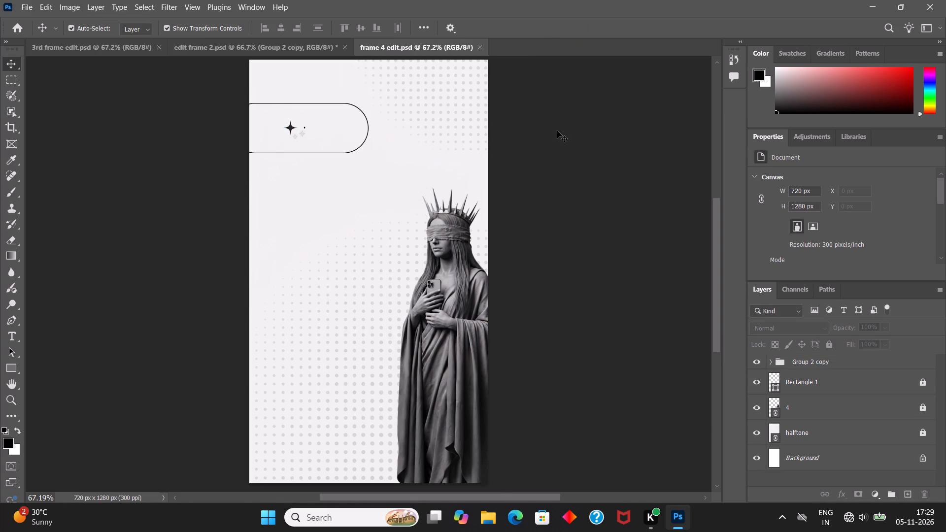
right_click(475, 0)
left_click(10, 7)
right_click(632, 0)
Add the text "Customers don't compare" below the pill outline in Times New Roman Regular at 9 pt.
left_click(15, 337)
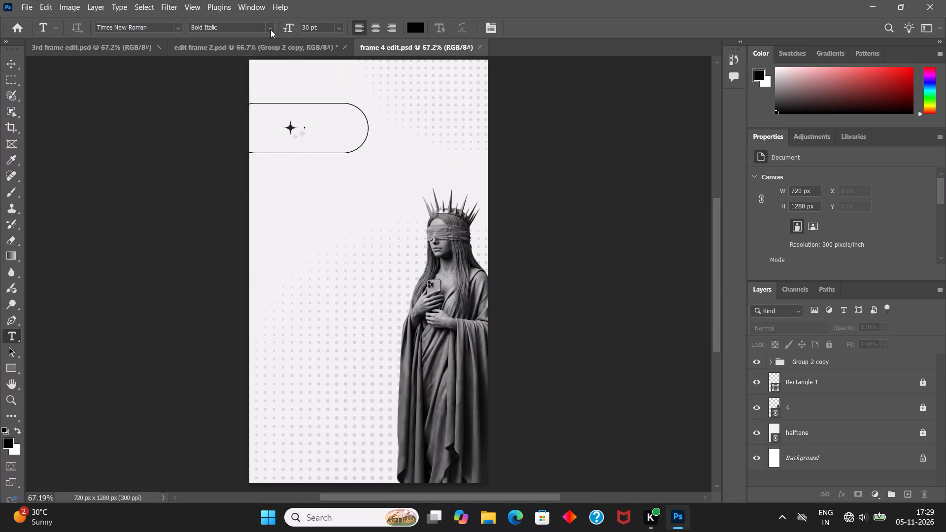
left_click(270, 30)
left_click(255, 42)
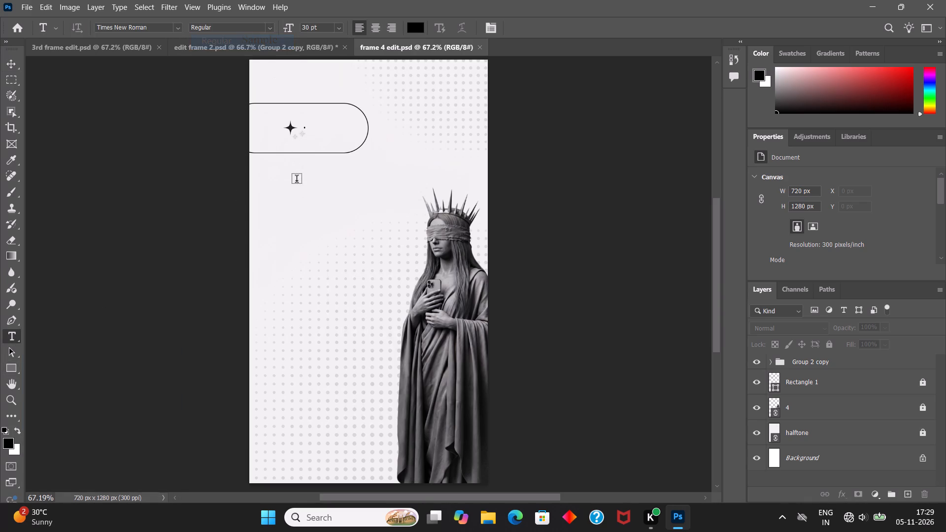
left_click(297, 191)
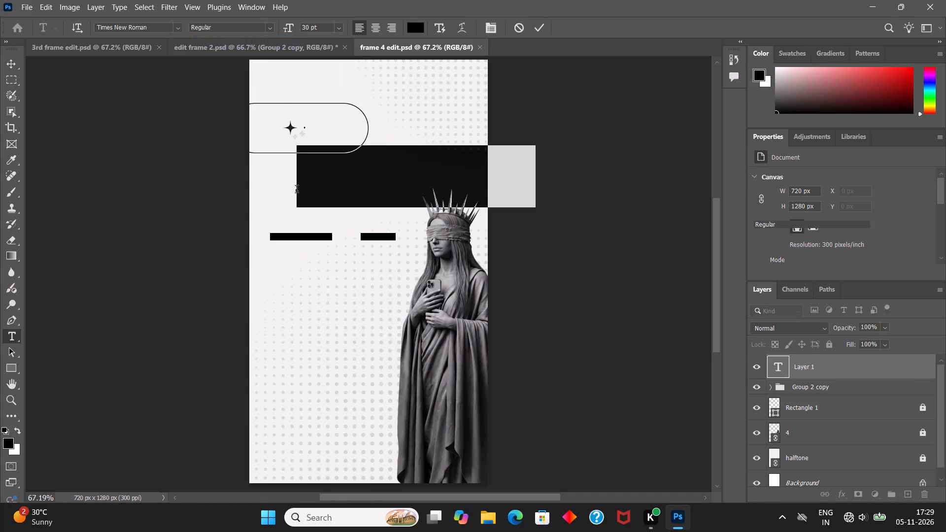
left_click(321, 24)
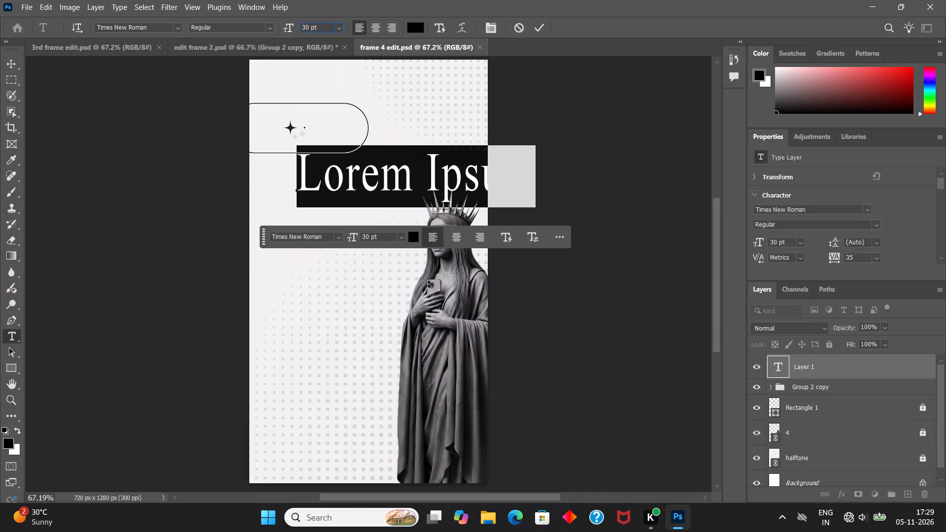
left_click_drag(321, 24, 284, 25)
key("9")
key("Return")
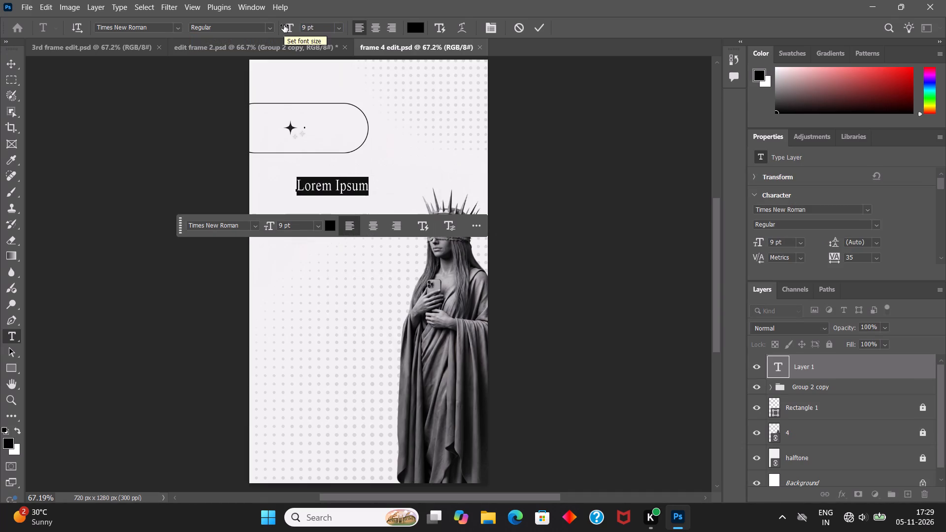
type("Customers don't")
key("space")
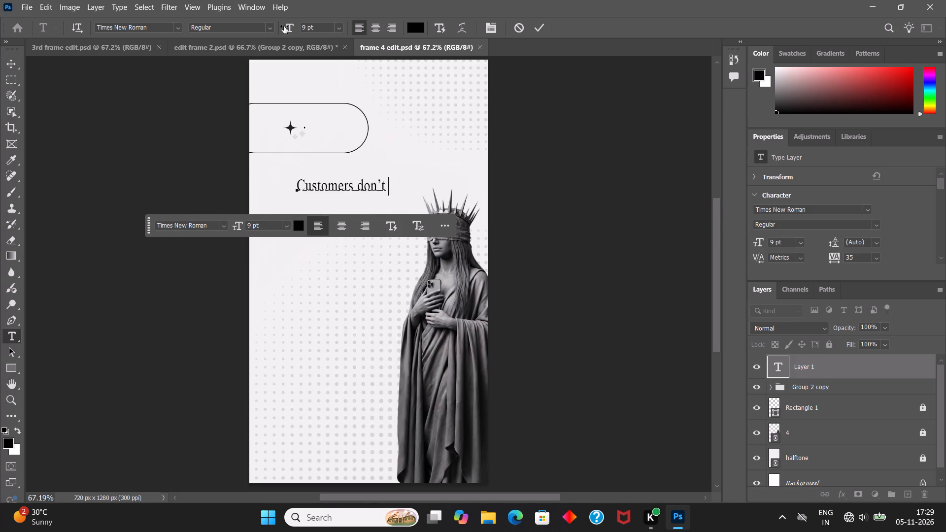
type("compare")
left_click(541, 30)
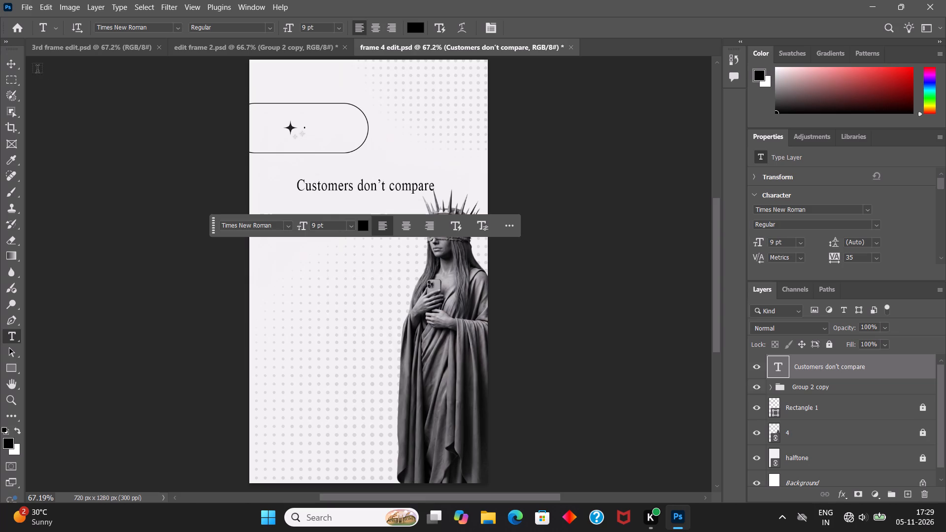
Scale the "Customers don't compare" caption to about 70%, place it at about X 269, Y 404 px, aligned below the sparkle, and apply.
left_click(14, 65)
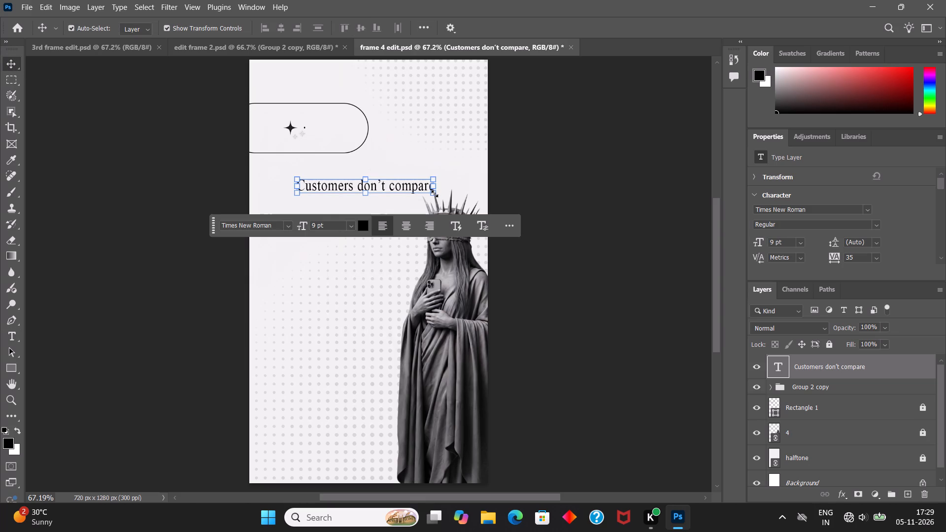
left_click_drag(435, 194, 409, 173, "shift")
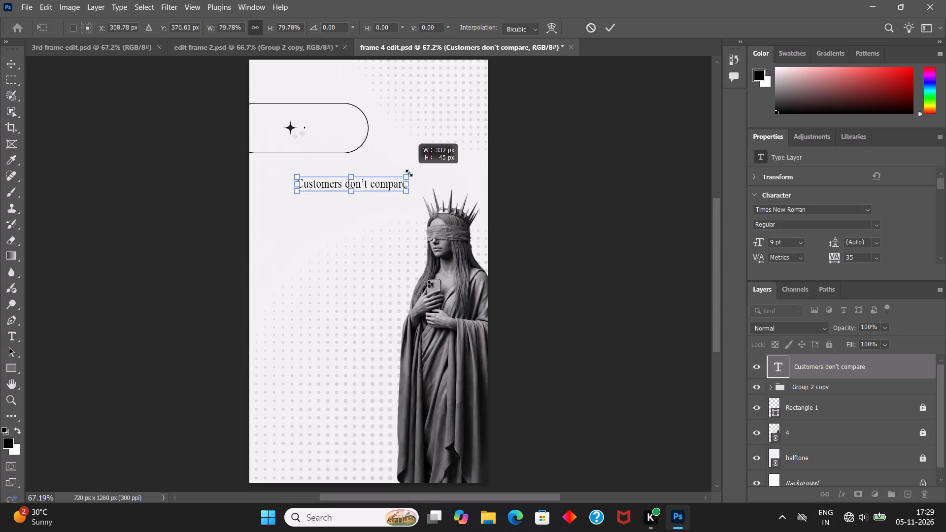
left_click_drag(409, 173, 396, 165, "shift")
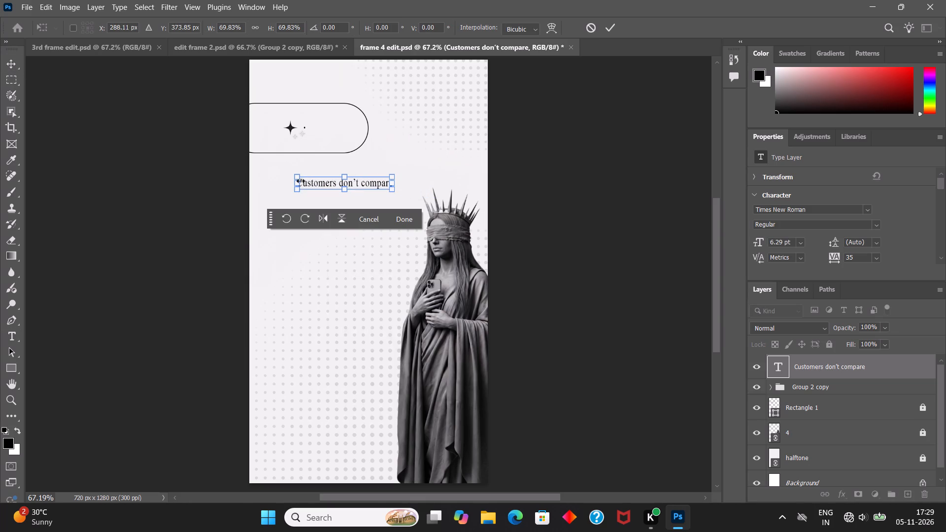
left_click_drag(365, 186, 355, 195)
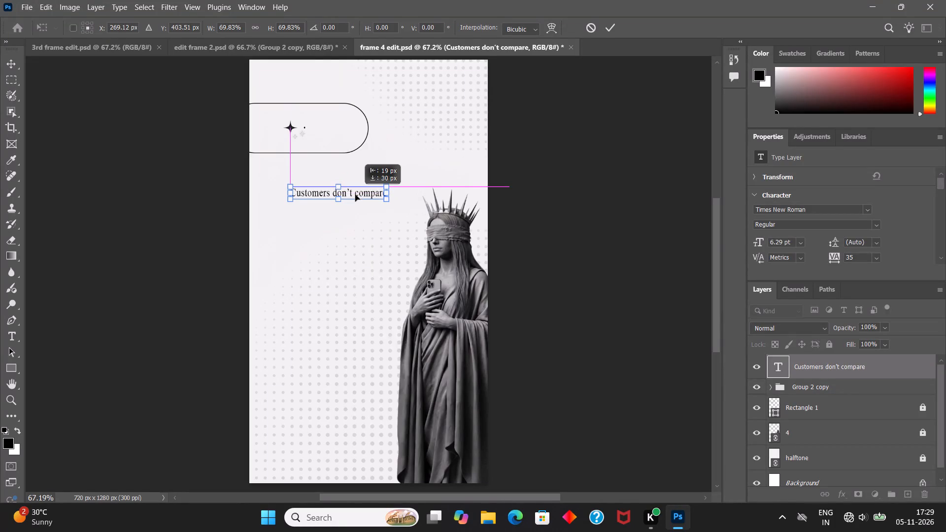
left_click_drag(355, 195, 355, 196)
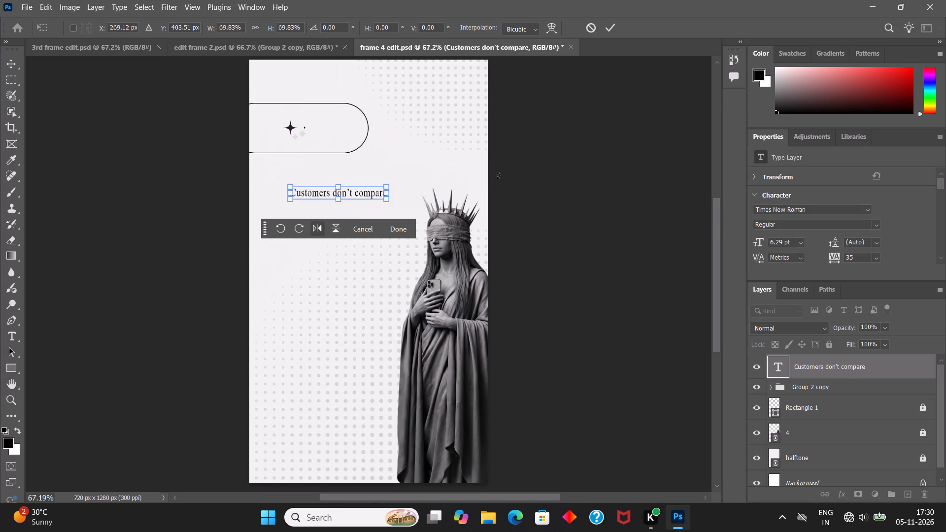
left_click(614, 27)
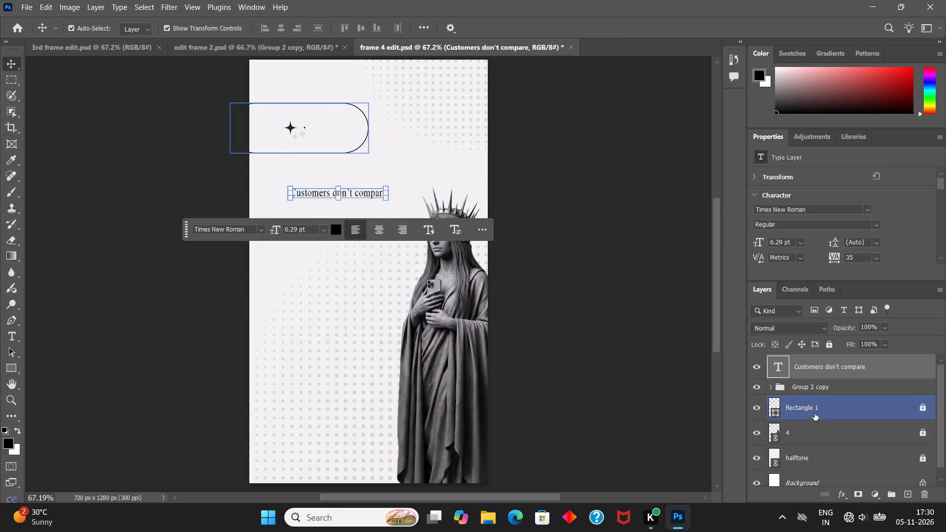
Unlock the halftone layer, enlarge it to about 823 x 1462 px from its lower-left corner, apply the transform and save the document.
scroll(808, 408, "down", 6)
left_click(923, 447)
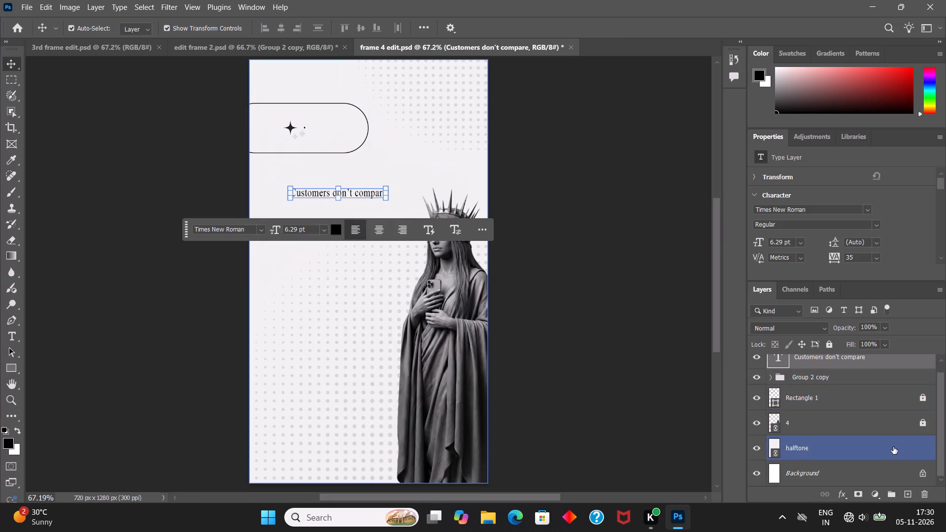
left_click(893, 447)
scroll(359, 294, "down", 4, "alt")
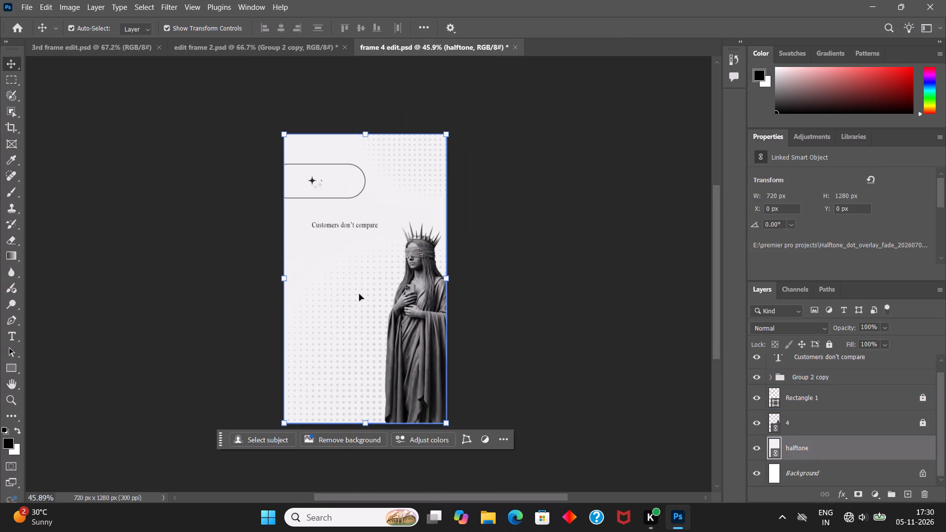
left_click_drag(284, 422, 277, 446, "shift")
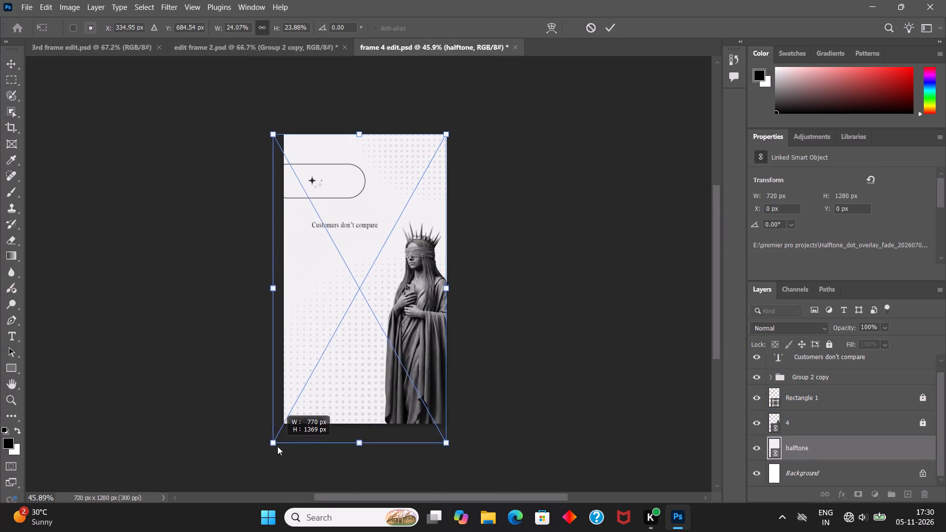
left_click_drag(277, 446, 274, 471, "shift")
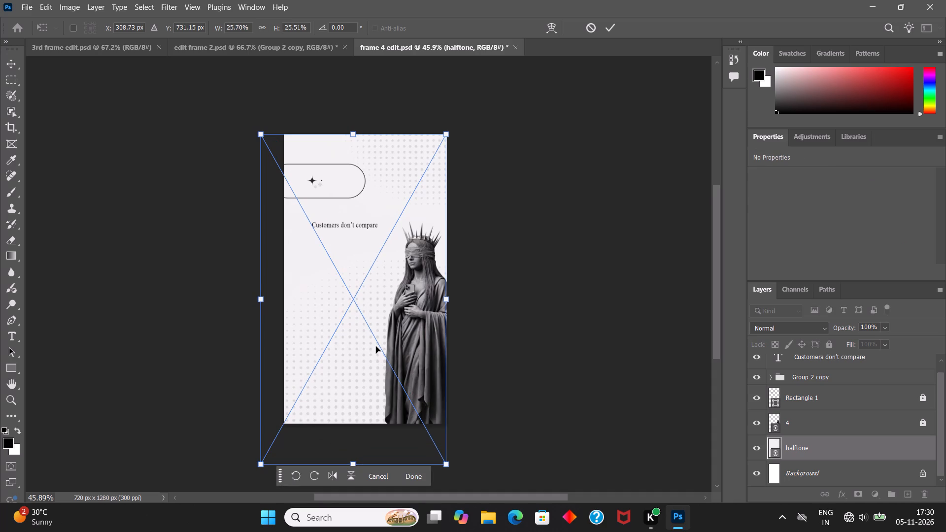
left_click(612, 28)
left_click(577, 160)
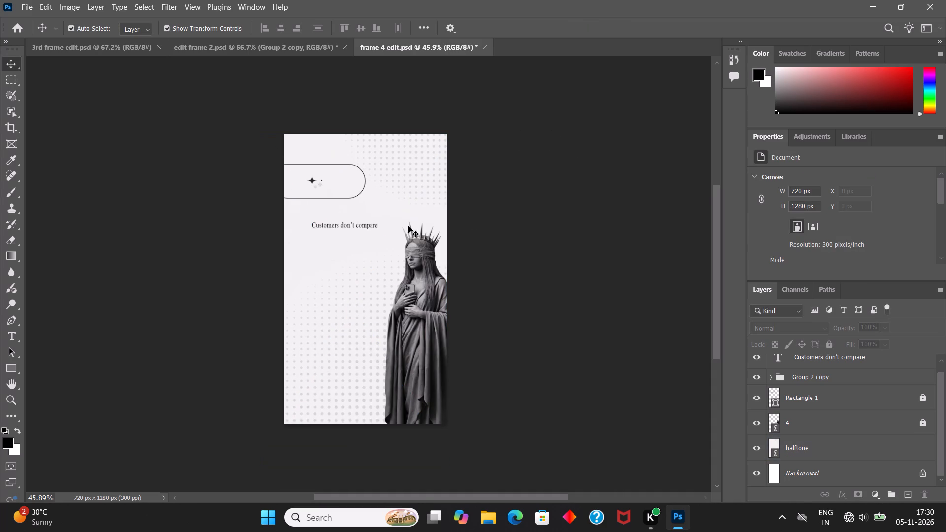
key("ctrl+0")
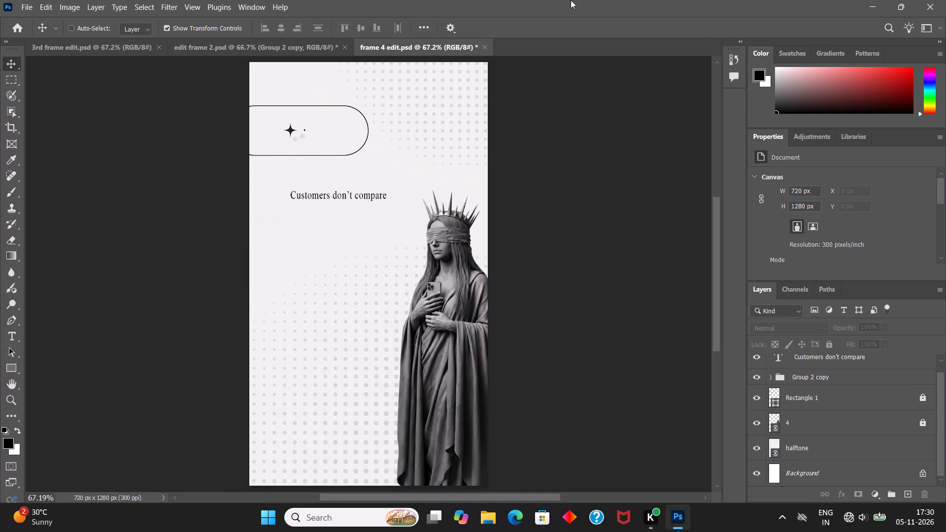
key("ctrl+s")
Lock the enlarged halftone layer.
left_click(816, 461)
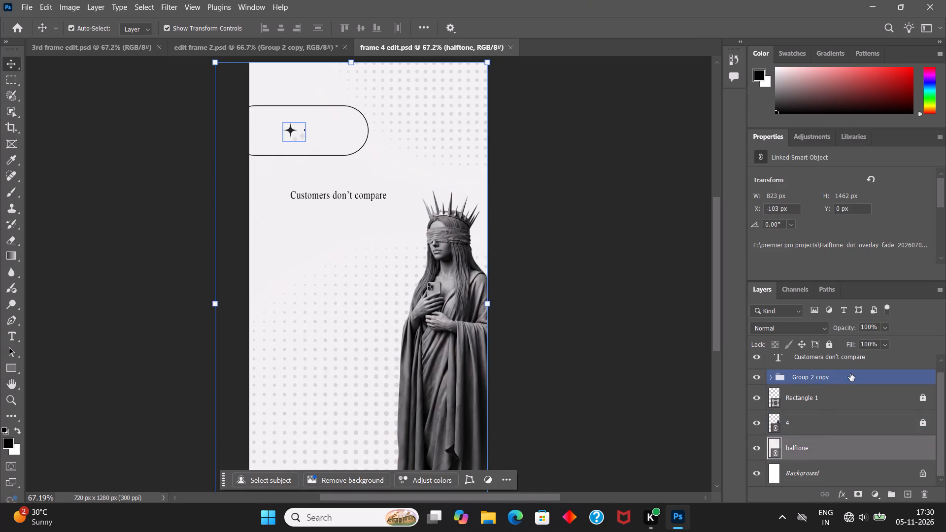
left_click(829, 339)
left_click(638, 322)
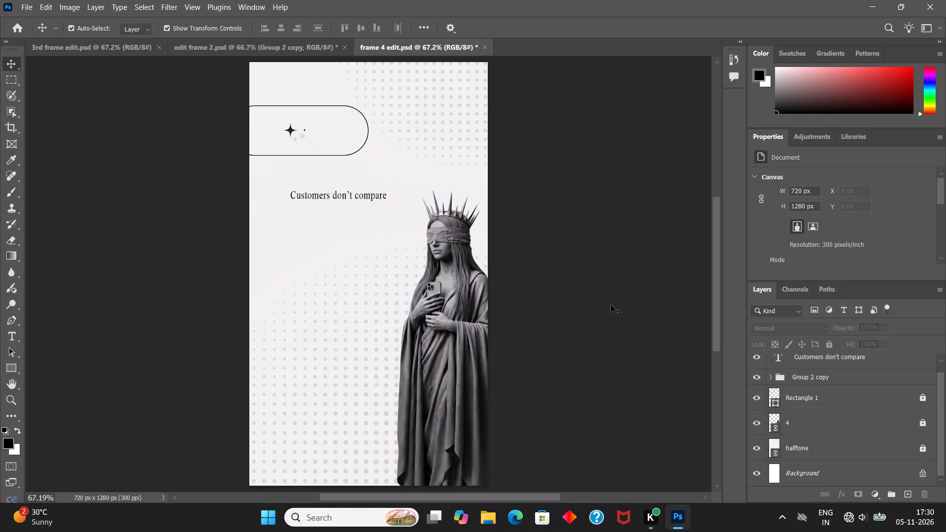
Set the font size of the "Customers don't compare" caption to 6 pt.
left_click(350, 195)
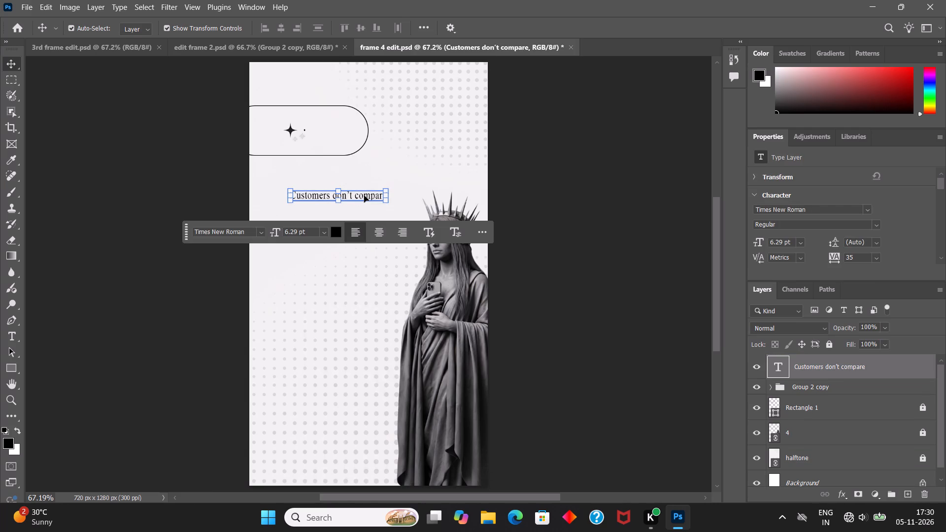
left_click(364, 196)
double_click(364, 196)
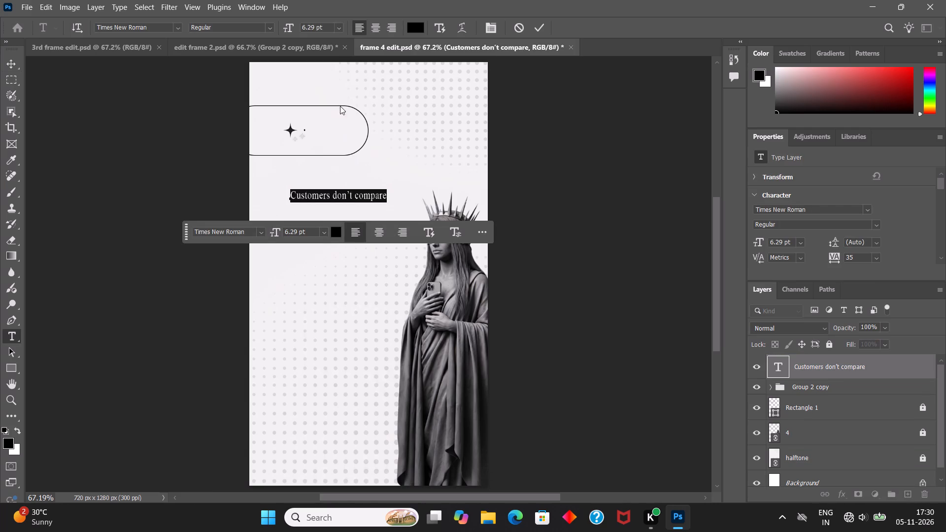
left_click(327, 23)
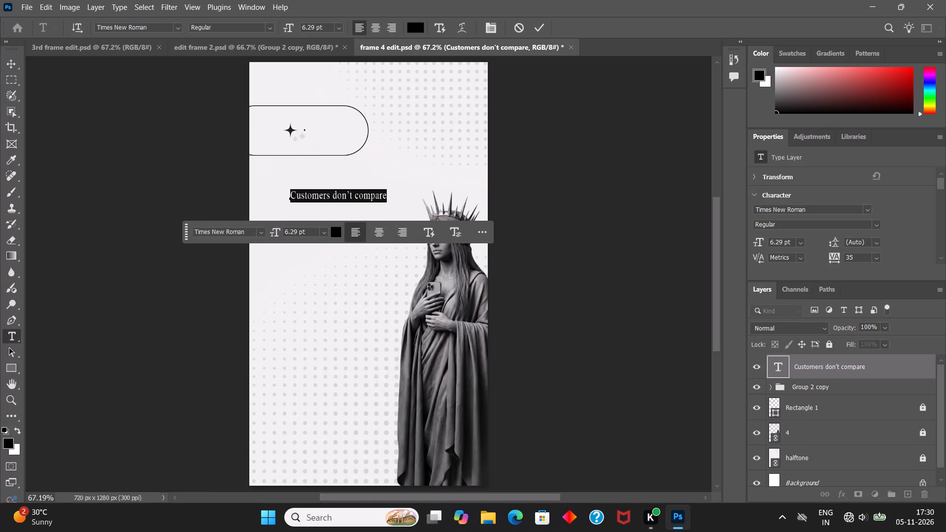
left_click(327, 24)
key("ctrl+a")
key("6")
key("Return")
left_click(539, 30)
left_click(535, 135)
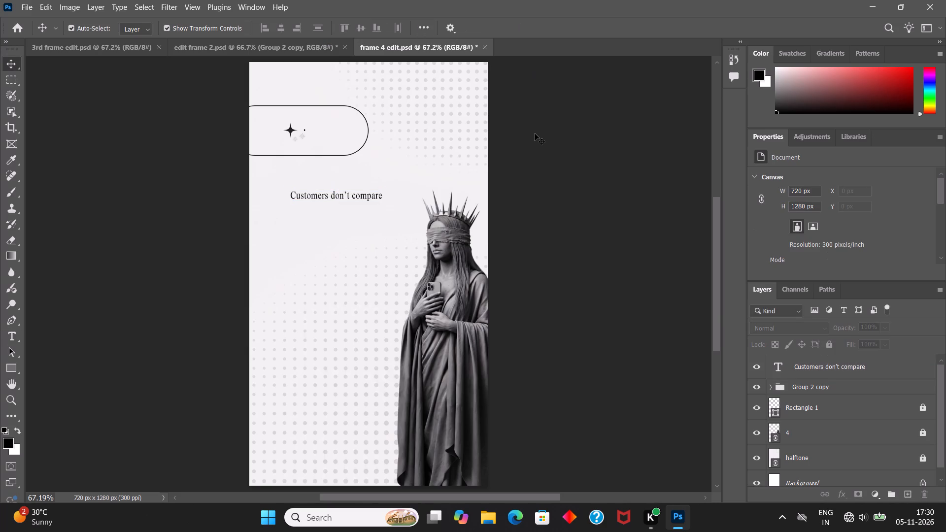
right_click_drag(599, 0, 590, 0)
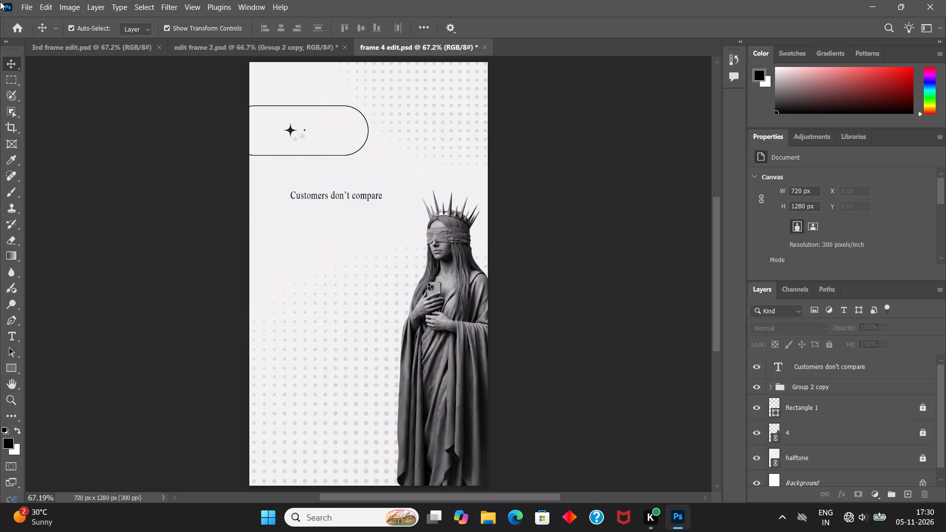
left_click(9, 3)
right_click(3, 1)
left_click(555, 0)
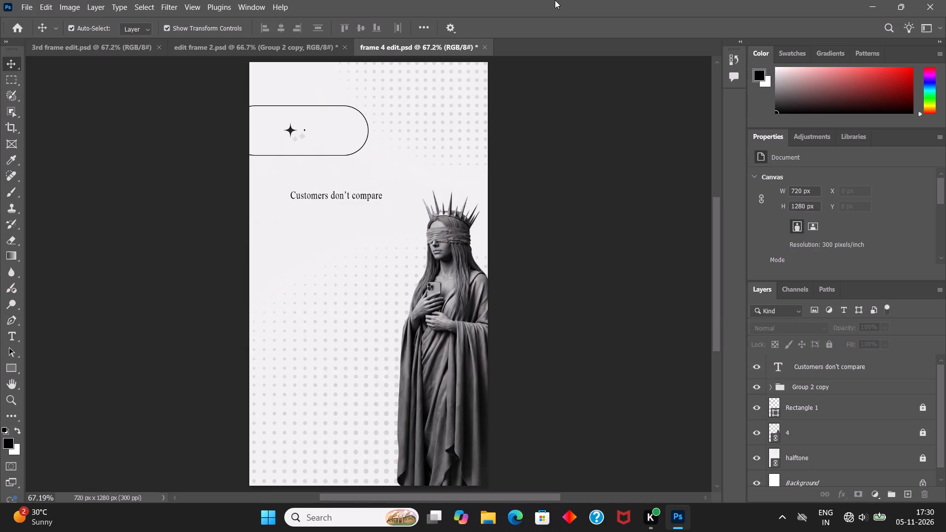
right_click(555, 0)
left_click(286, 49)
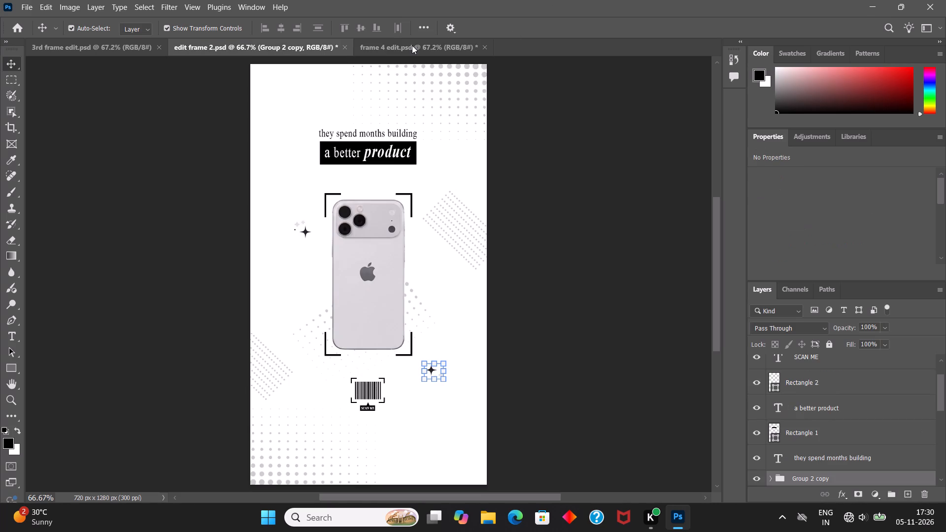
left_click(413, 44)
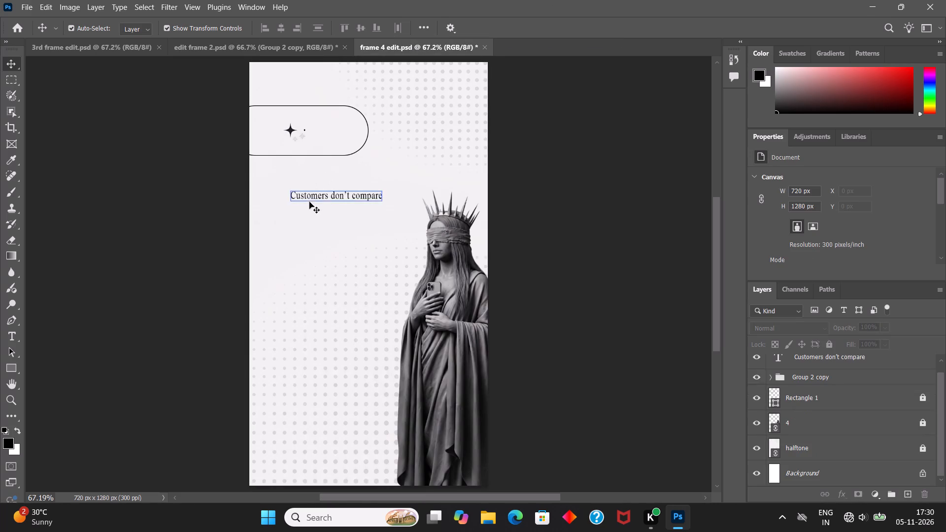
Copy the bold italic "different" text from the third frame's document into frame 4 and place it directly below "Customers don't compare".
left_click(294, 50)
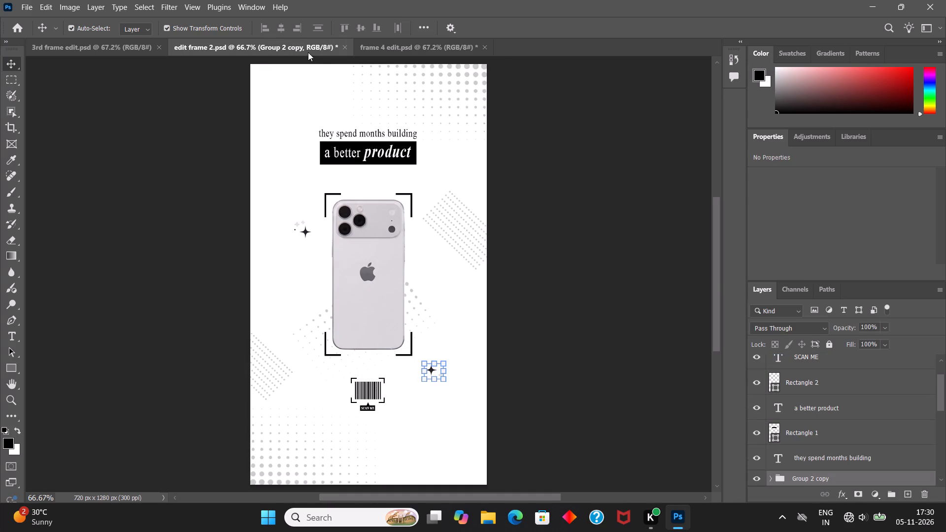
left_click(119, 50)
left_click(292, 169)
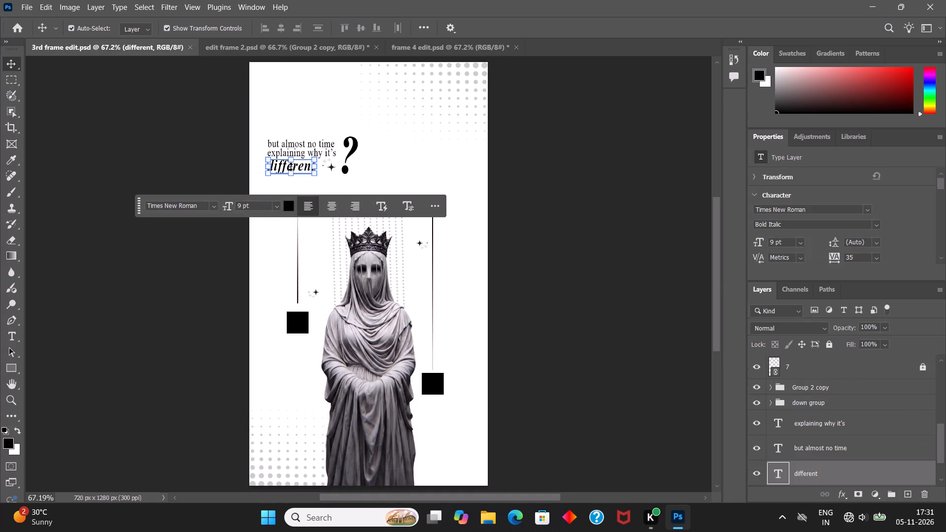
key("ctrl+c")
left_click(419, 50)
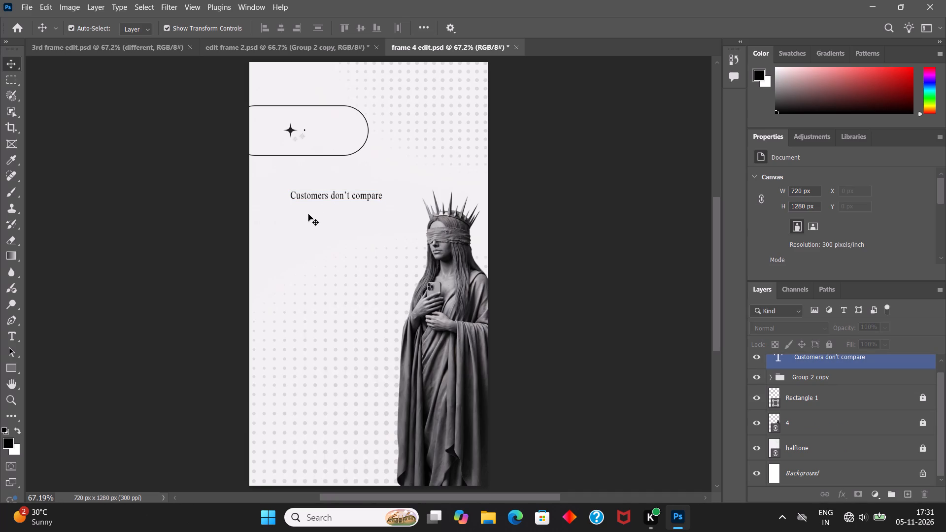
left_click(289, 215)
key("ctrl+v")
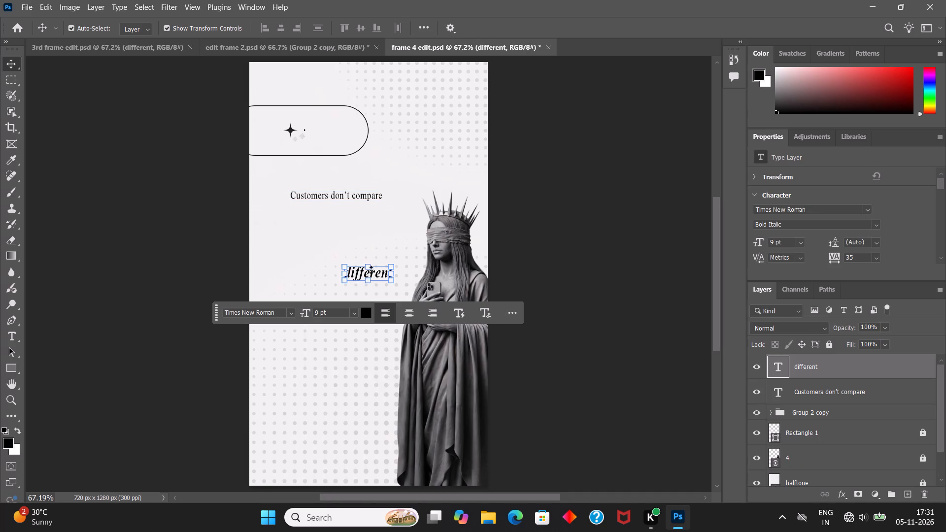
left_click_drag(372, 273, 318, 214)
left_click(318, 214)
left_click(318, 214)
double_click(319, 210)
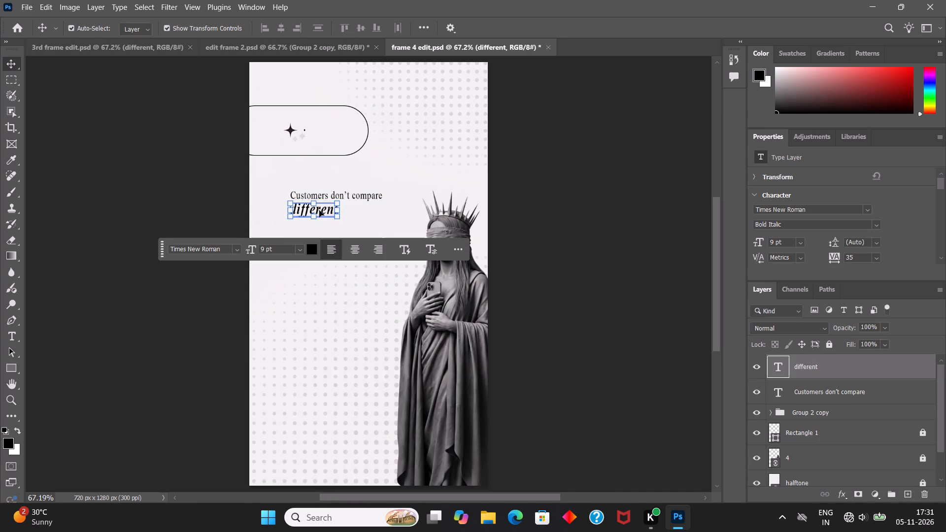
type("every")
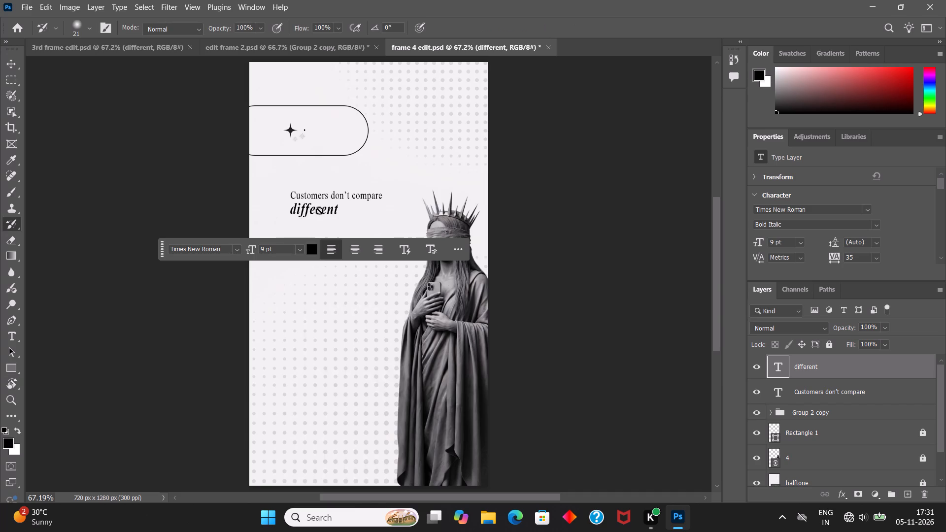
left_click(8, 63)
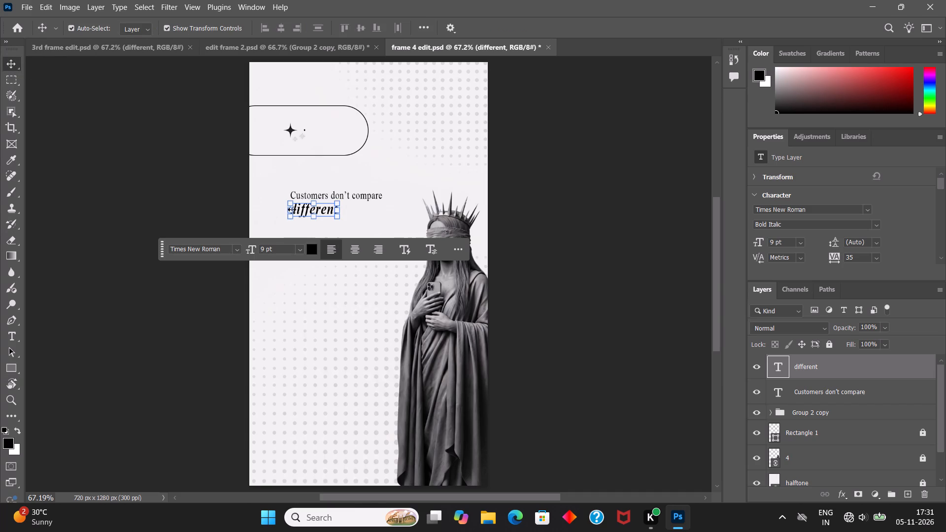
Replace the pasted "different" text with "every feature" and commit the edit.
double_click(316, 211)
type("every feature")
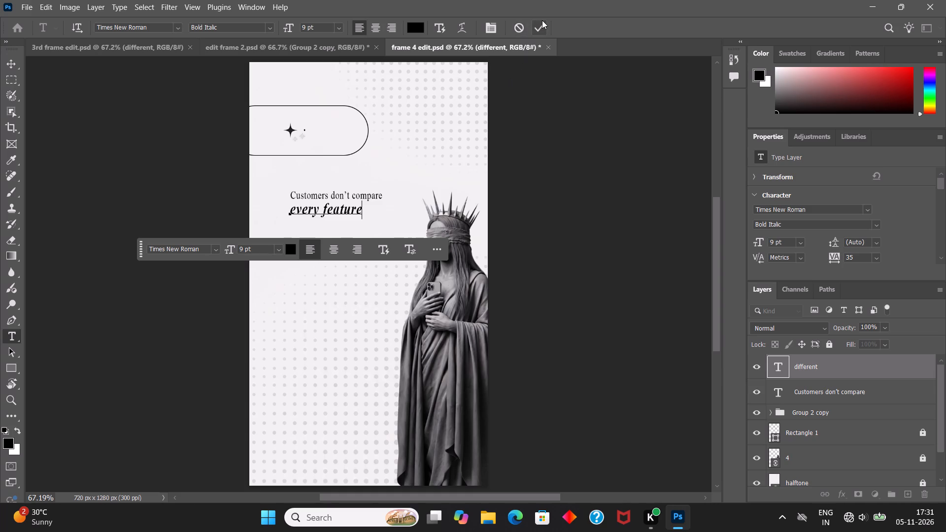
left_click(542, 20)
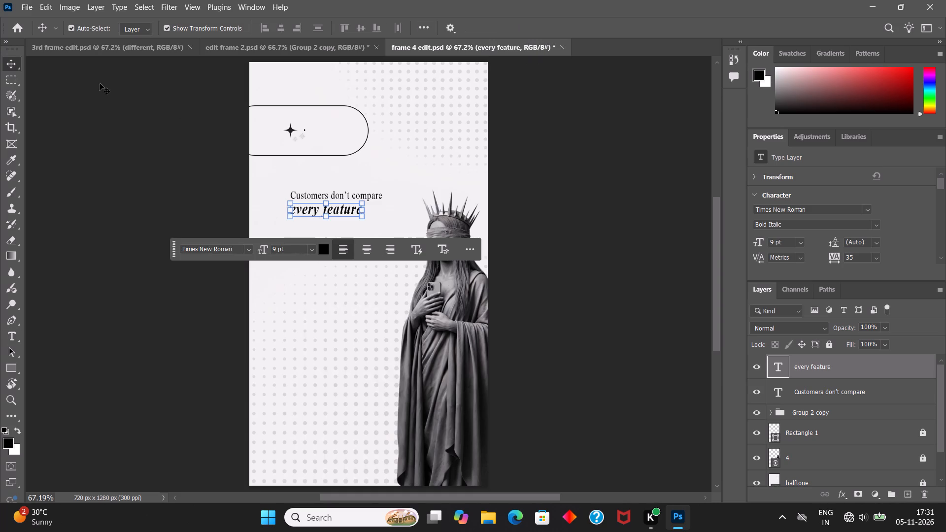
left_click(96, 84)
Nudge the "every feature" text slightly upward so it sits closer beneath "Customers don't compare".
left_click(332, 207)
scroll(337, 208, "up", 3, "alt")
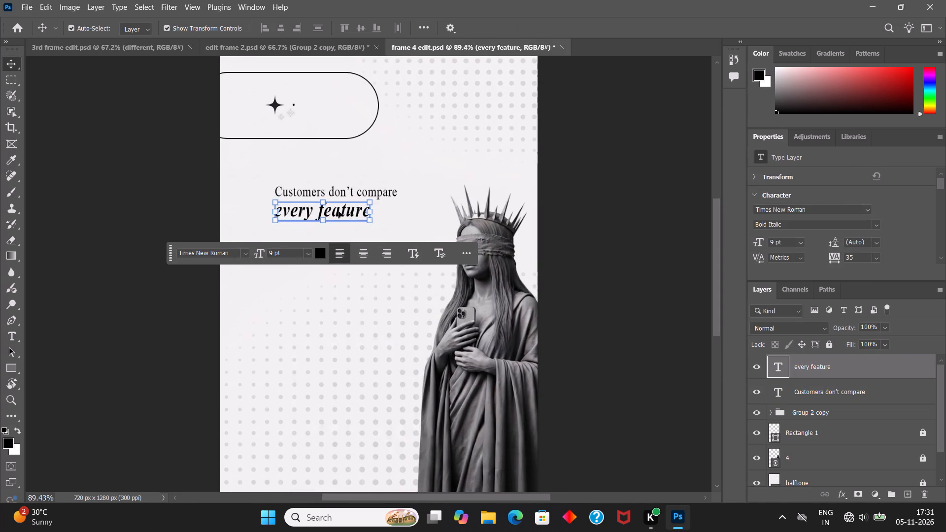
left_click(338, 211)
left_click(574, 190)
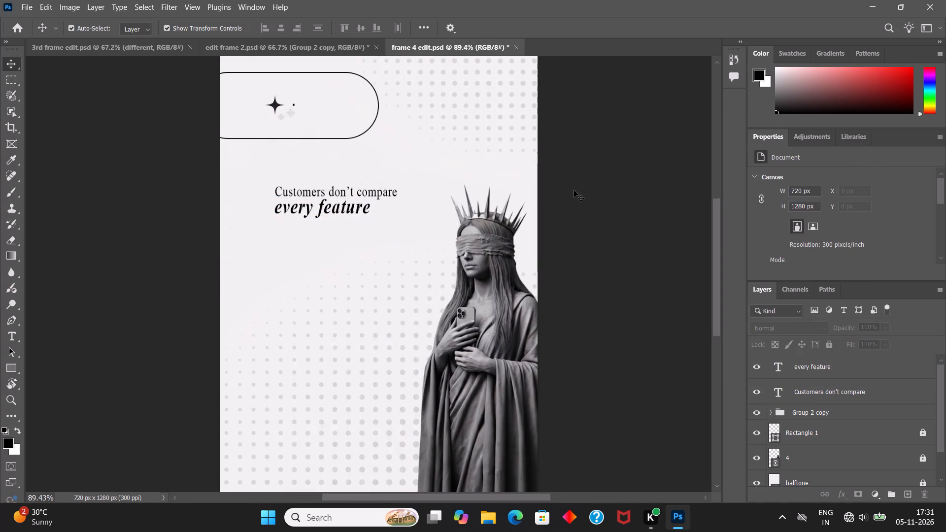
Save frame 4 edit.psd and fit the whole frame in view.
key("ctrl+s")
scroll(337, 233, "down", 3, "alt")
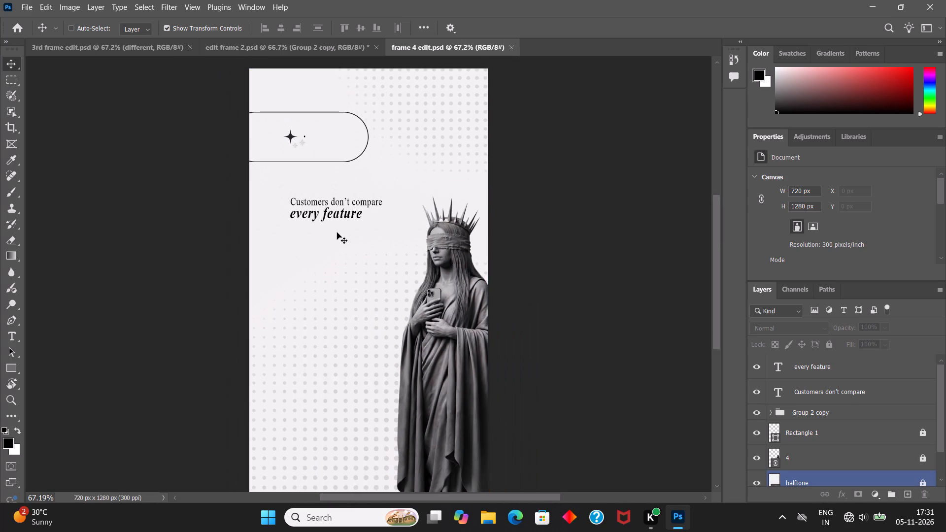
key("ctrl+0")
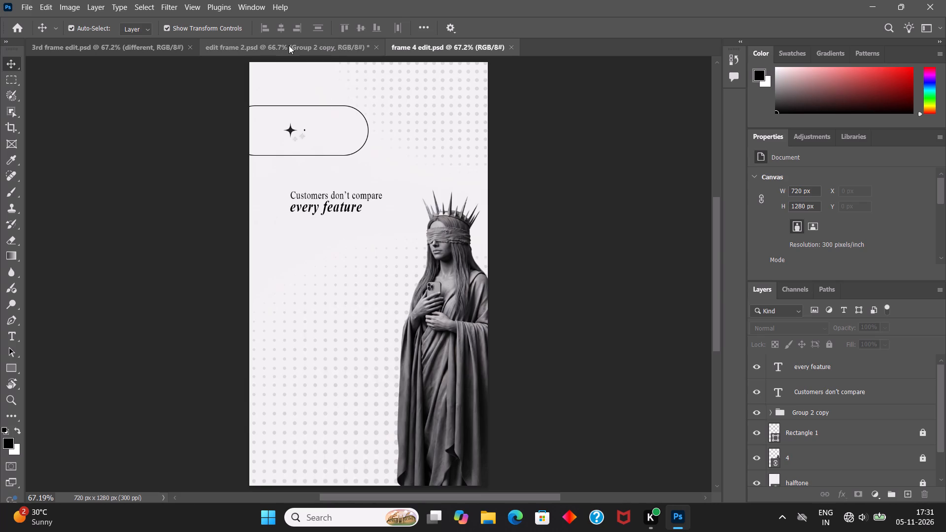
Reorder the open documents so 3rd frame edit.psd sits between edit frame 2.psd and frame 4 edit.psd.
left_click_drag(162, 46, 300, 47)
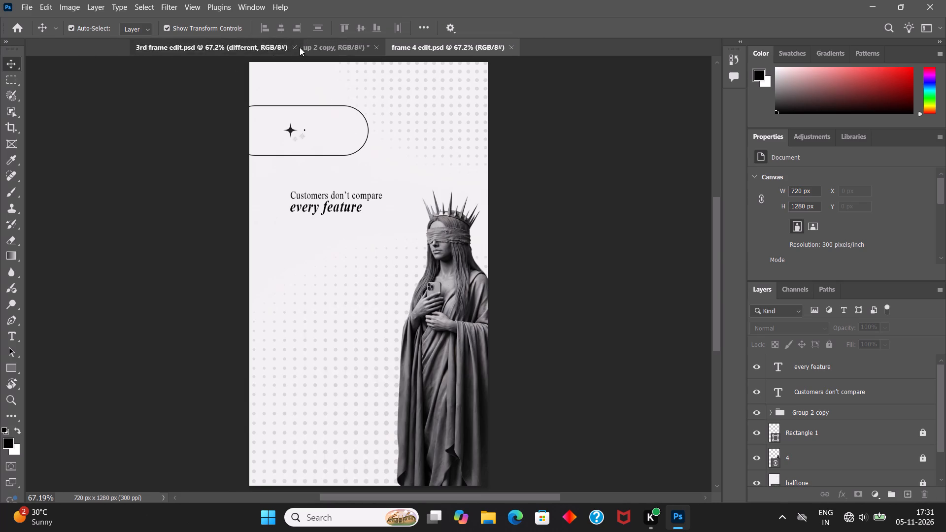
left_click_drag(300, 47, 352, 48)
left_click(325, 42)
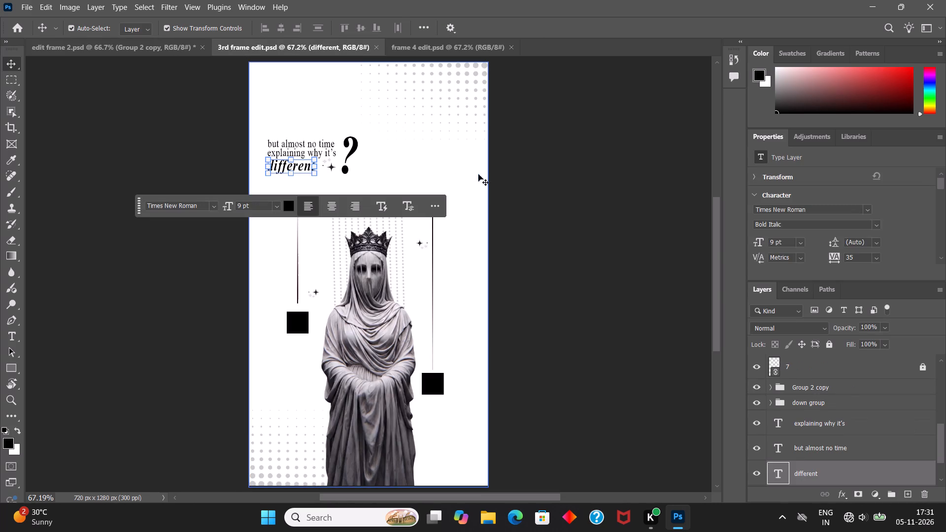
left_click(600, 175)
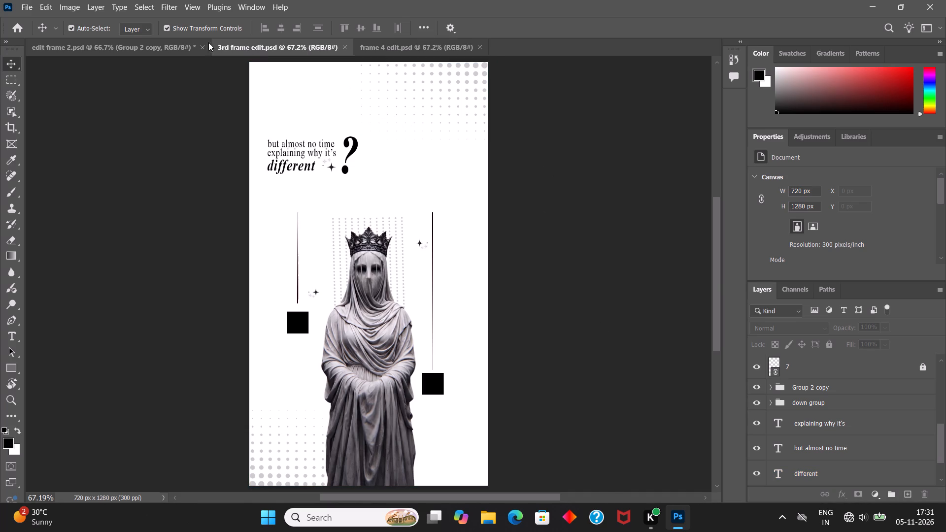
Copy the Group 2 copy sparkle group from edit frame 2.psd and paste it into frame 4 edit.psd.
left_click(142, 44)
right_click(616, 298)
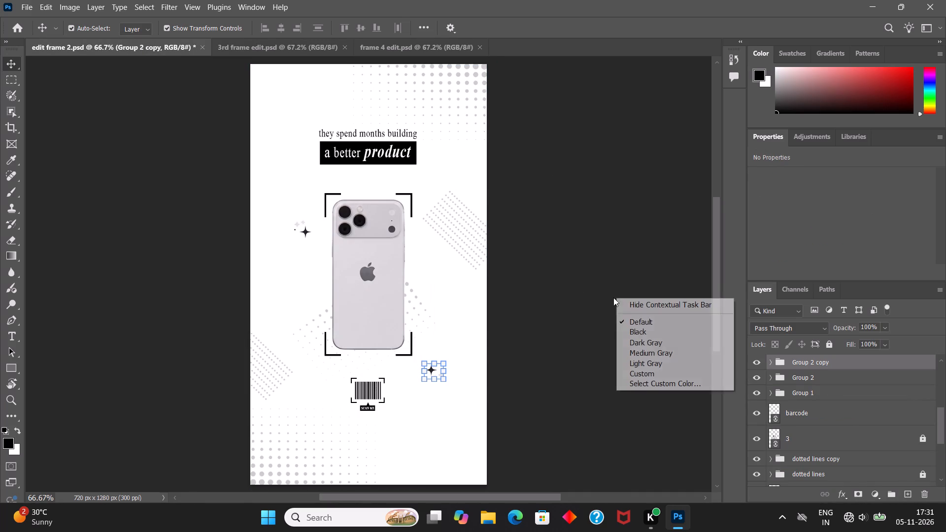
double_click(541, 311)
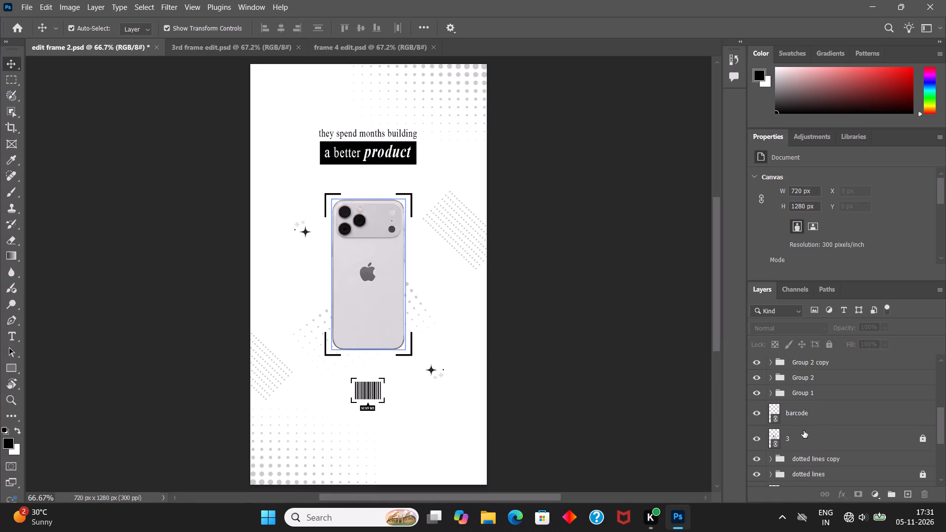
left_click(812, 355)
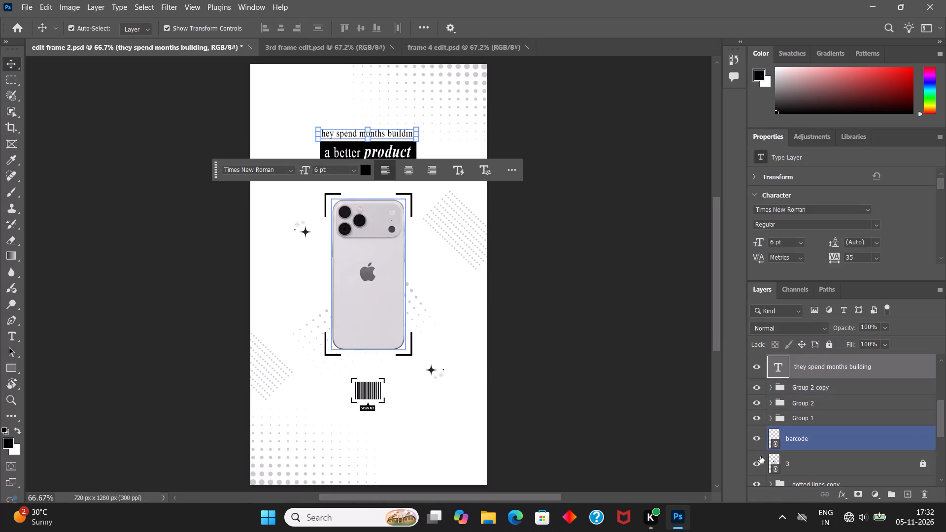
left_click(824, 389)
key("ctrl+c")
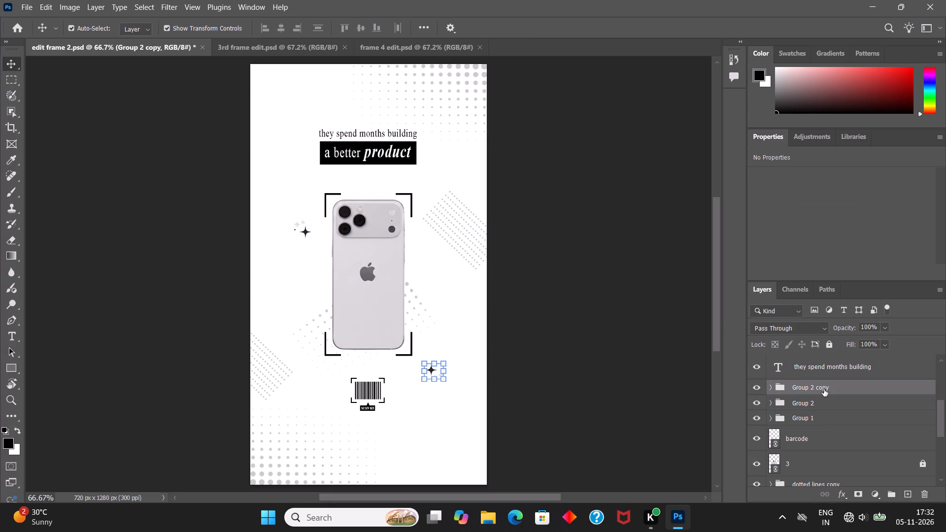
left_click(404, 52)
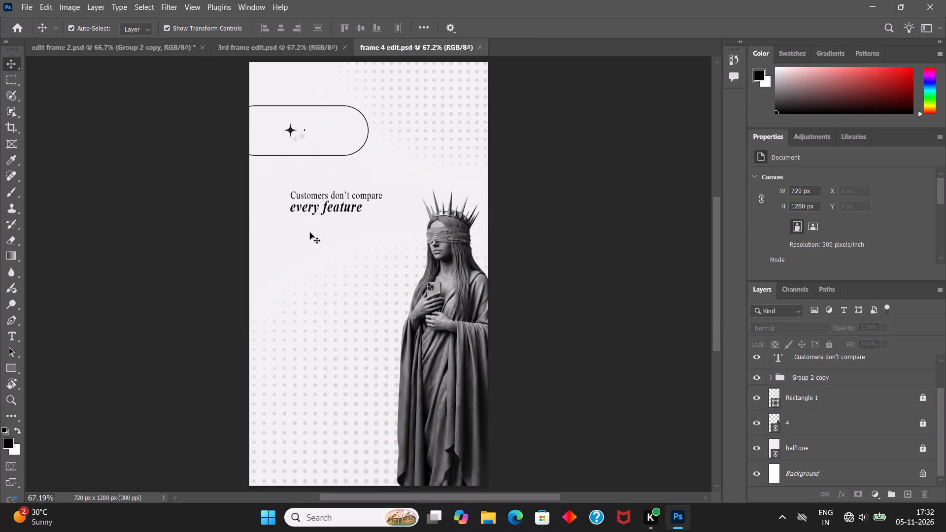
left_click(365, 169)
key("ctrl+v")
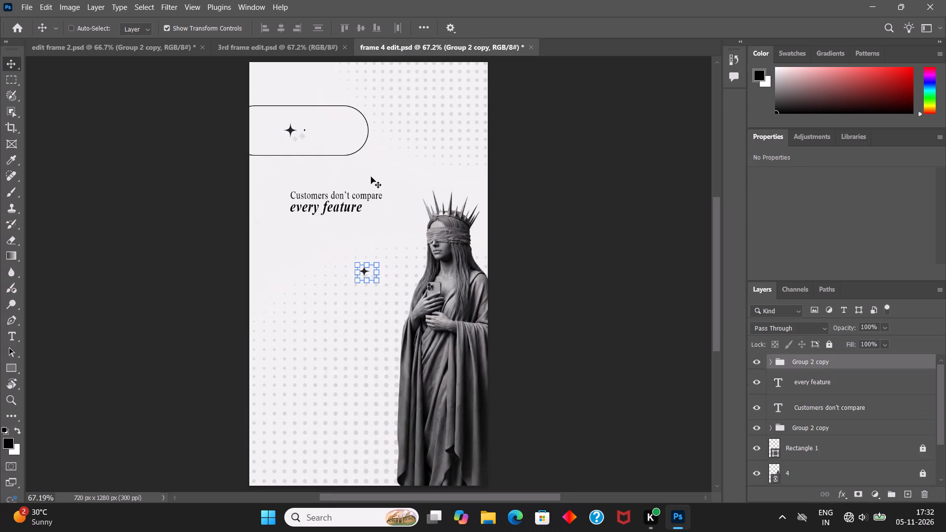
Move the pasted sparkle group just after the end of "every feature", at about X 389 px, Y 452.5 px.
left_click(813, 364)
key("ctrl+t")
left_click(506, 207)
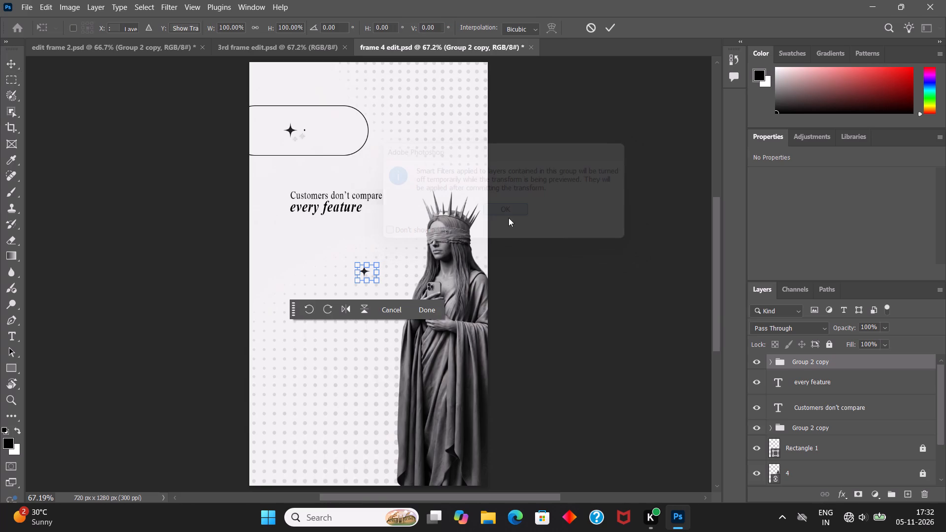
left_click_drag(369, 273, 379, 238)
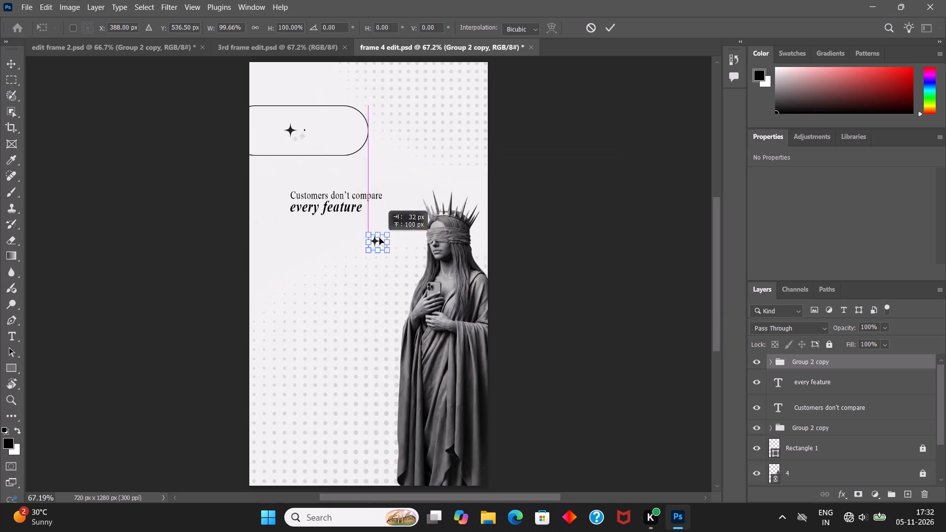
left_click_drag(379, 238, 381, 214)
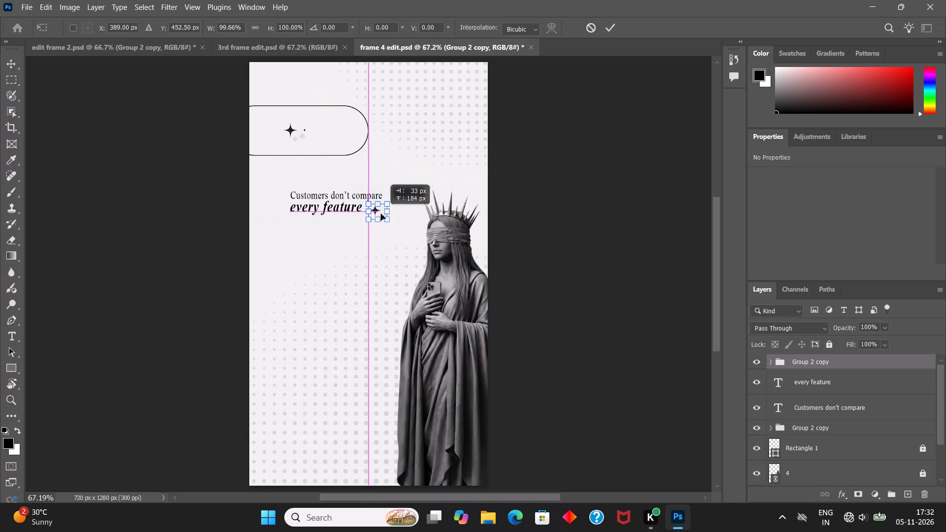
left_click_drag(381, 214, 381, 212)
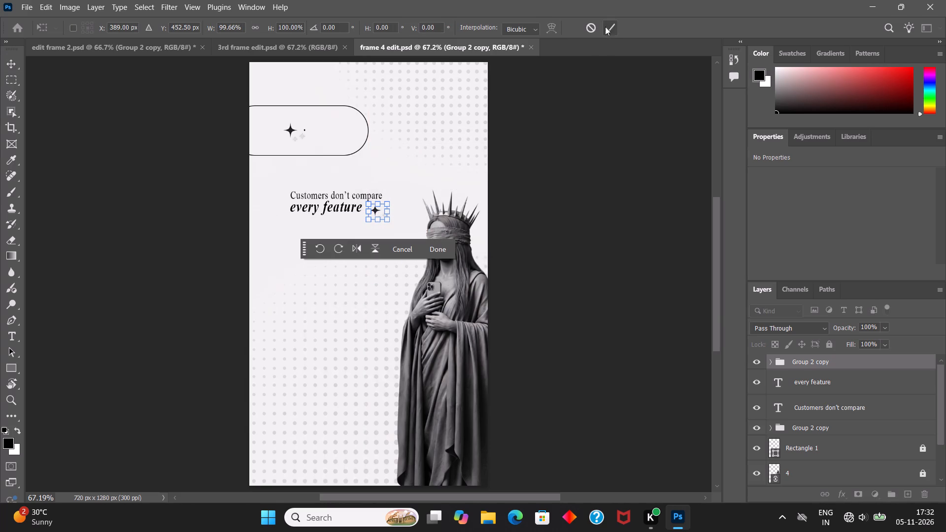
left_click(605, 27)
left_click(610, 160)
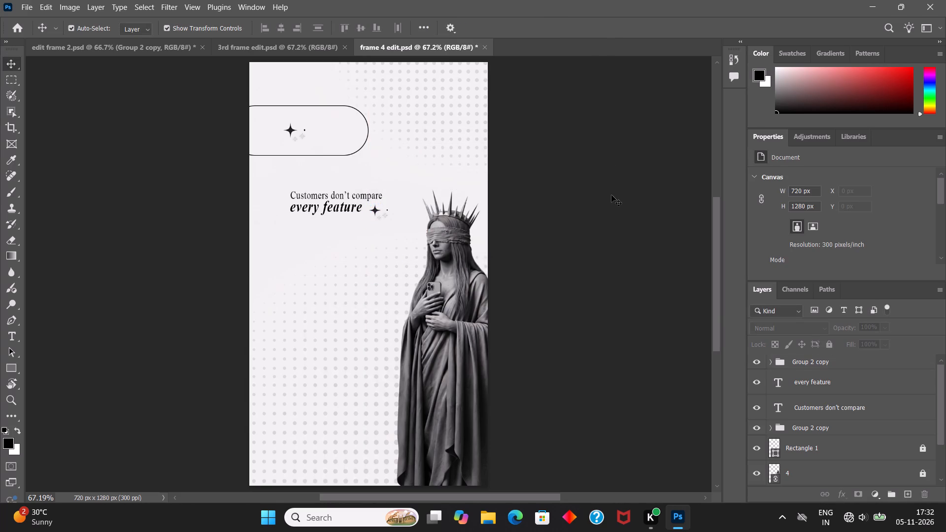
Flip the caption's sparkle group horizontally and raise it to about Y 443.5 px, in line with "every feature".
left_click(810, 358)
left_click(380, 201)
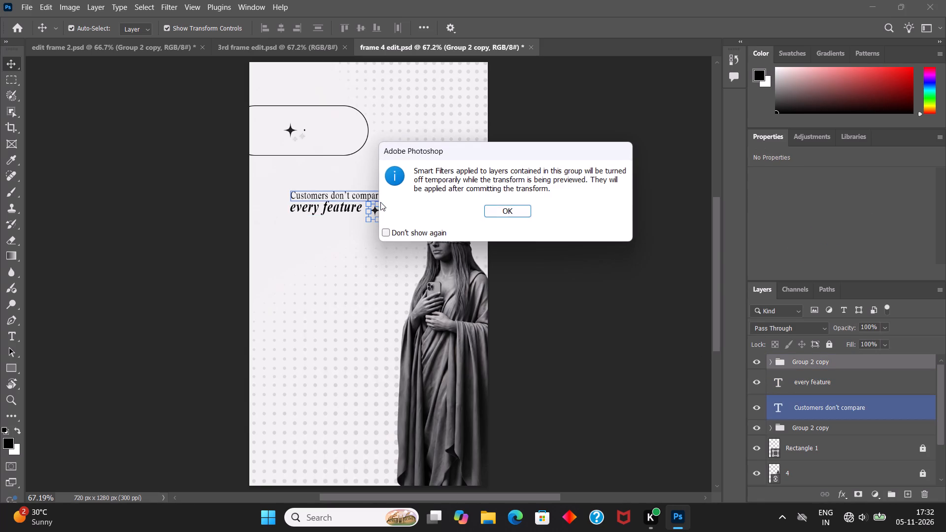
left_click(508, 211)
left_click(379, 203)
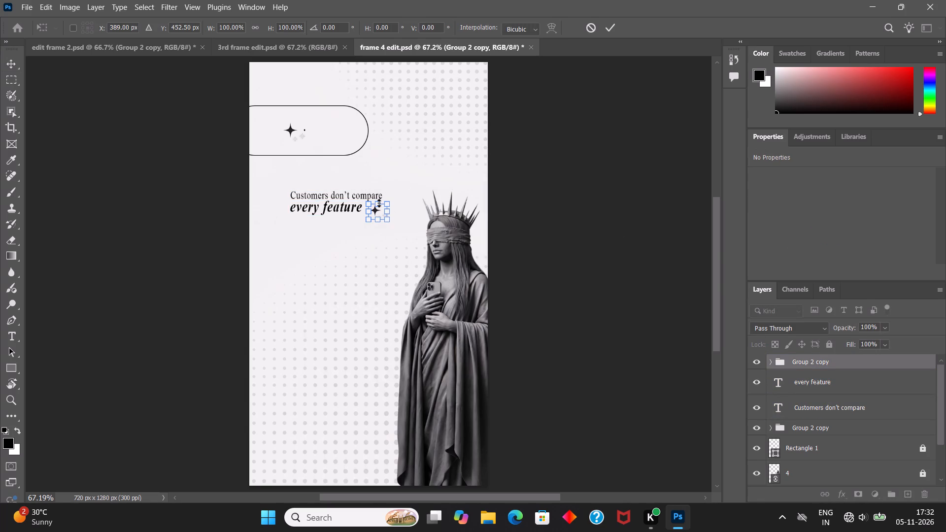
right_click(379, 203)
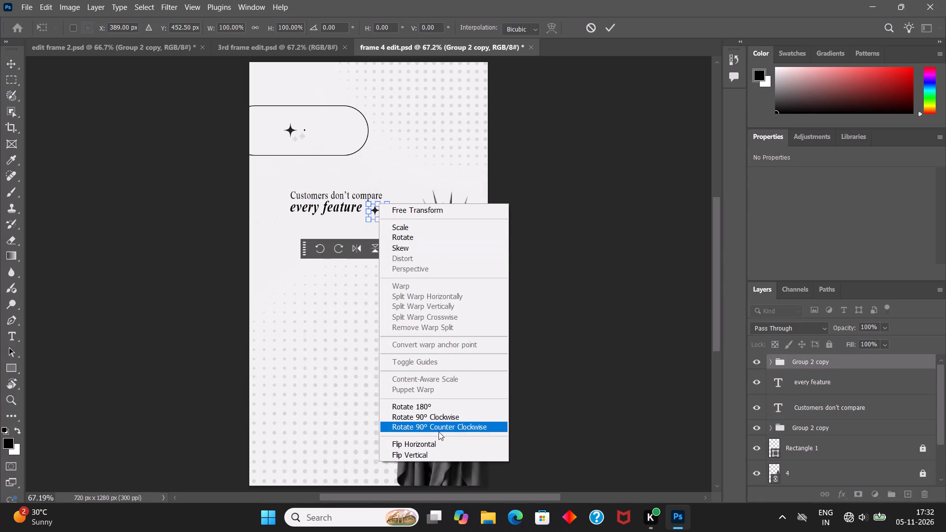
left_click(436, 443)
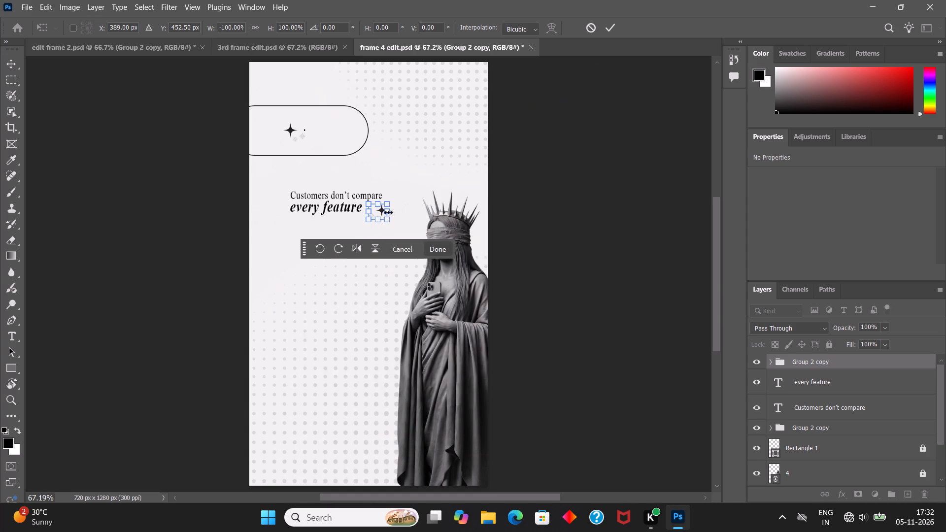
left_click(378, 212)
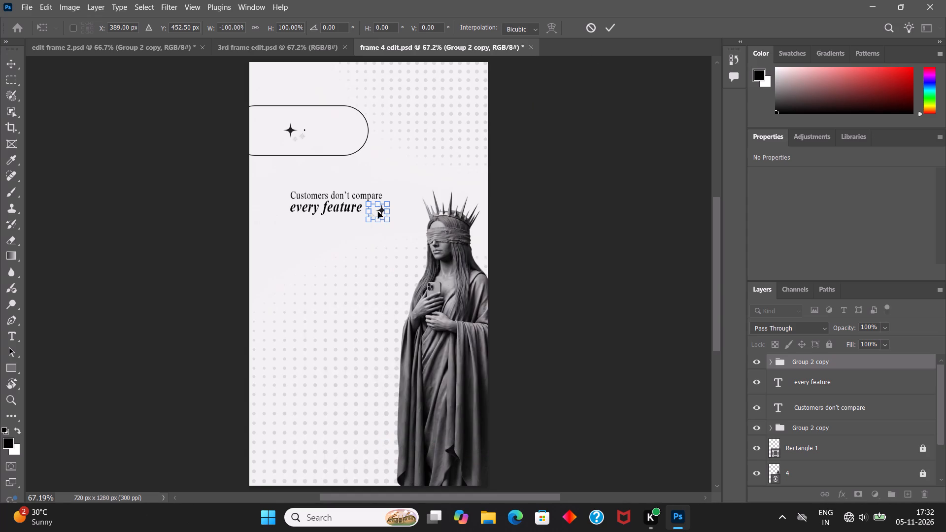
left_click(607, 29)
left_click(584, 174)
right_click(691, 0)
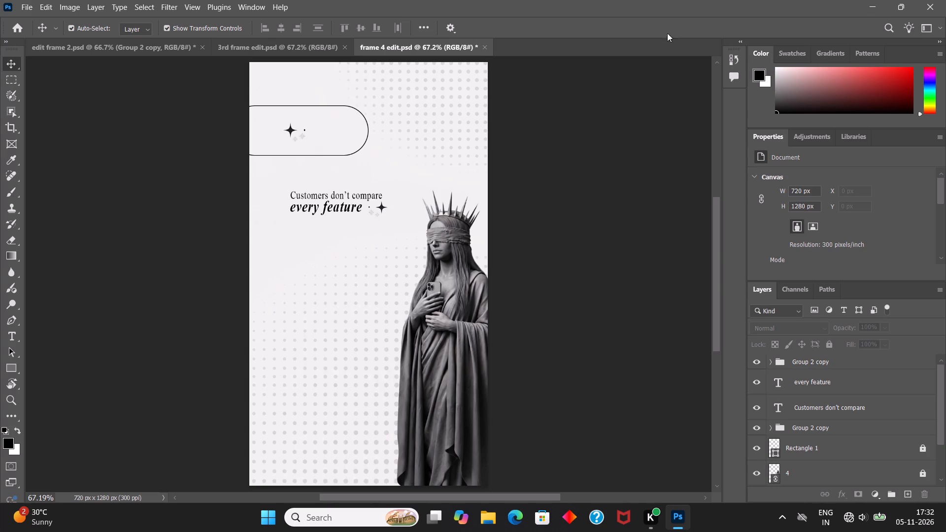
Scale the "every feature" text up proportionally to about 113%, keeping its upper-left corner in place.
left_click(344, 205)
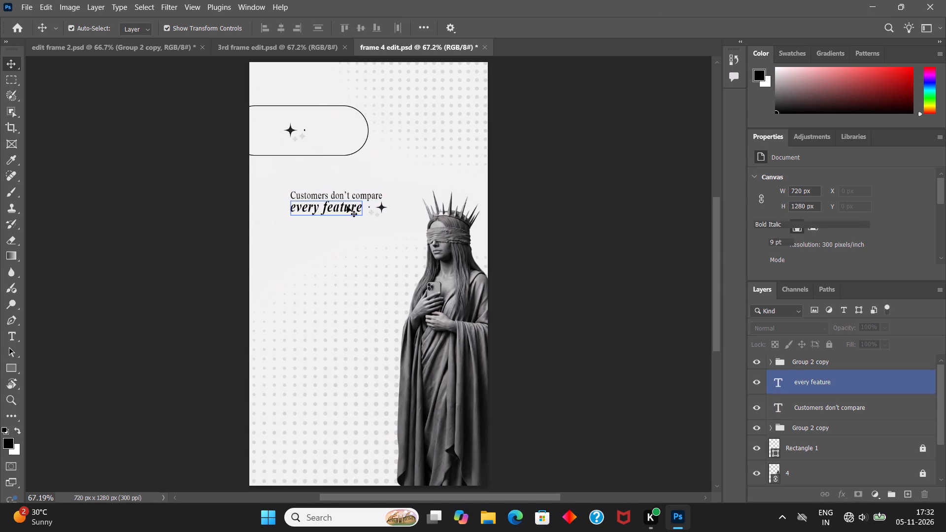
left_click(364, 216)
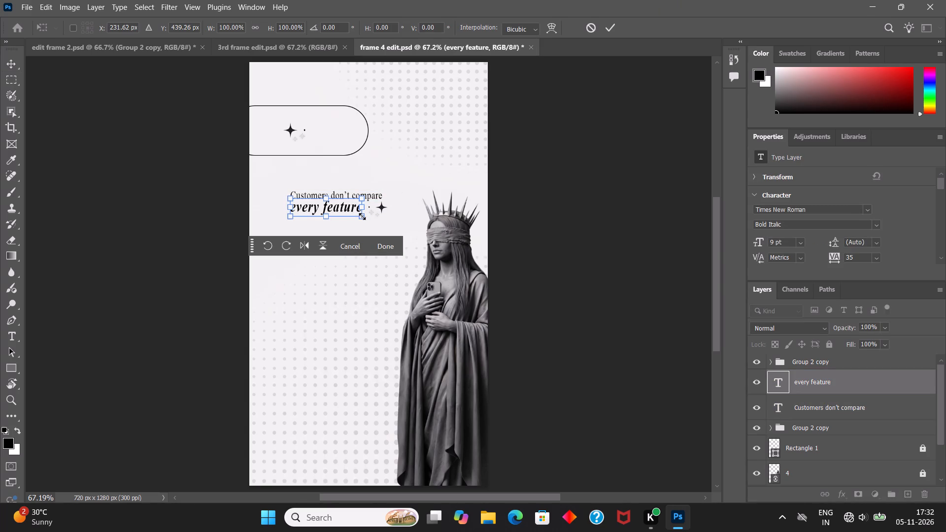
left_click_drag(363, 217, 364, 219, "shift")
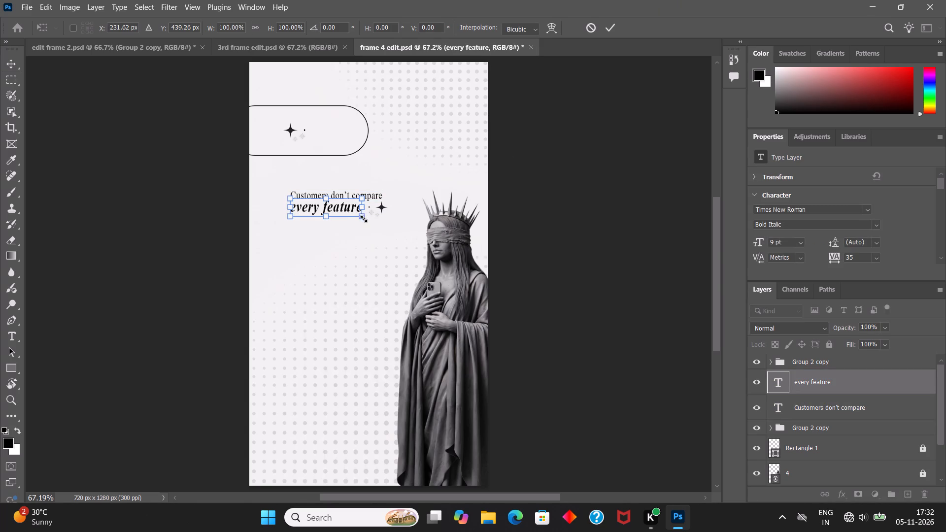
left_click_drag(364, 219, 371, 225, "shift")
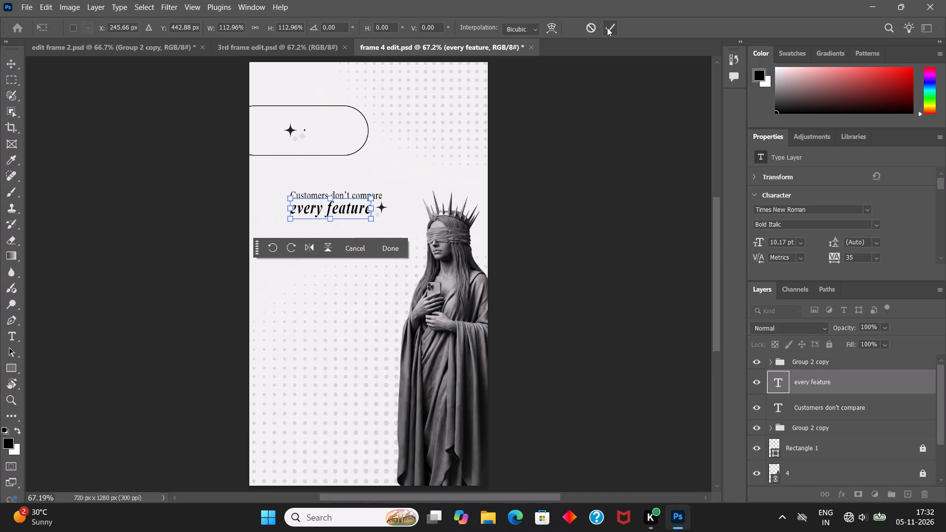
left_click(607, 28)
left_click(579, 188)
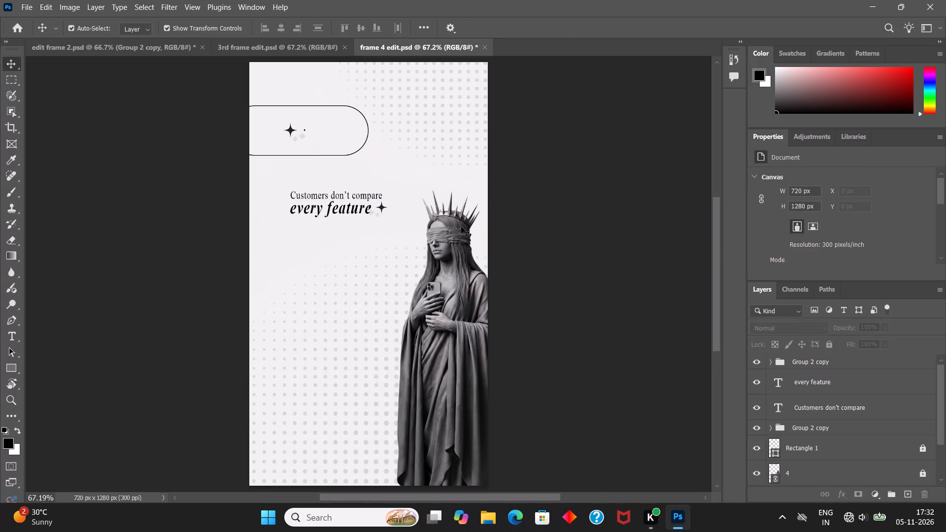
Shift the caption's sparkle group slightly to the right so it clears the end of "every feature".
left_click(870, 368)
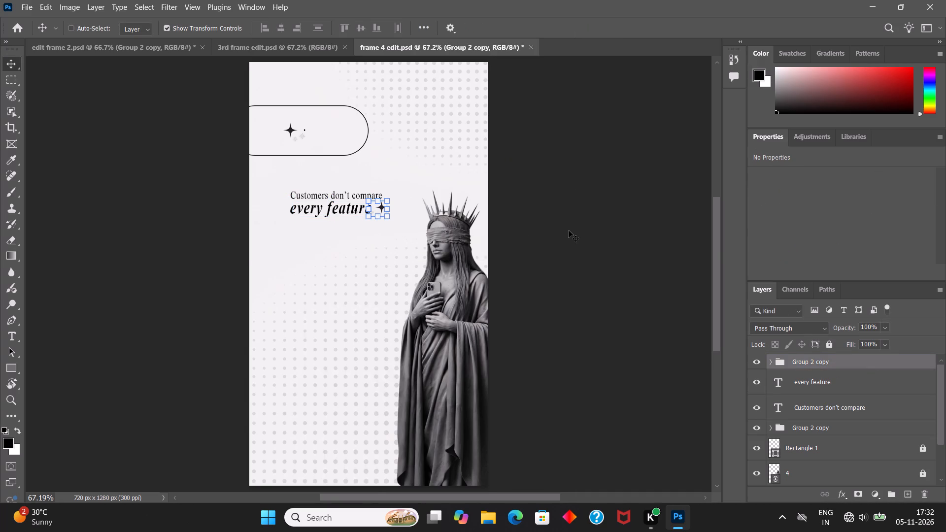
key("ctrl+t")
left_click(522, 205)
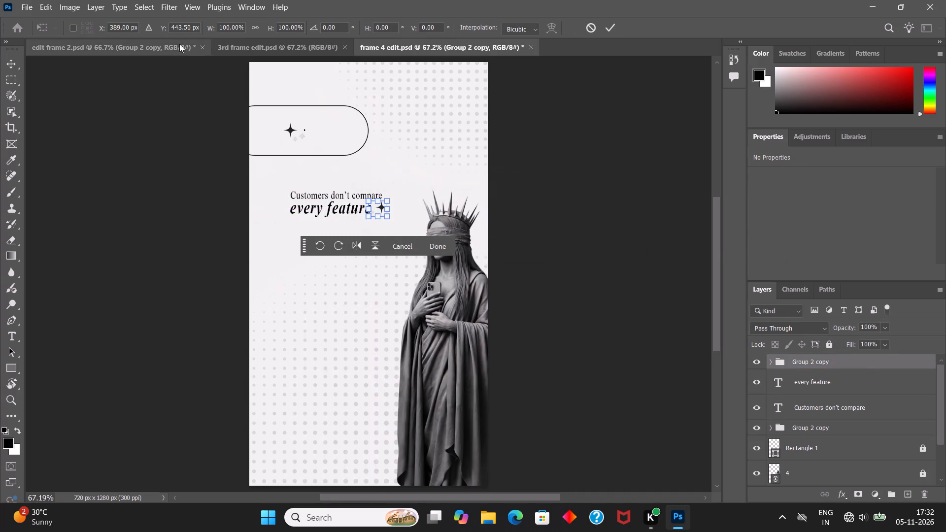
left_click_drag(103, 30, 110, 30)
left_click(110, 30)
left_click(608, 26)
left_click(599, 89)
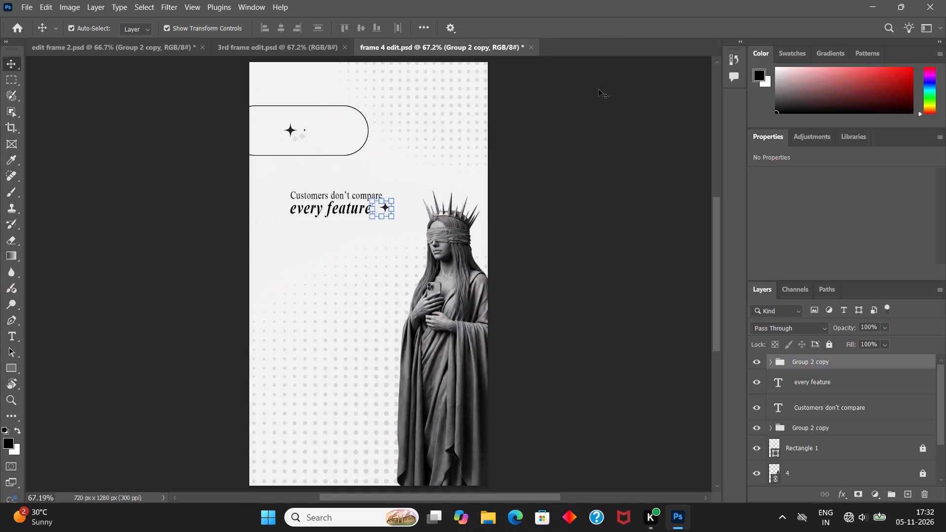
Move the caption's sparkle group horizontally to X 413 px, farther from "every feature", and save the document.
left_click(807, 358)
key("ctrl+t")
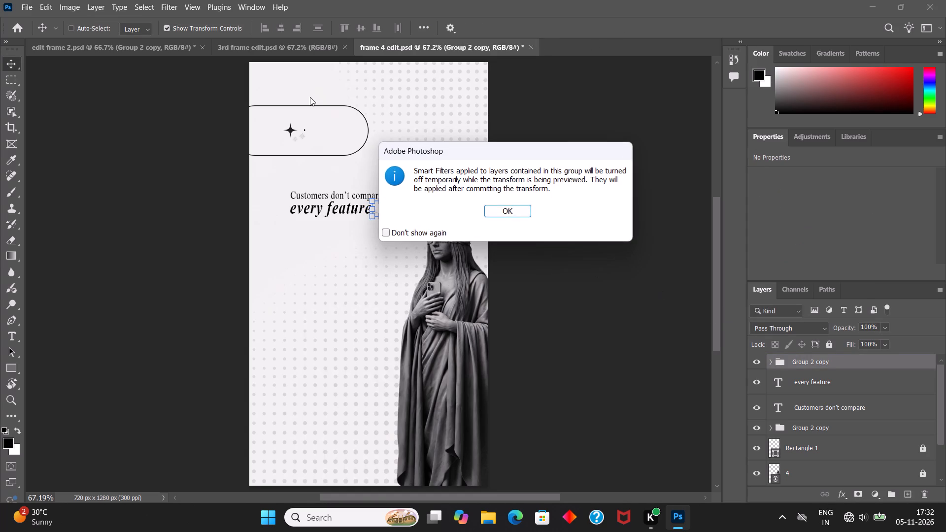
left_click(509, 213)
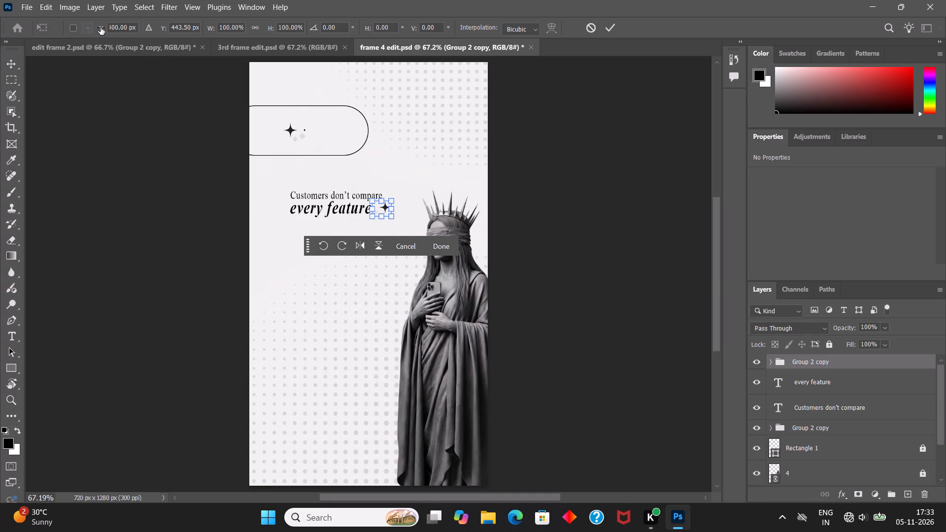
left_click_drag(101, 28, 108, 30)
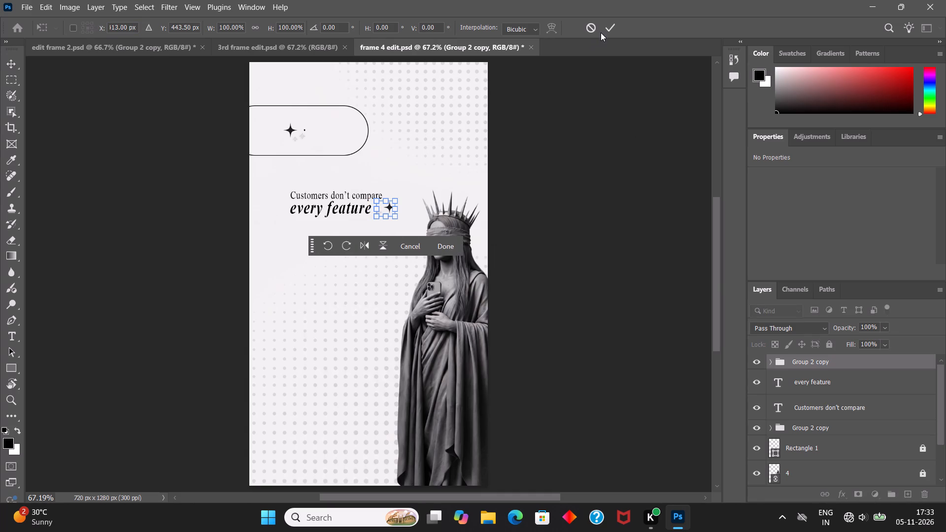
left_click(604, 27)
left_click(609, 94)
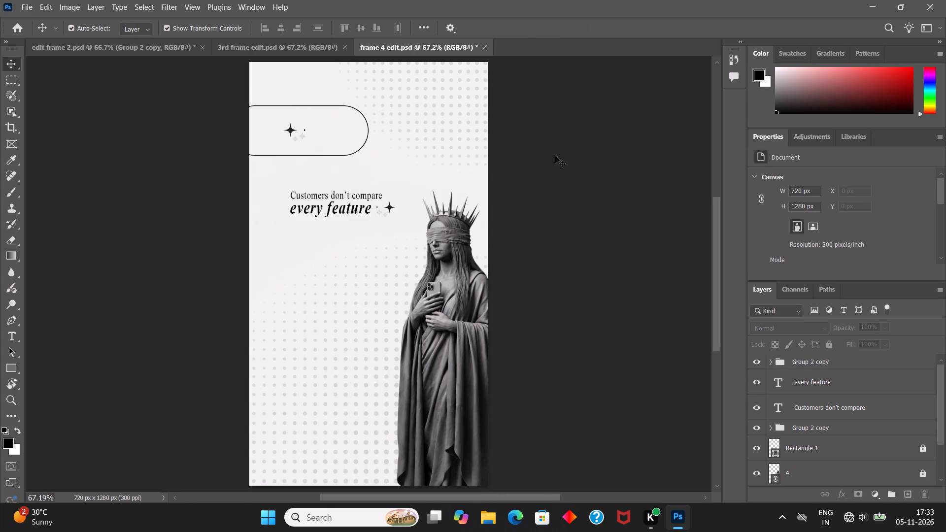
key("ctrl+s")
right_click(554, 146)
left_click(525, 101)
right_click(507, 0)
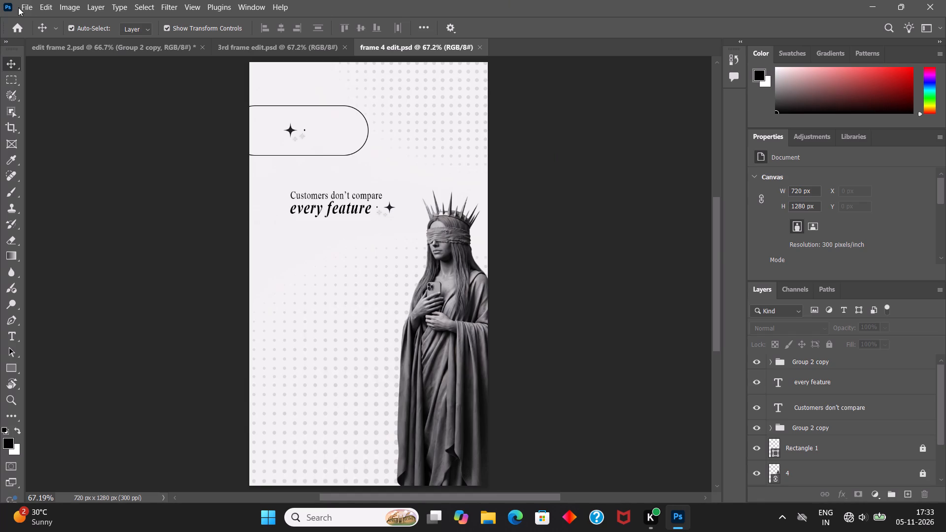
Place the dot-grid image 6 as a linked file and shrink it to about 9.4% width and 4.8% height.
left_click(24, 5)
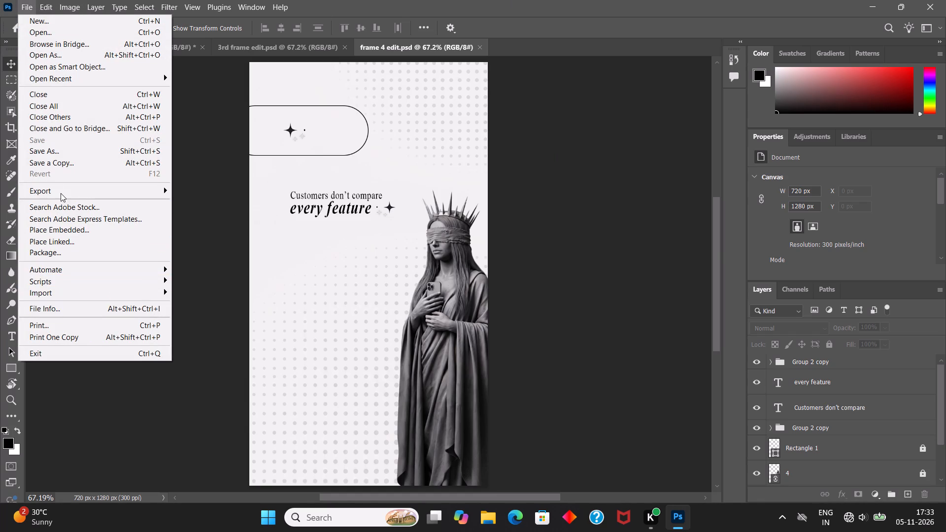
left_click(62, 245)
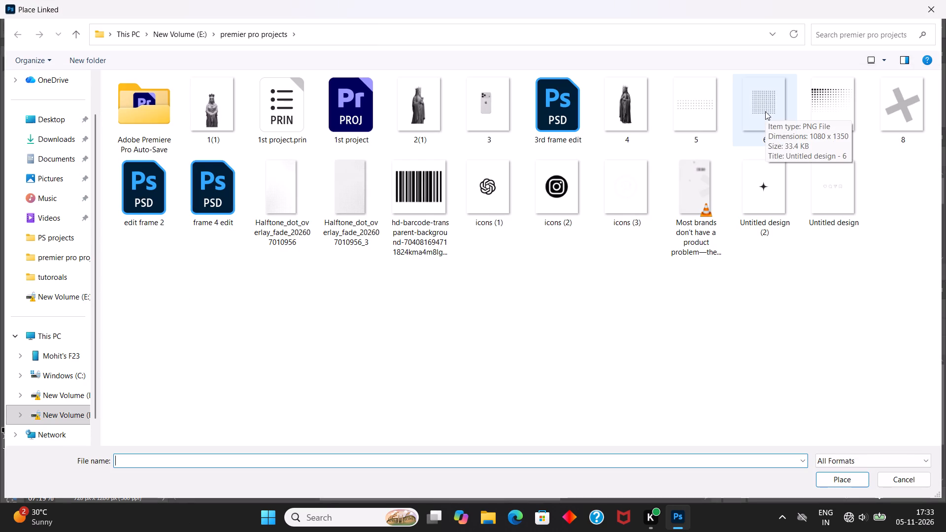
double_click(765, 111)
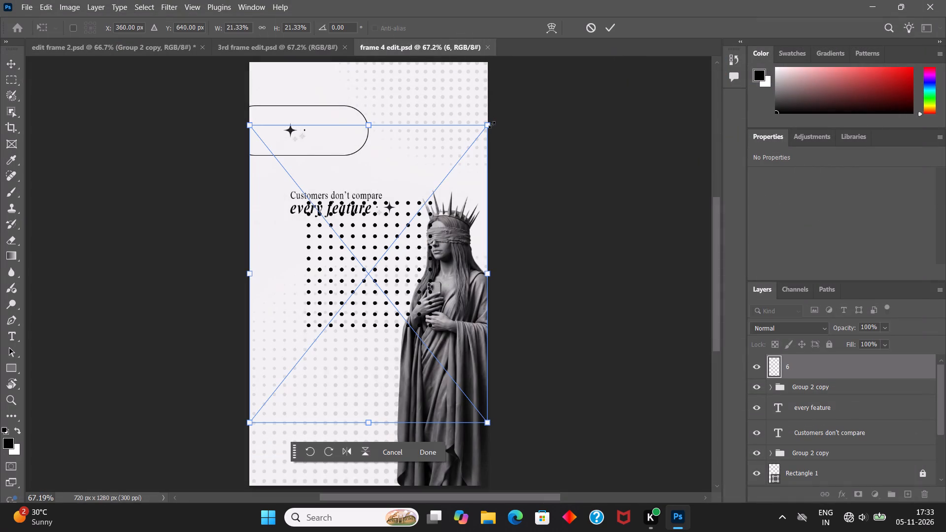
left_click_drag(371, 127, 384, 243)
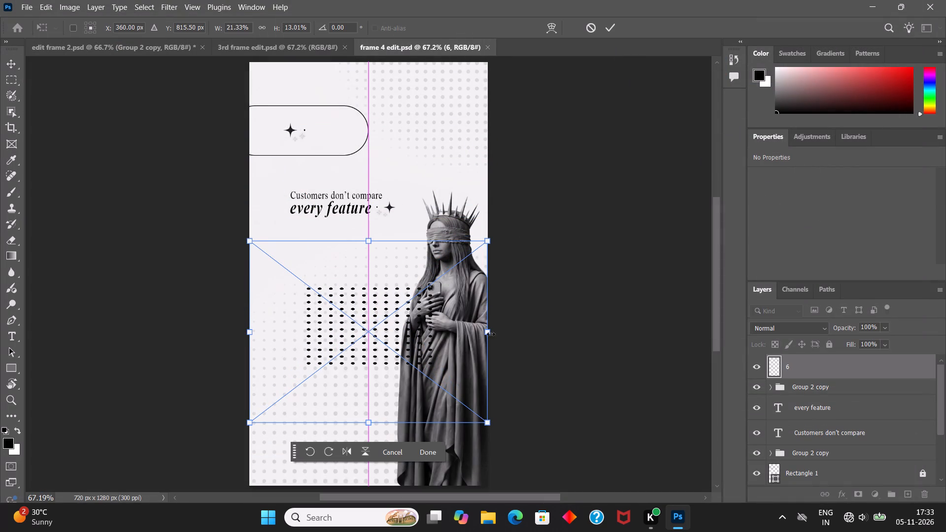
left_click_drag(489, 332, 445, 336)
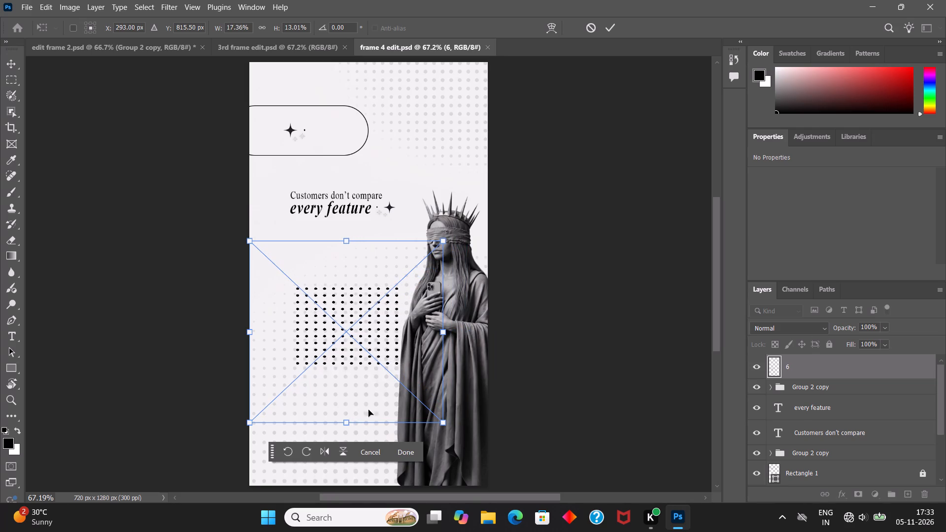
left_click_drag(344, 423, 341, 365)
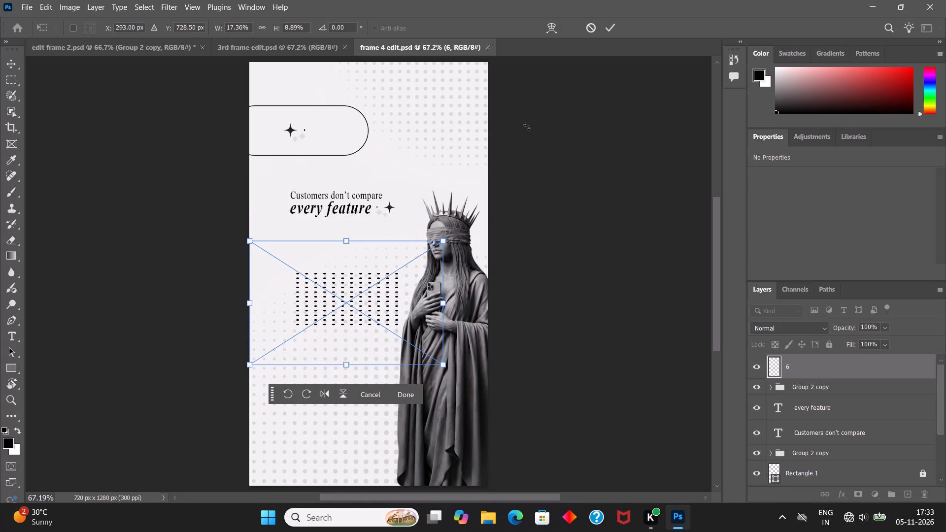
left_click_drag(442, 242, 417, 264, "shift")
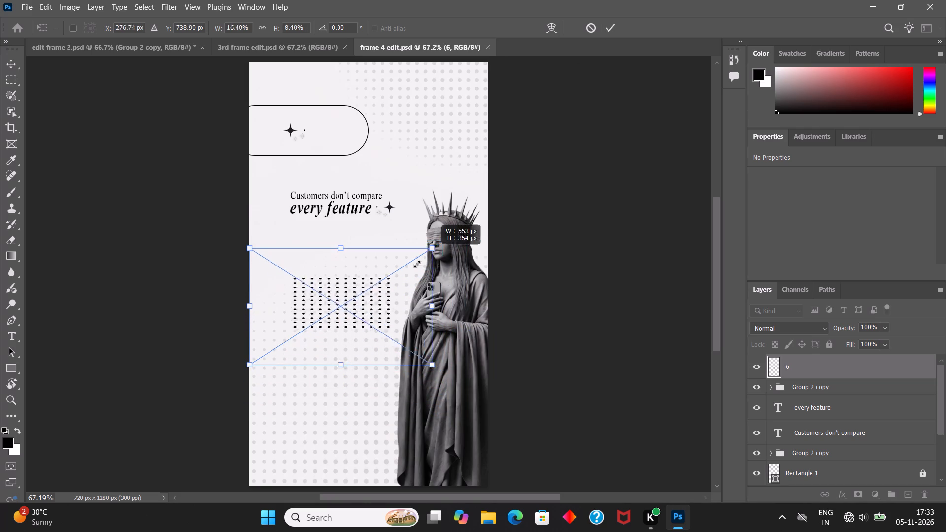
left_click_drag(417, 264, 364, 315, "shift")
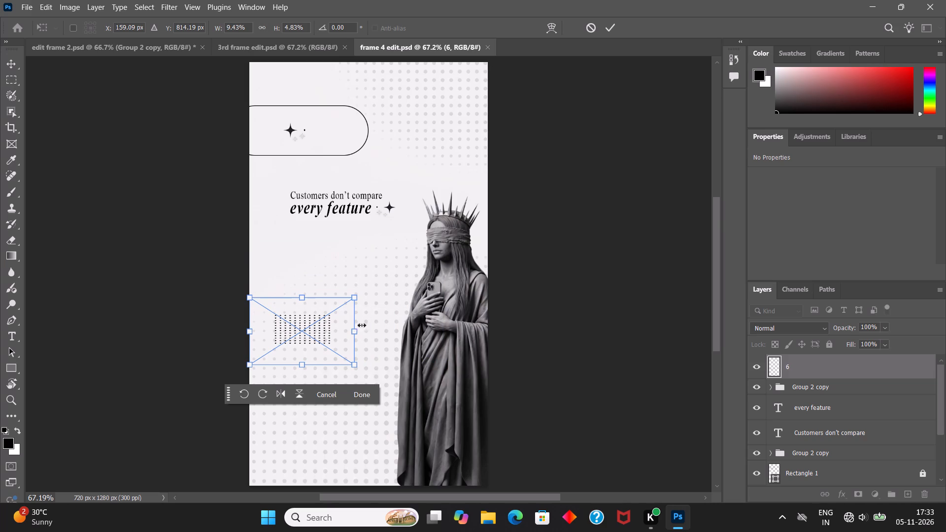
Position the dot grid below the caption at about X 200 px, Y 629 px and commit the placement.
left_click_drag(314, 332, 329, 258)
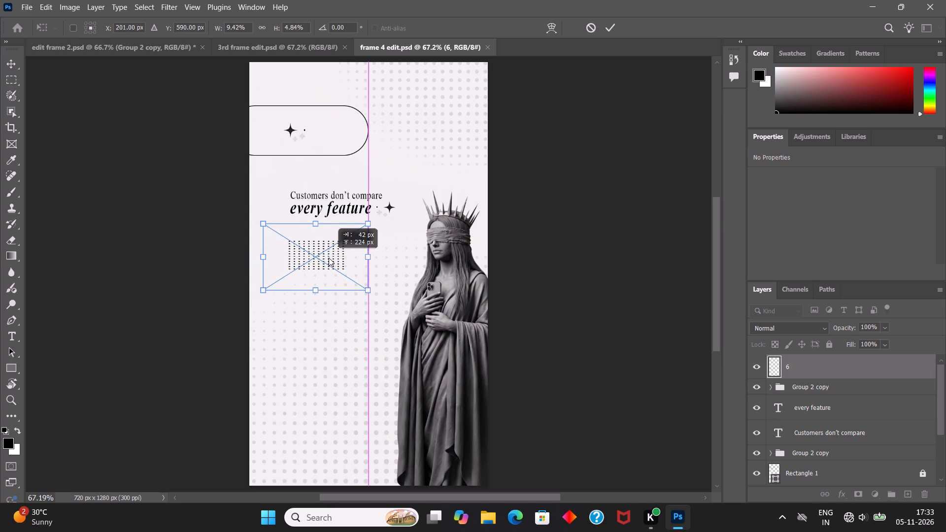
left_click_drag(329, 258, 329, 256)
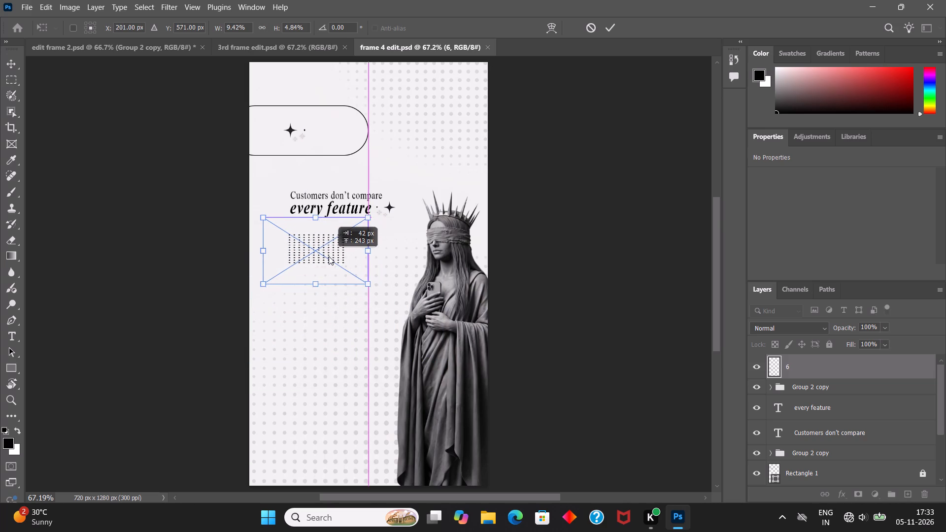
left_click_drag(329, 256, 337, 261)
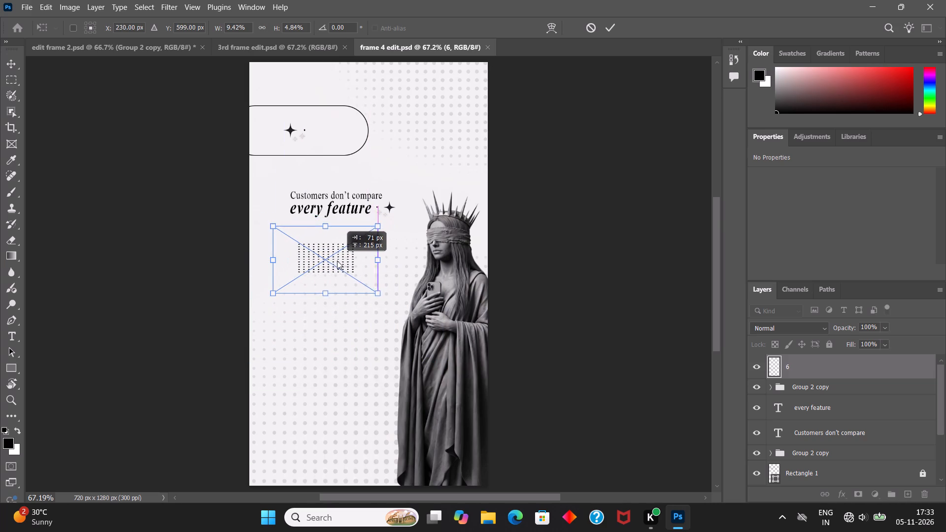
left_click_drag(337, 261, 327, 266)
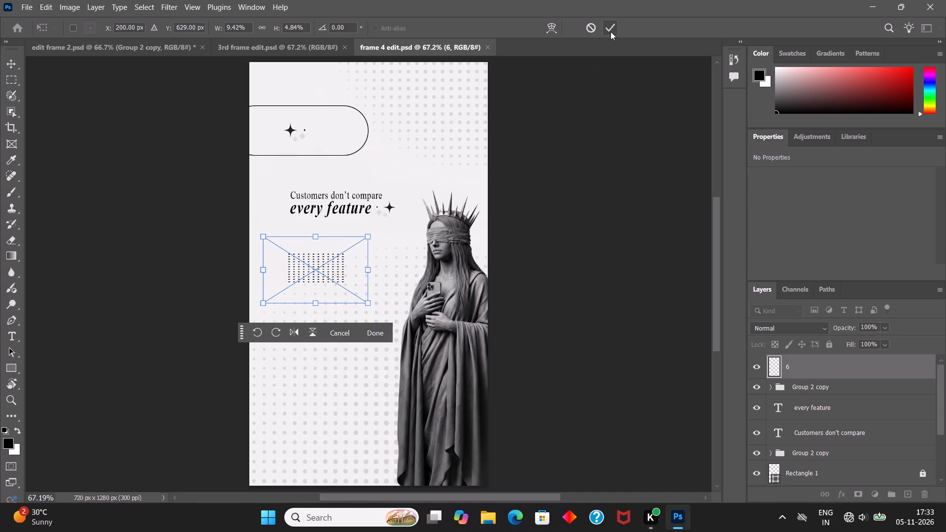
left_click(608, 30)
left_click(596, 157)
Unlock the halftone layer, stretch it vertically in both directions to about 31% height (1781 px), and save the document.
scroll(868, 442, "down", 11)
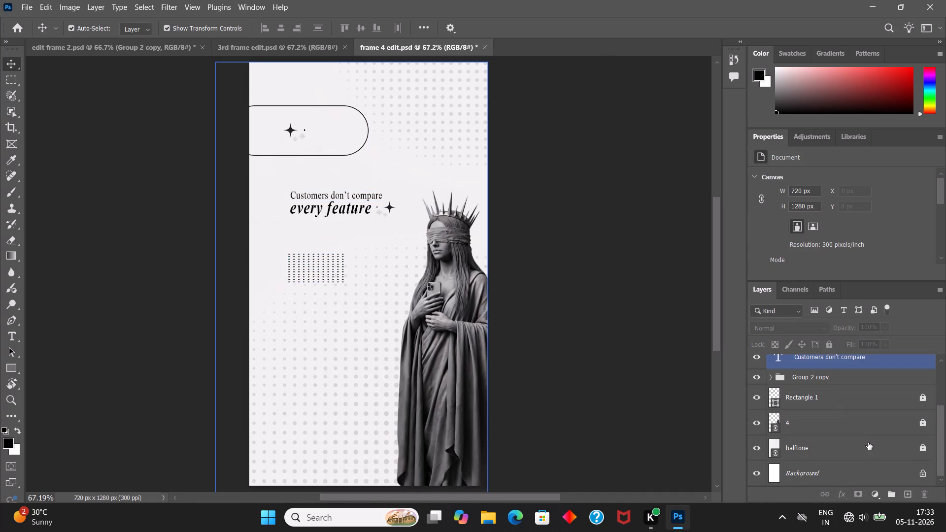
left_click(866, 449)
left_click(923, 447)
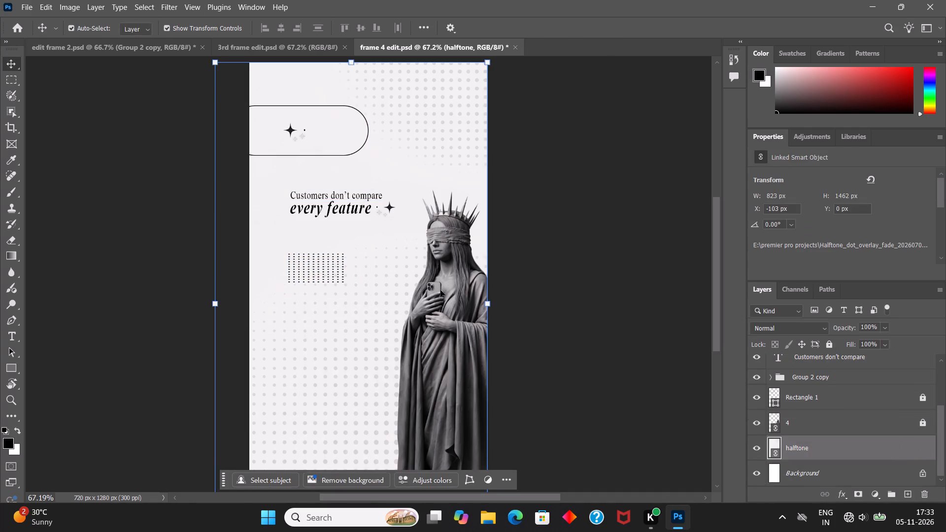
scroll(411, 265, "down", 6, "alt")
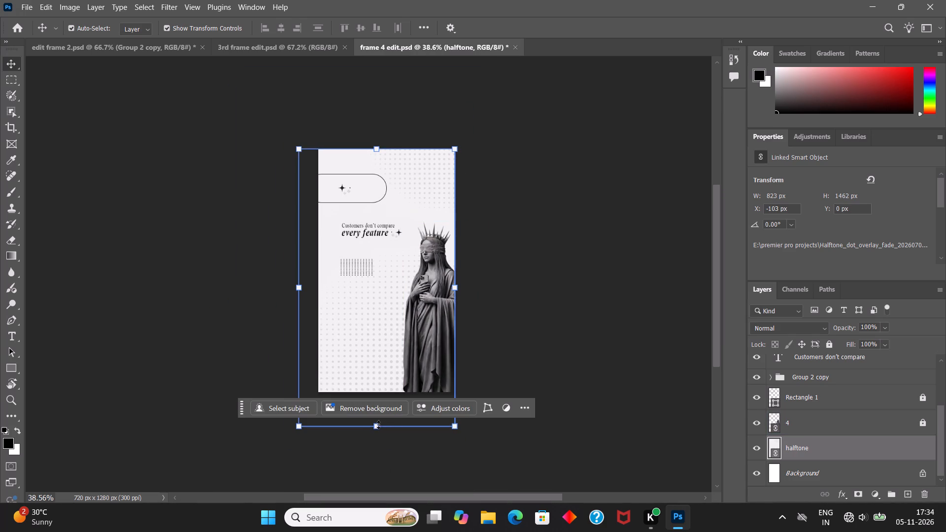
left_click_drag(377, 427, 378, 473)
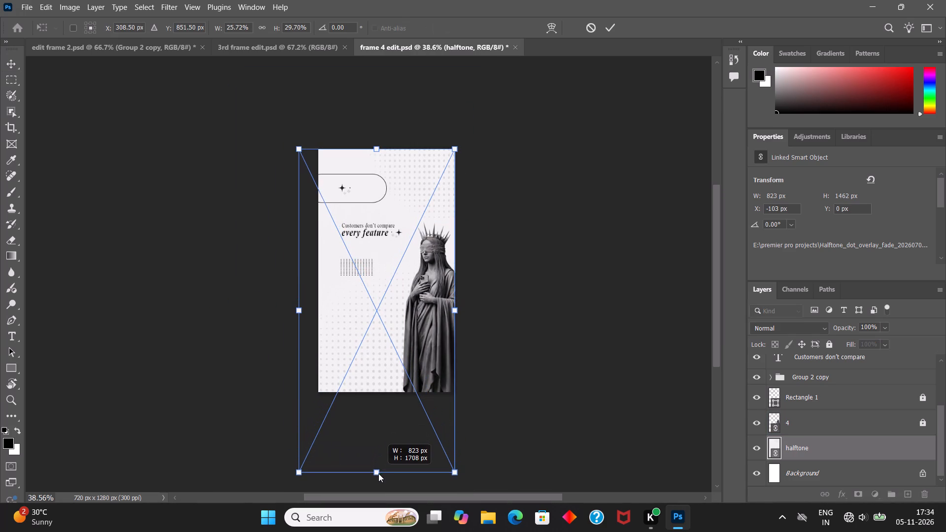
left_click_drag(378, 473, 378, 471)
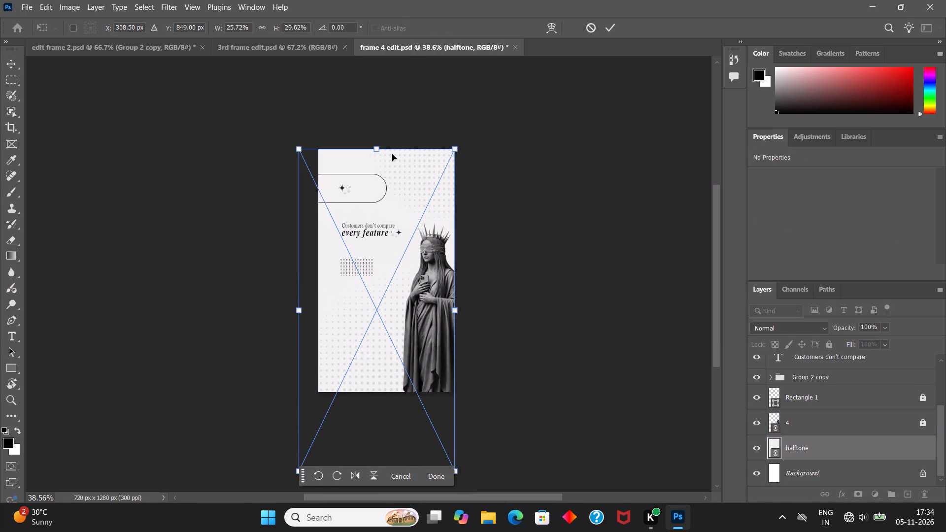
left_click_drag(374, 148, 374, 132)
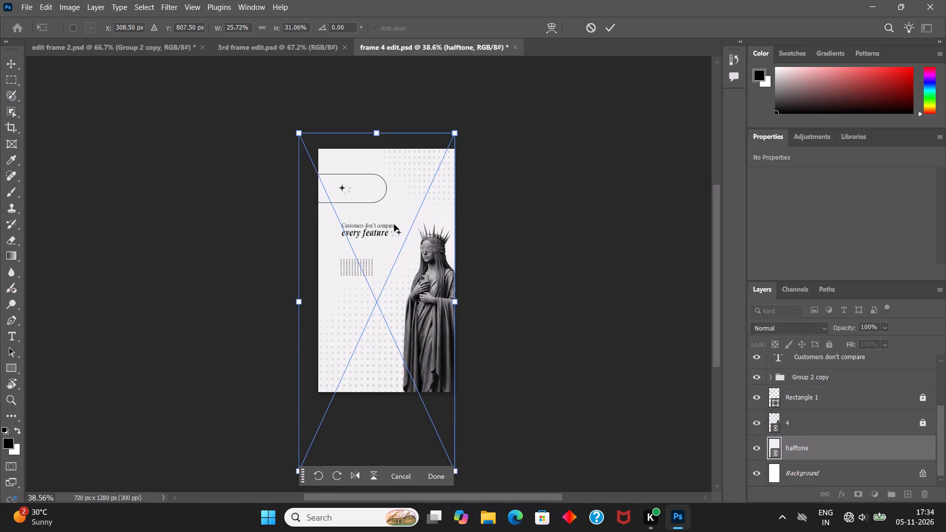
left_click(609, 22)
left_click(589, 163)
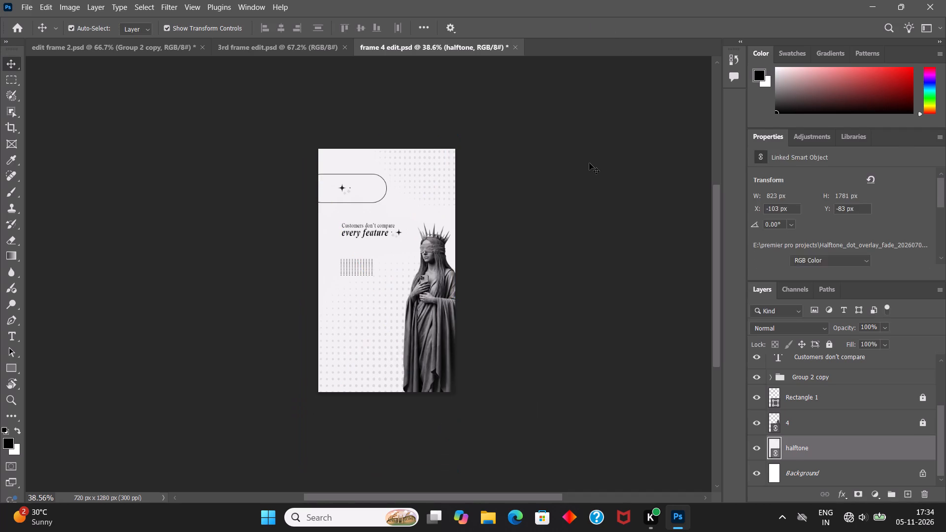
key("ctrl+0")
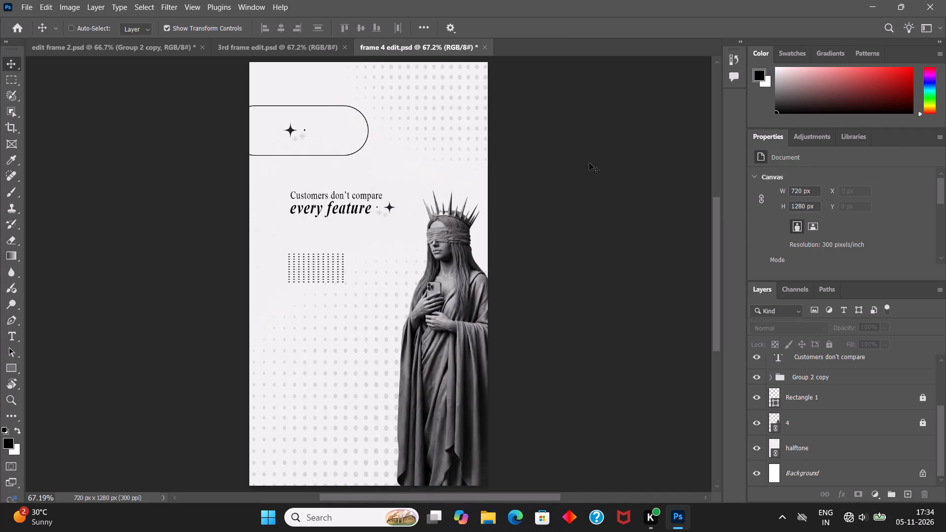
key("ctrl+s")
Lock the halftone layer again.
left_click(320, 269)
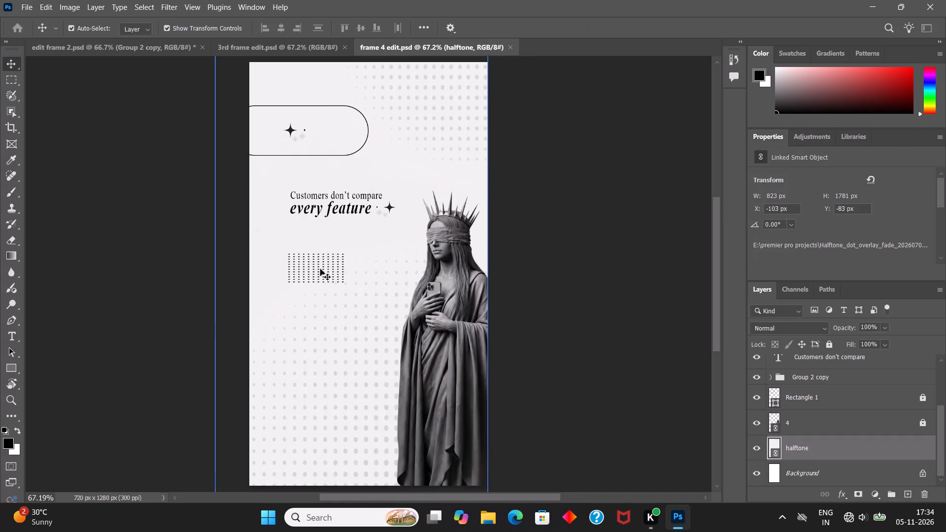
left_click(831, 348)
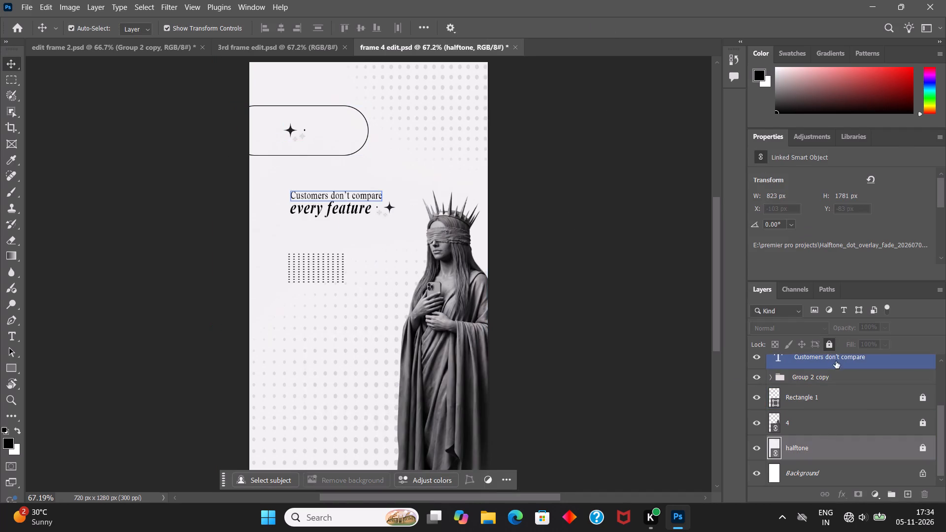
Move the dot grid up to about X 123 px, Y 553 px, aligned with the caption's left edge, and save.
scroll(853, 445, "up", 4)
left_click(328, 265)
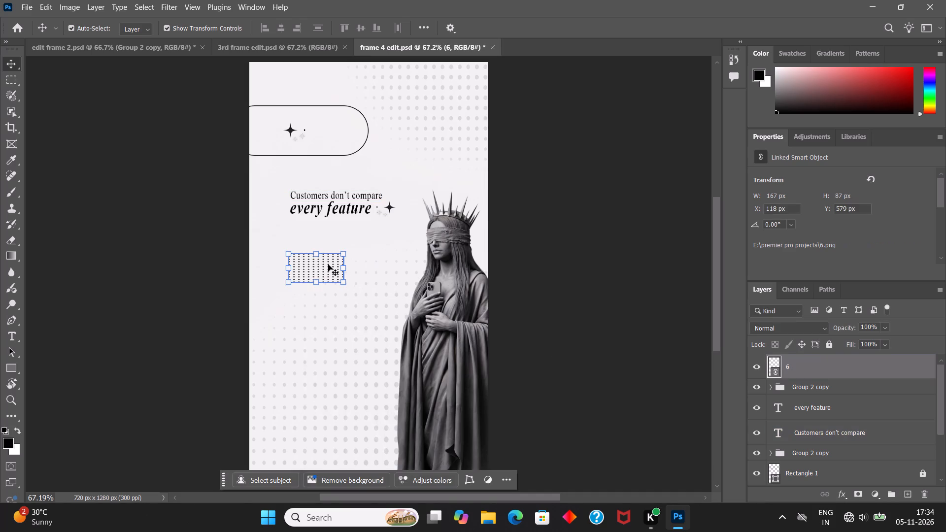
left_click_drag(328, 267, 328, 262)
left_click(580, 216)
key("ctrl+s")
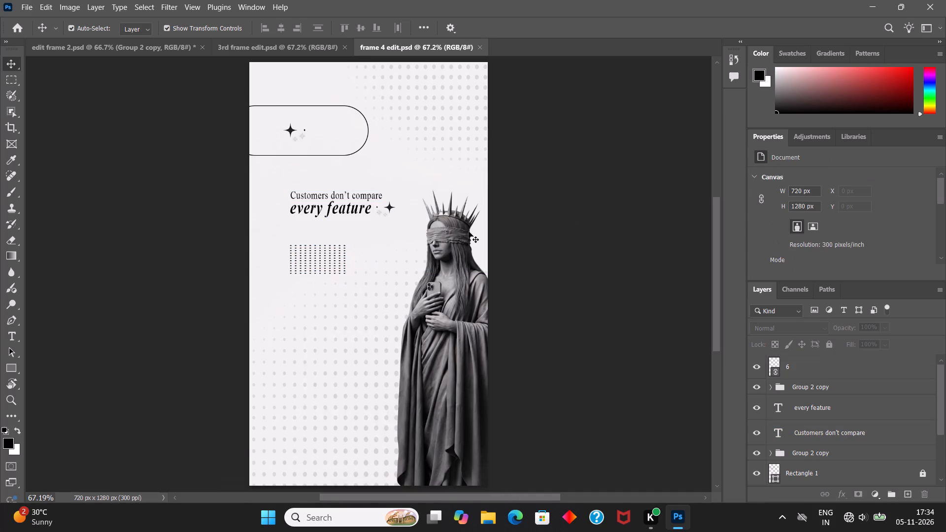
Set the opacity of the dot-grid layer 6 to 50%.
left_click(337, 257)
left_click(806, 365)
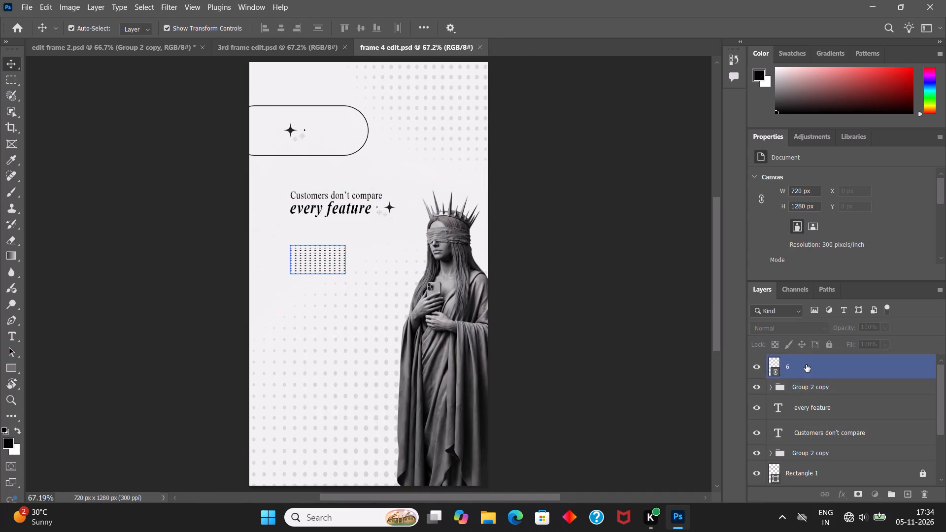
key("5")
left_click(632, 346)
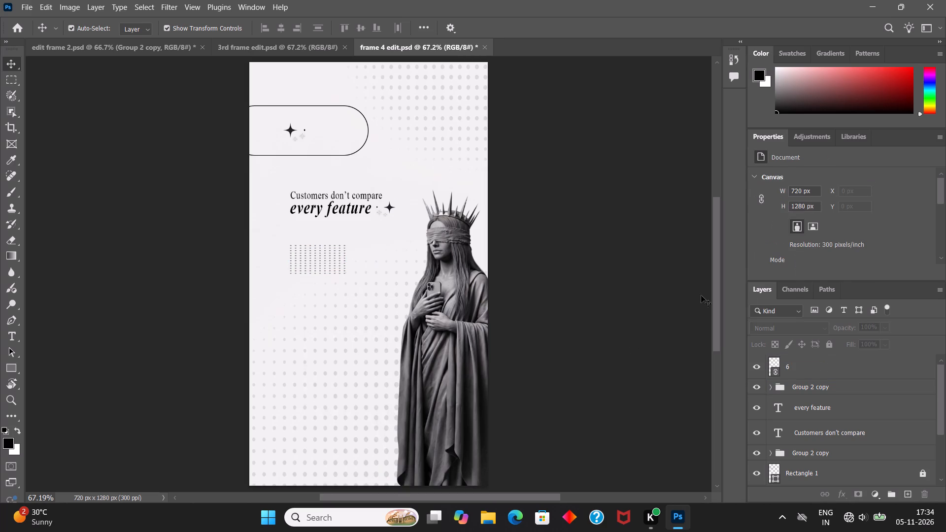
Set the opacity of the dot-grid layer 6 to 40% and save the document.
left_click(809, 365)
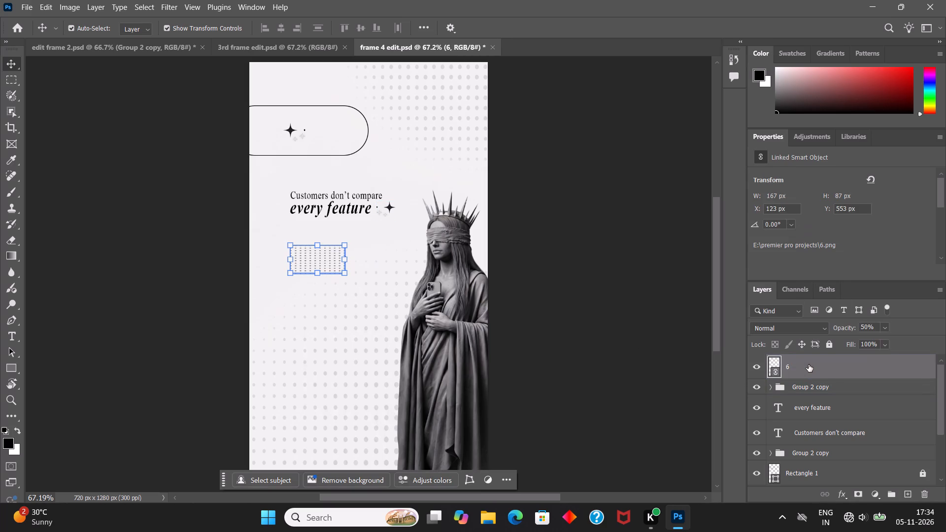
key("4")
left_click(631, 328)
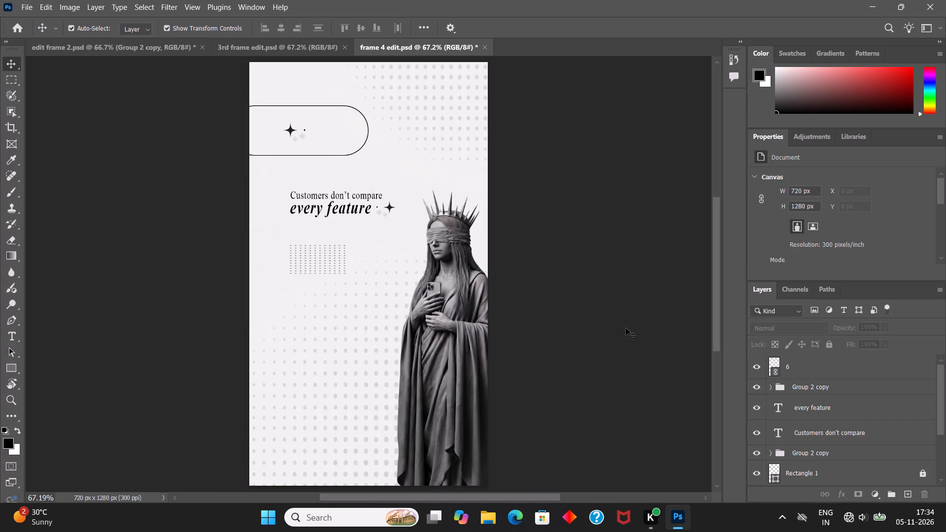
key("ctrl+s")
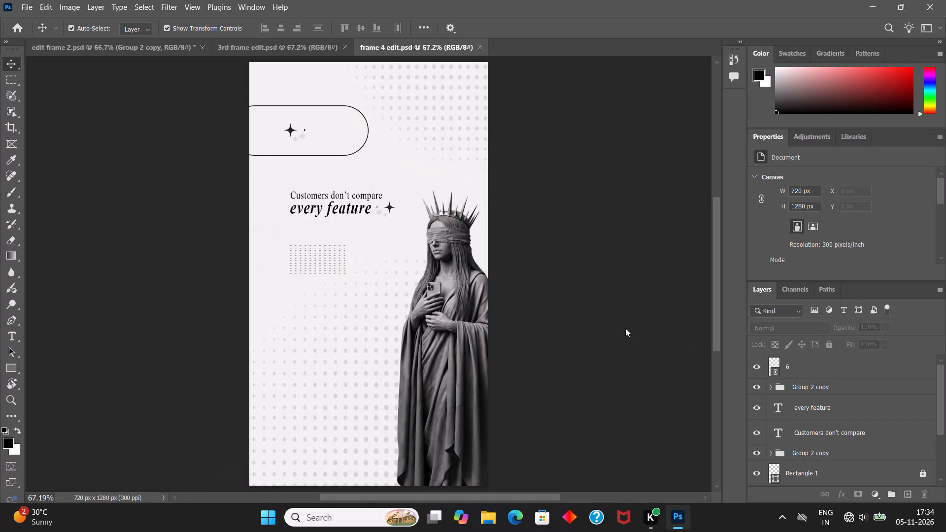
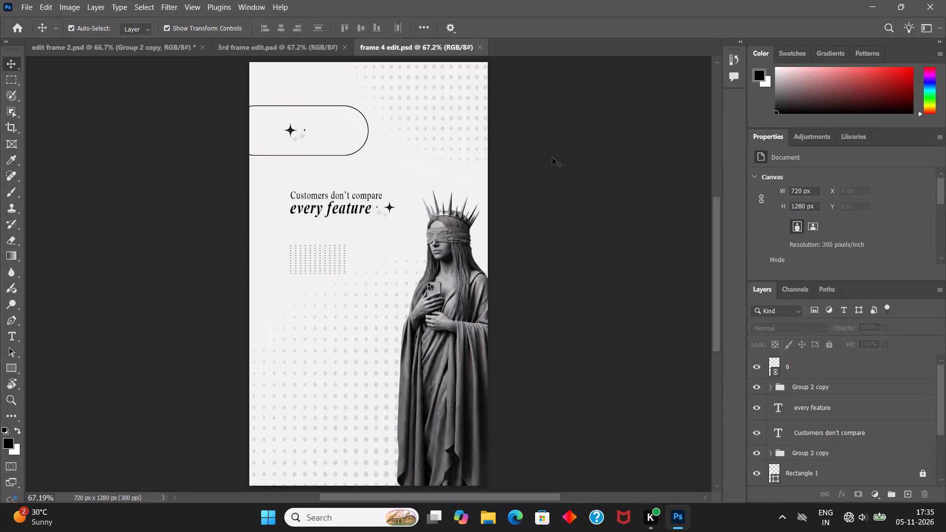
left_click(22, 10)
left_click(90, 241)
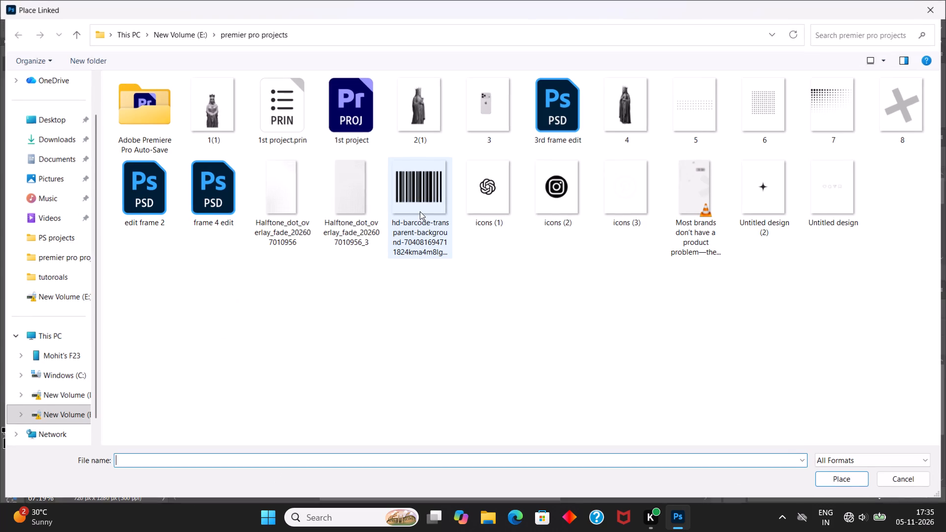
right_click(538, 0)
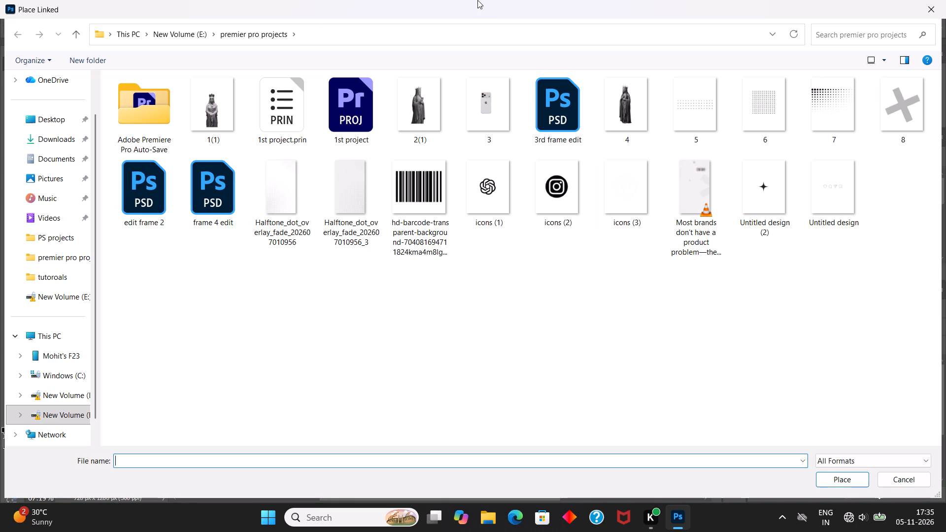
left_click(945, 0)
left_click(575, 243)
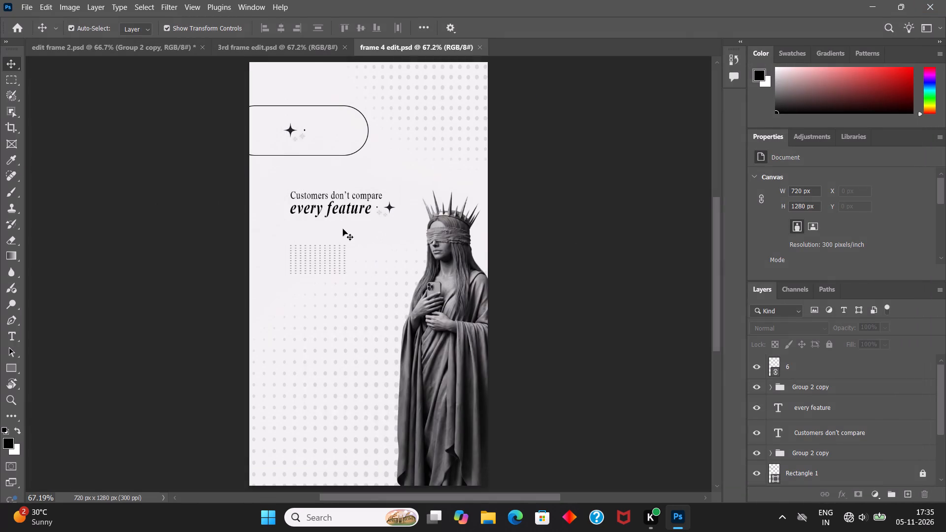
Draw an ellipse circle of about 18 x 18 px between the caption and the dot grid.
scroll(321, 229, "up", 7, "alt")
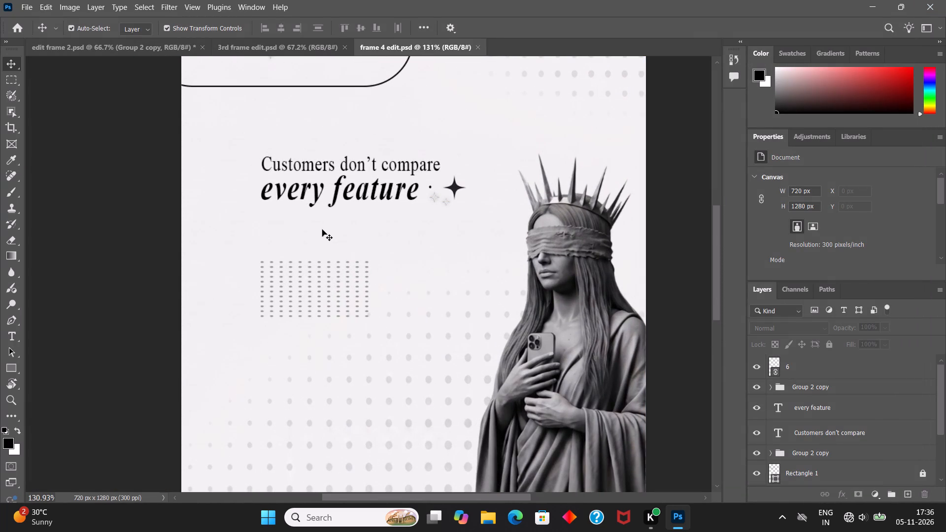
left_click(492, 0)
left_click(15, 367)
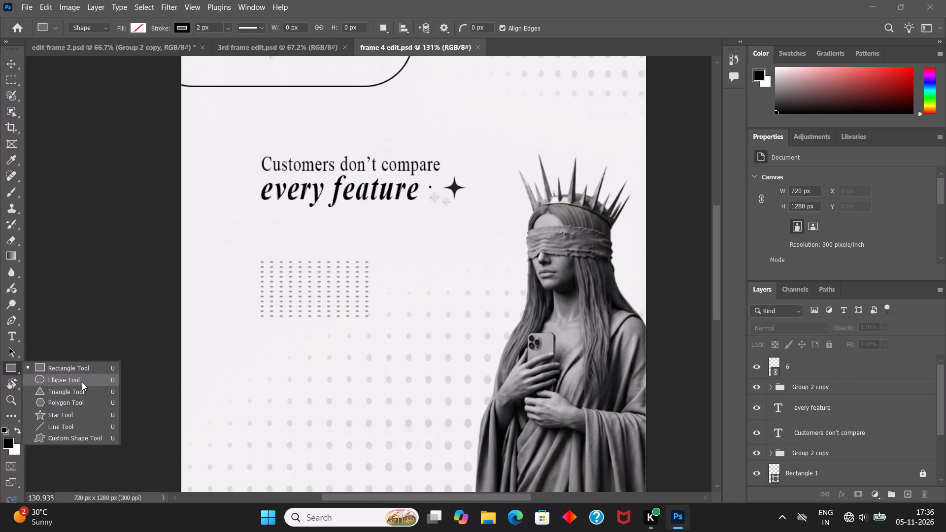
left_click(82, 382)
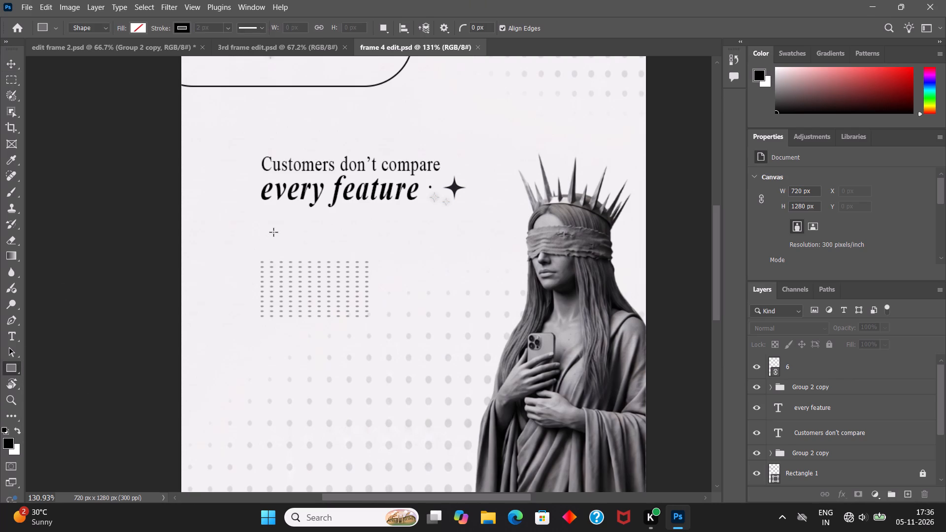
left_click_drag(272, 222, 283, 235, "shift")
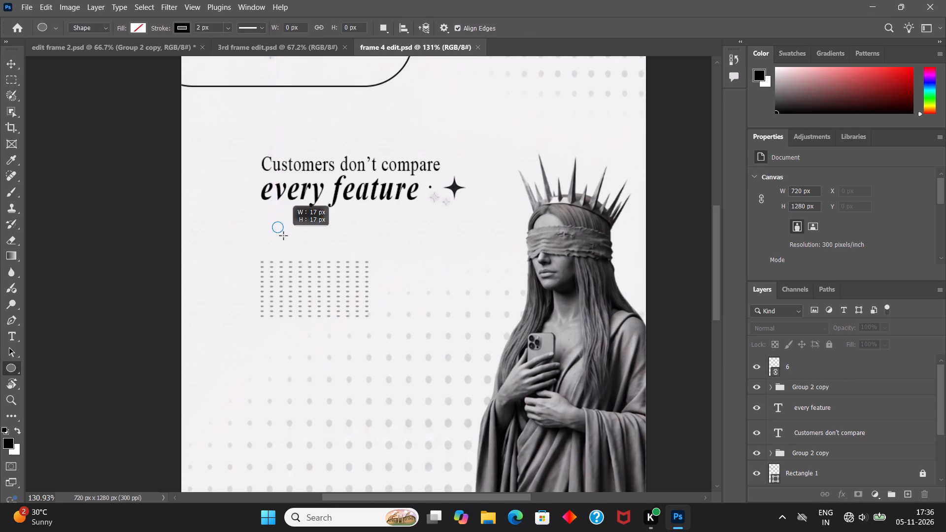
left_click_drag(283, 235, 284, 235, "shift")
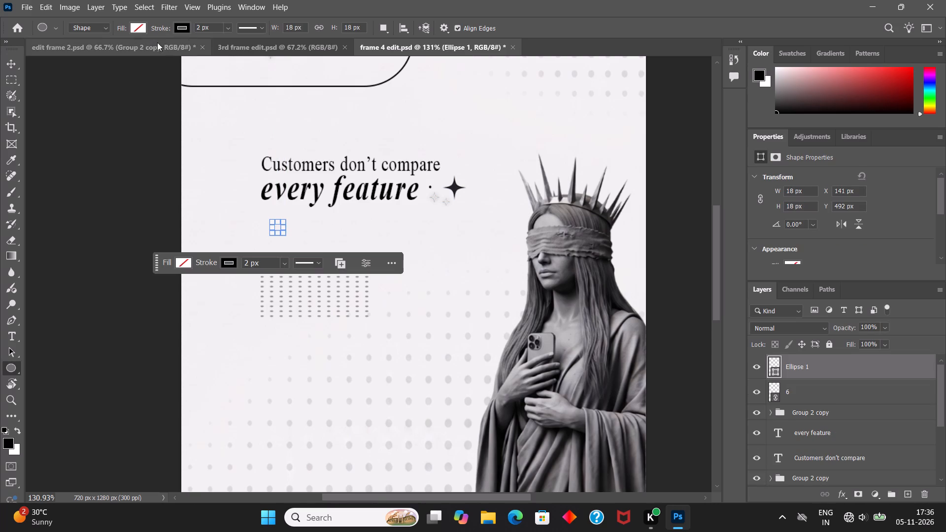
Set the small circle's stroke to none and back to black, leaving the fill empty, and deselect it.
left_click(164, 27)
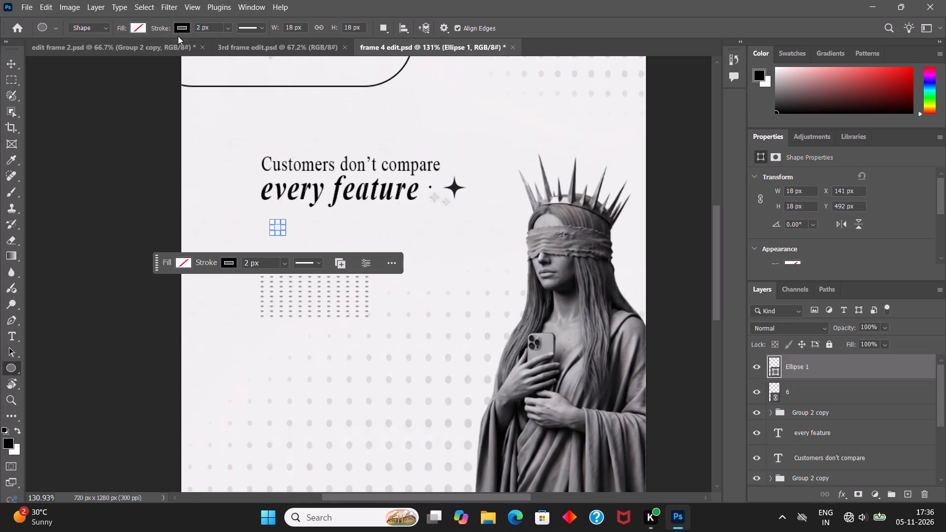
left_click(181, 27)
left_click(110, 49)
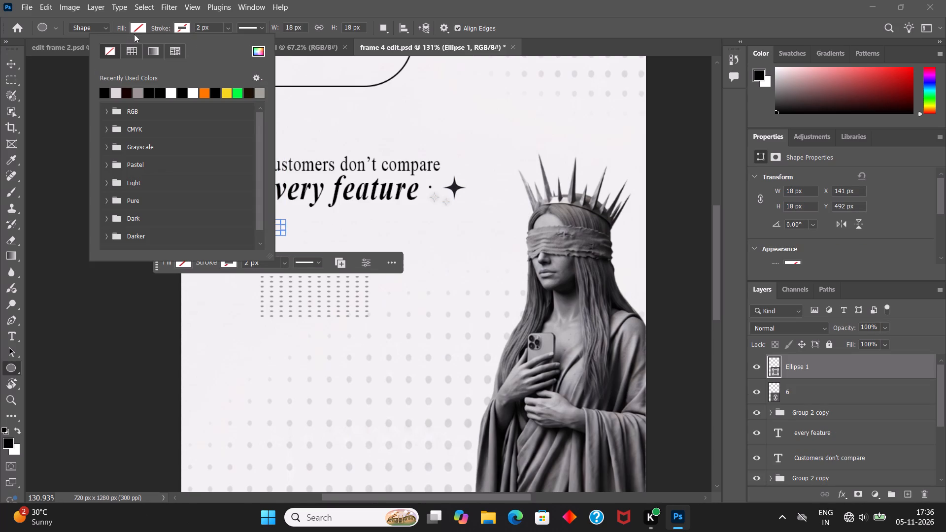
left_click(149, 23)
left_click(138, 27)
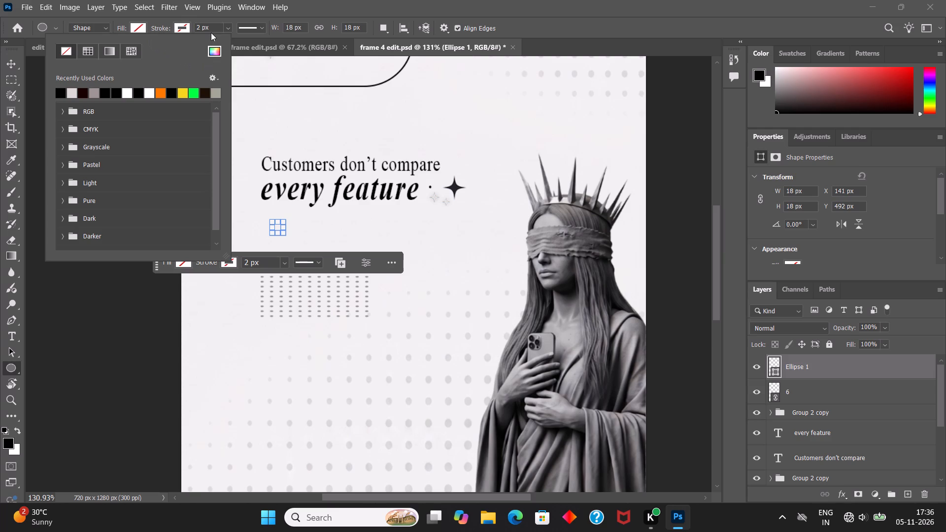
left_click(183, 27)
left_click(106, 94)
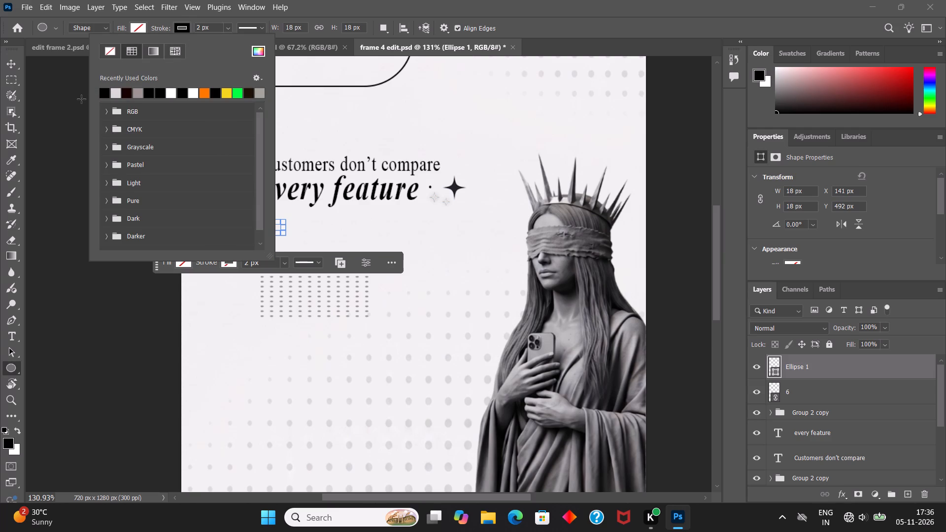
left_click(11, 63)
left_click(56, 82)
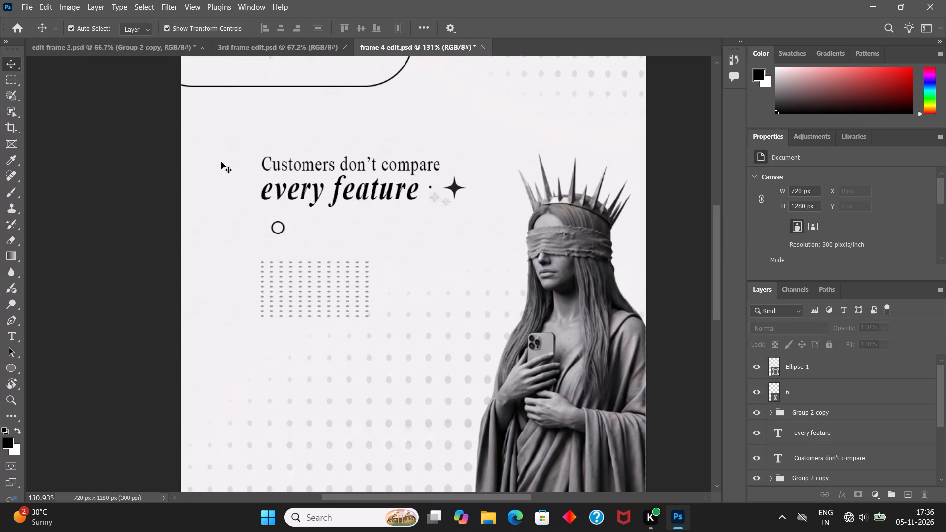
Lock the dot-grid layer 6 and the sparkle group beside the caption.
key("ctrl+0")
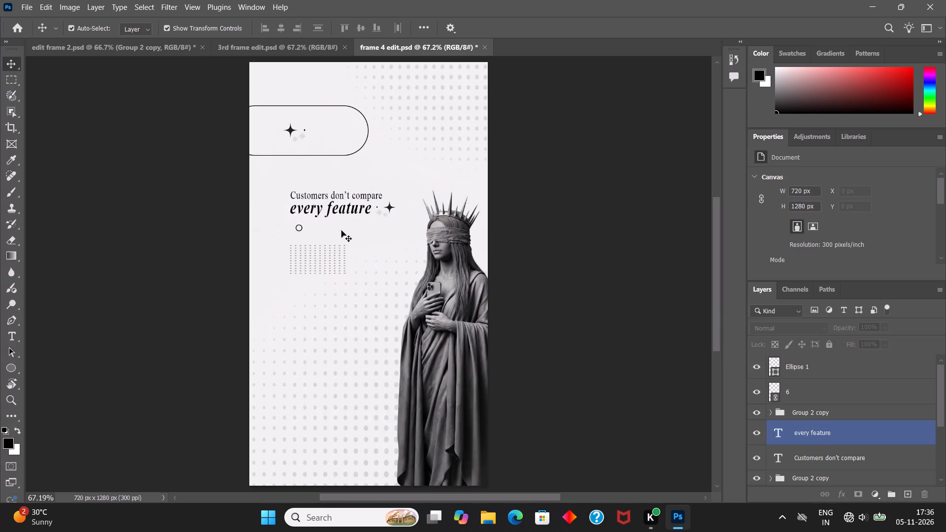
scroll(295, 230, "up", 12, "alt")
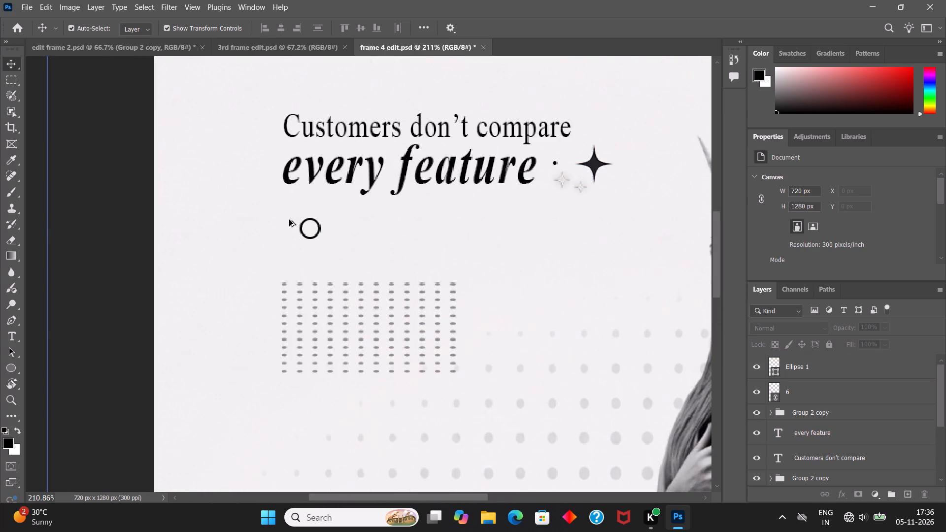
left_click(315, 225)
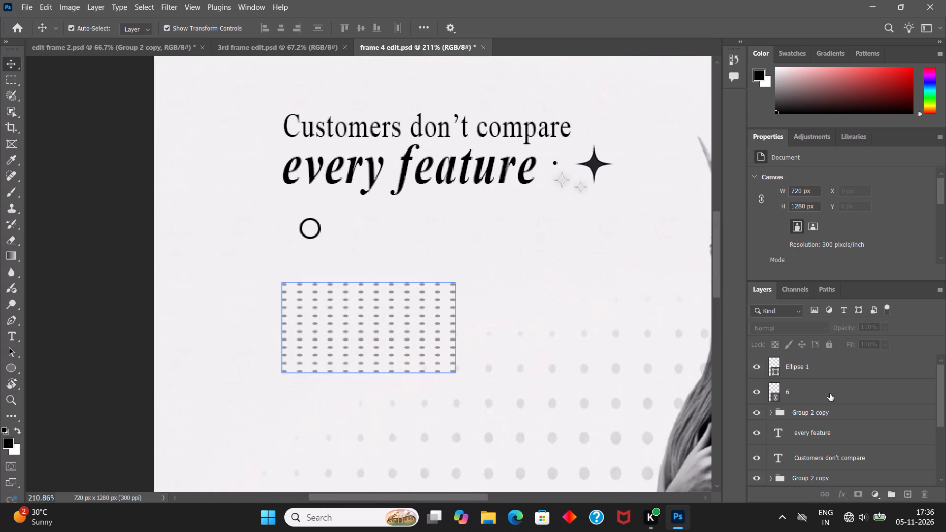
left_click(821, 389)
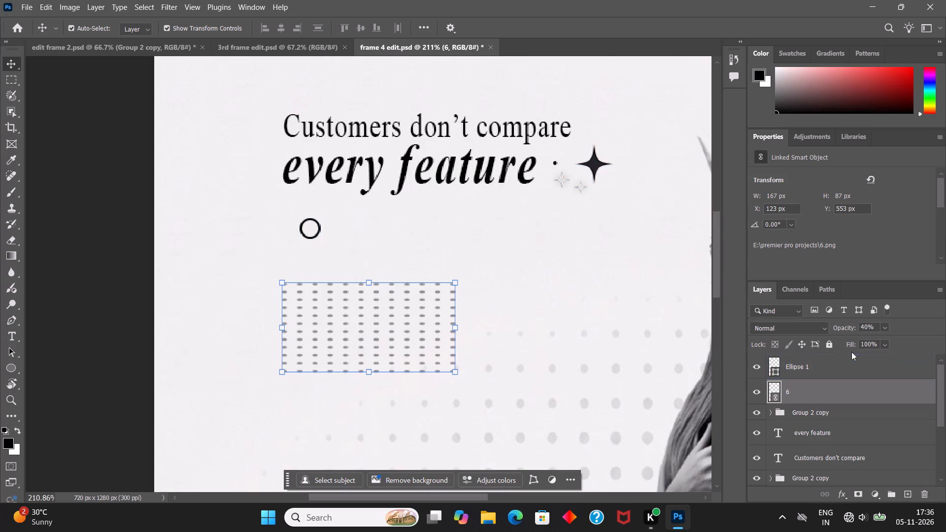
left_click(829, 343)
left_click(838, 412)
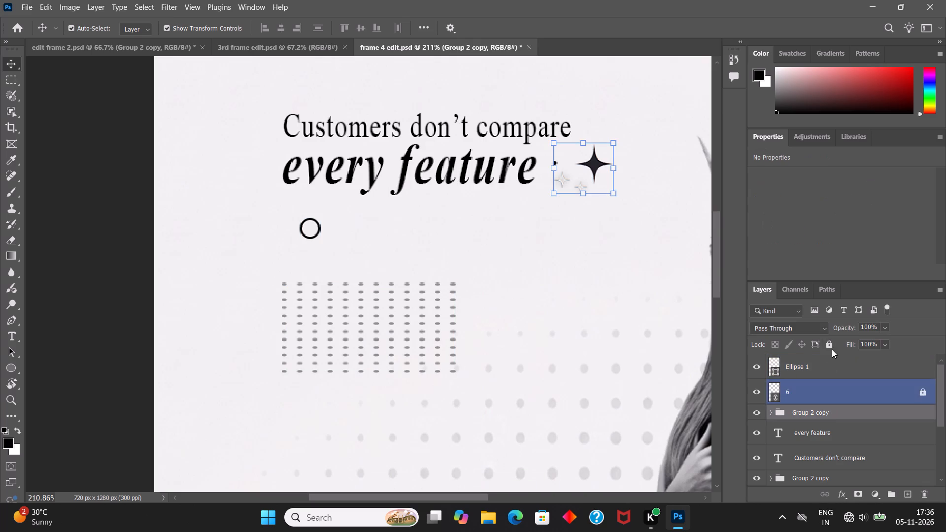
left_click(830, 346)
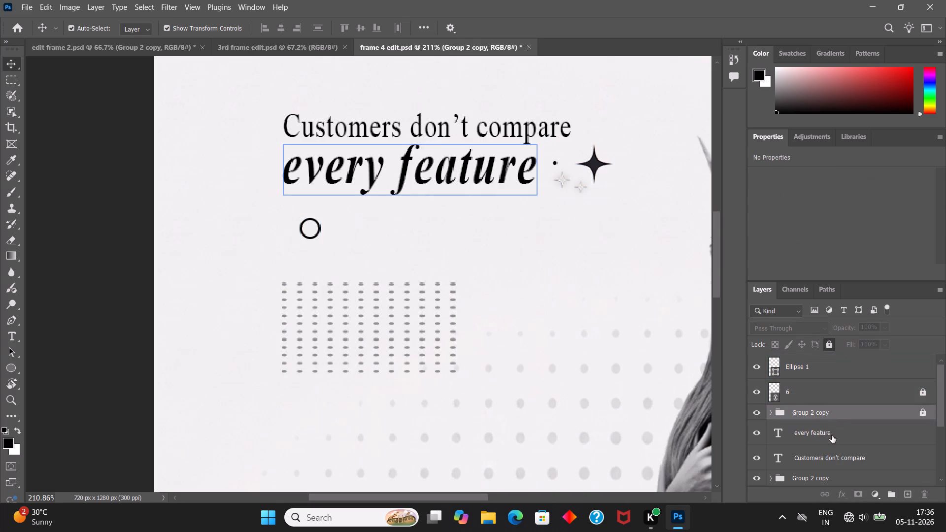
Lock the "every feature" and "Customers don't compare" text layers and the pill's sparkle group, and save the document.
left_click(832, 435)
left_click(831, 343)
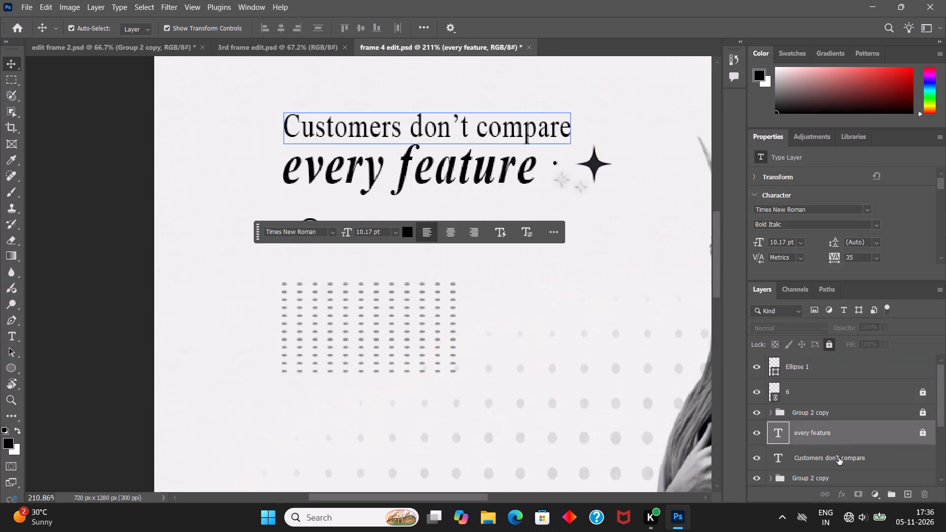
left_click(839, 460)
left_click(831, 343)
scroll(839, 436, "down", 2)
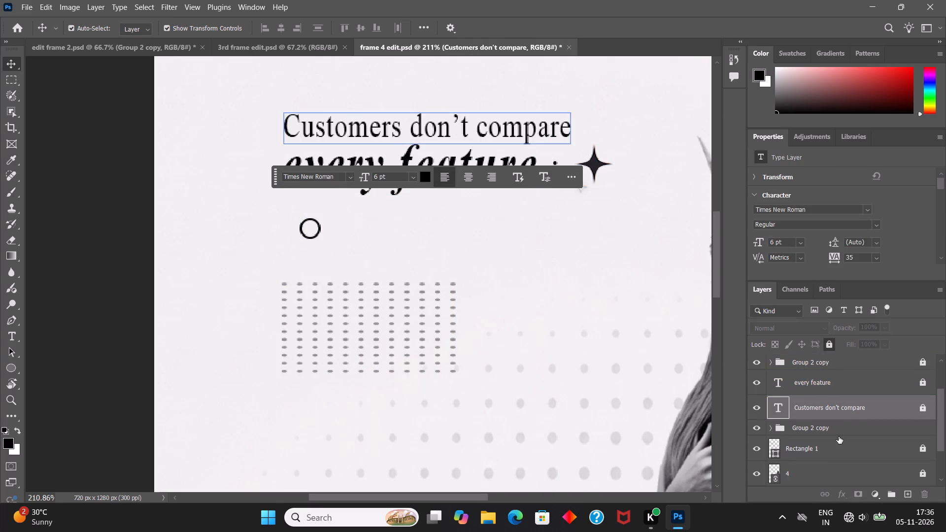
left_click(837, 429)
left_click(833, 350)
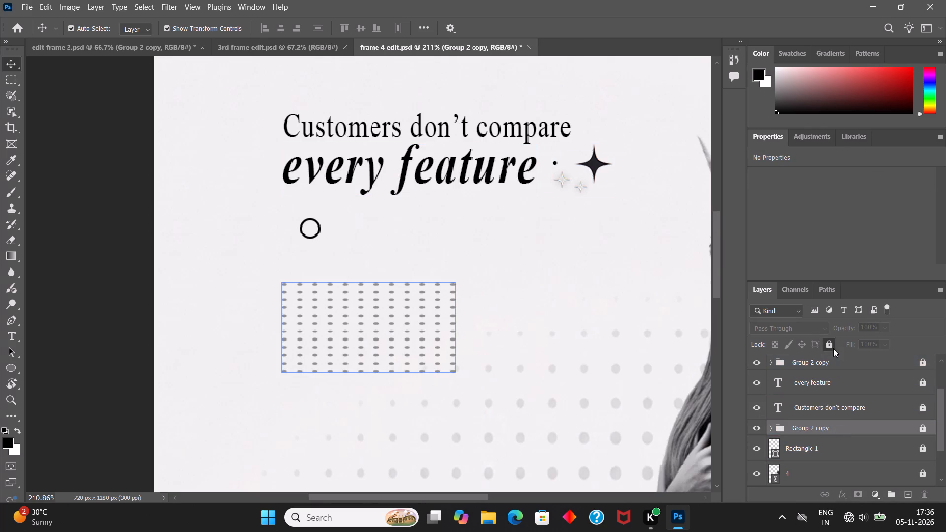
scroll(857, 394, "down", 10)
scroll(857, 394, "up", 10)
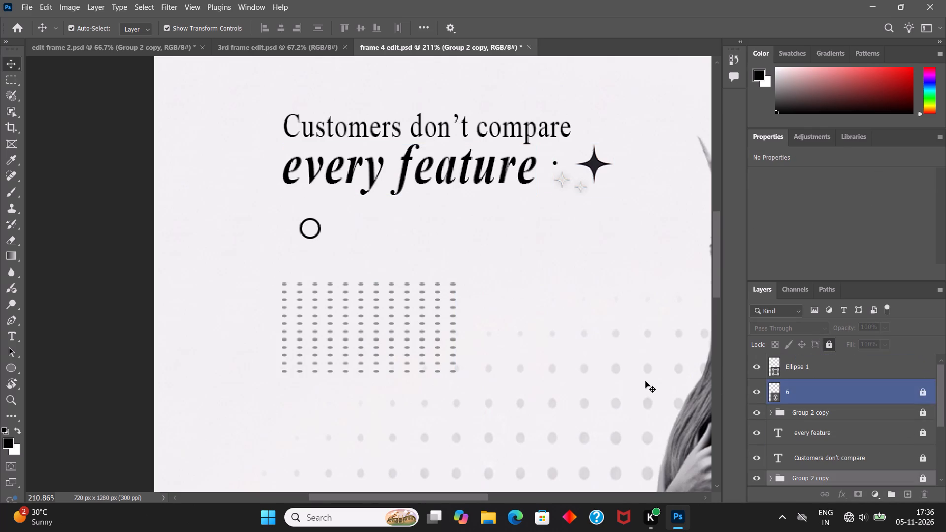
left_click(645, 381)
key("ctrl+s")
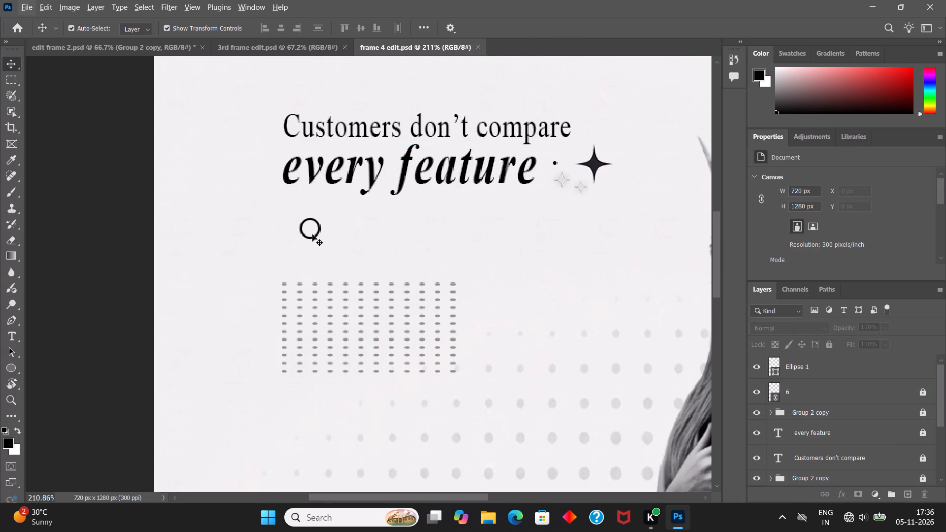
Move the small circle to about X 116 px, Y 494 px, centred on the caption's left edge.
left_click(311, 230)
left_click_drag(309, 221, 290, 225)
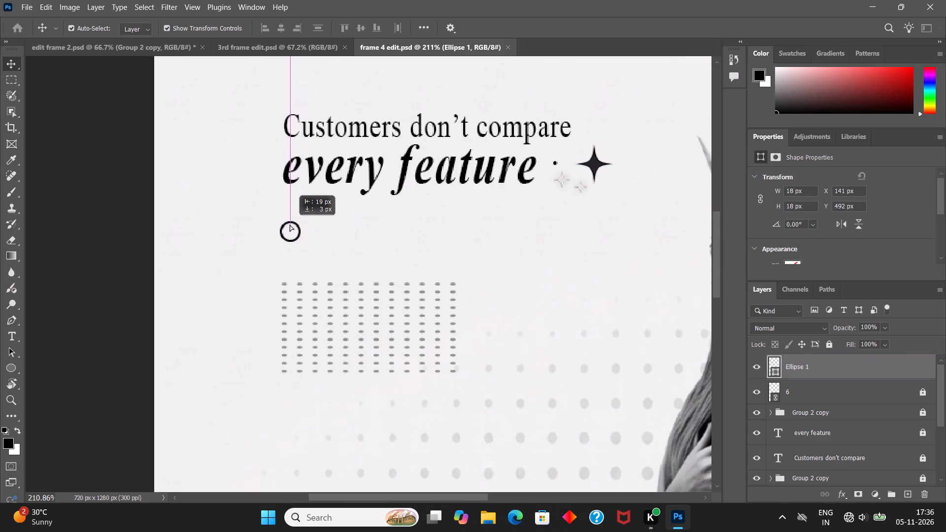
left_click_drag(290, 225, 288, 224)
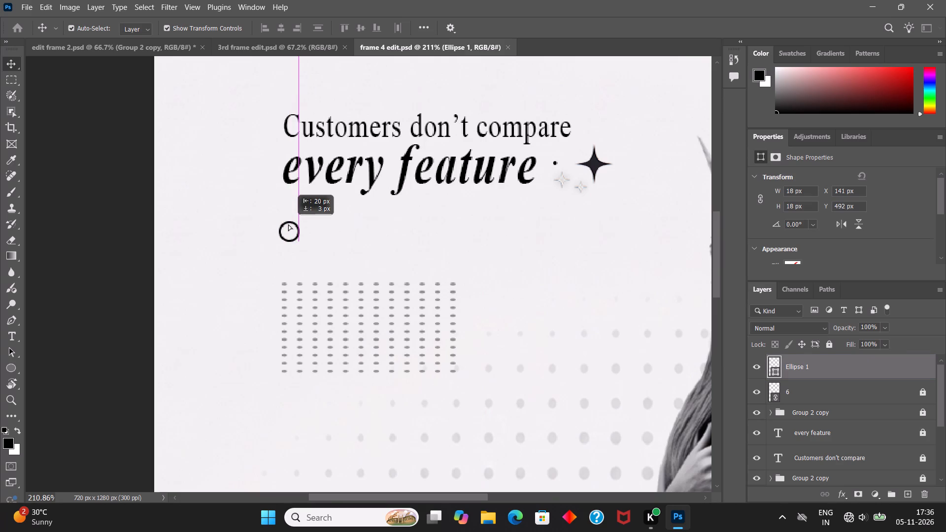
left_click_drag(288, 224, 286, 224)
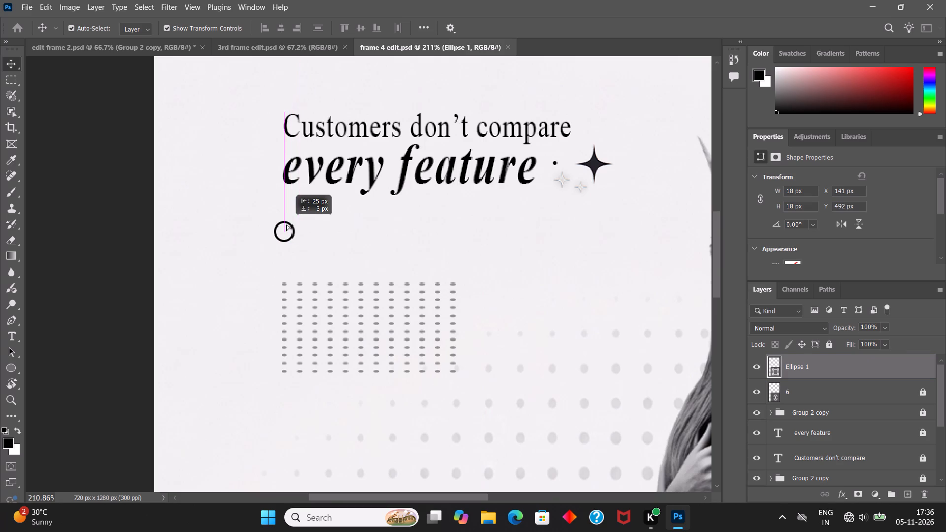
left_click_drag(286, 224, 285, 223)
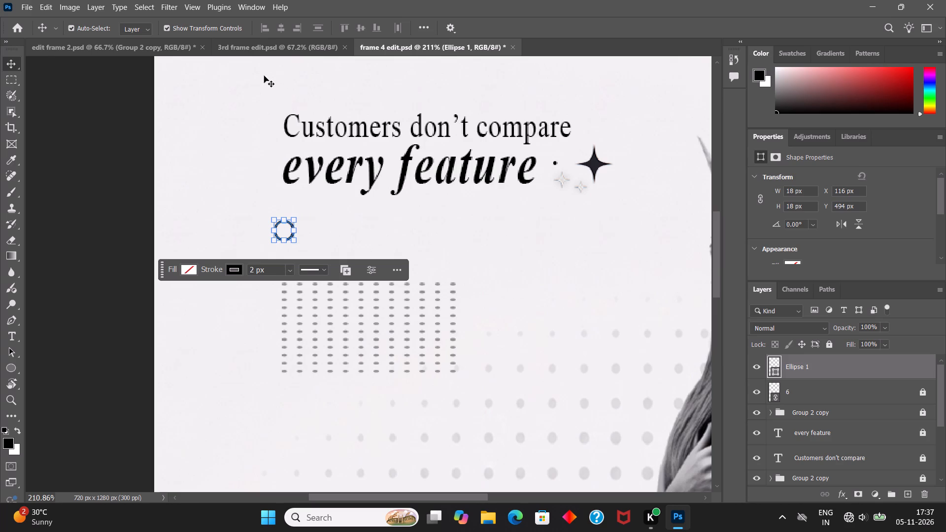
Set the small circle's stroke width to 1 px.
left_click(13, 366)
left_click_drag(217, 24, 193, 23)
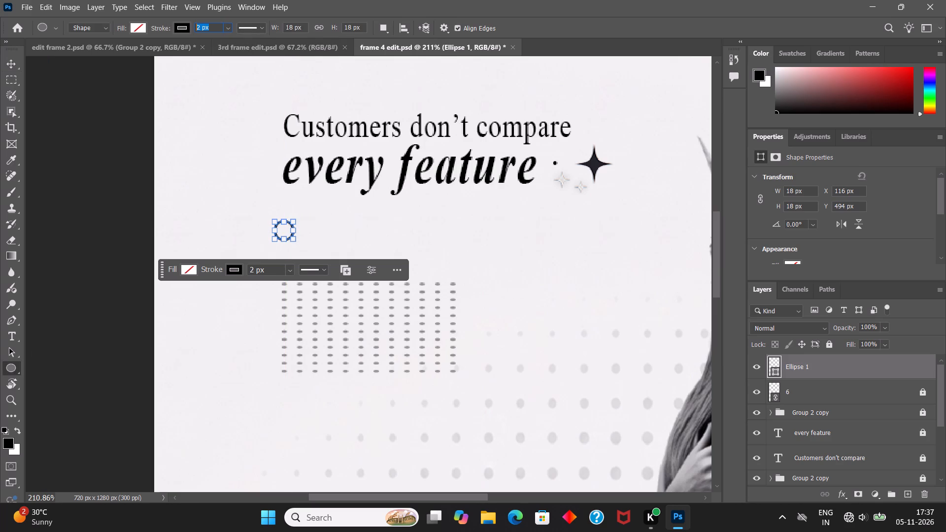
left_click_drag(193, 23, 179, 23)
key("1")
key("Return")
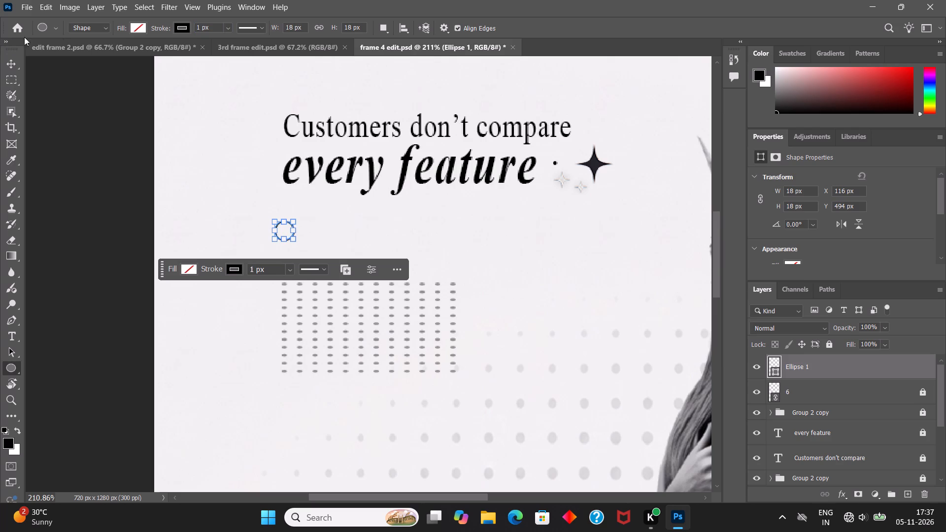
Nudge the small circle to about X 115.5 px, Y 493.5 px and apply the transform.
left_click(11, 61)
left_click_drag(289, 230, 314, 229)
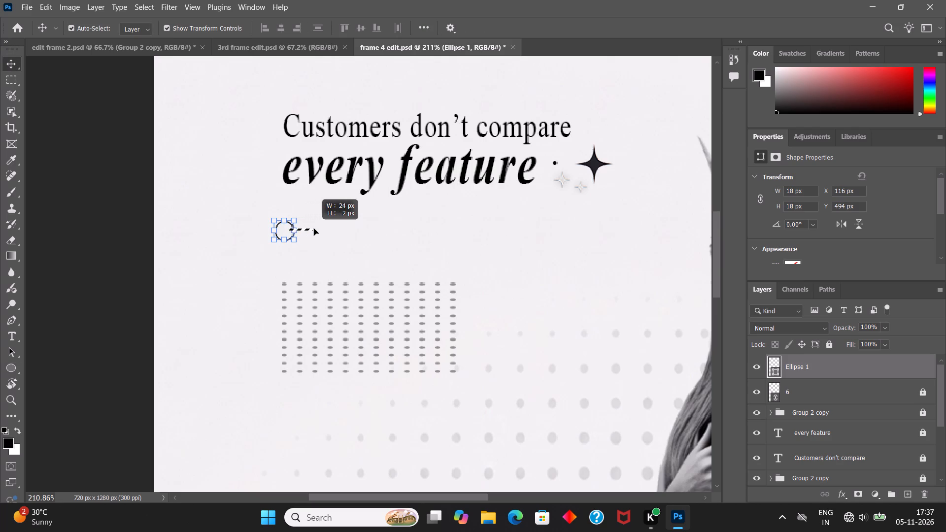
left_click_drag(314, 229, 320, 228)
left_click_drag(282, 230, 288, 230)
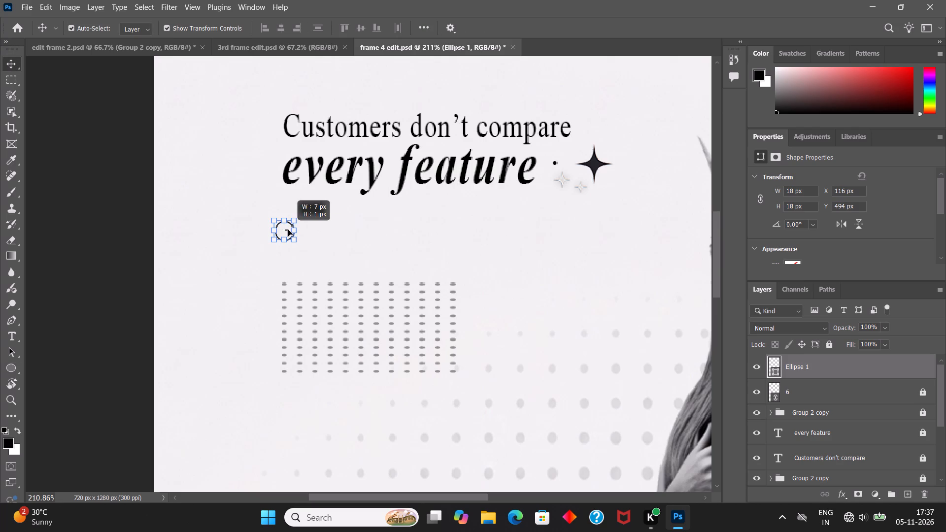
left_click(285, 220)
left_click(286, 231)
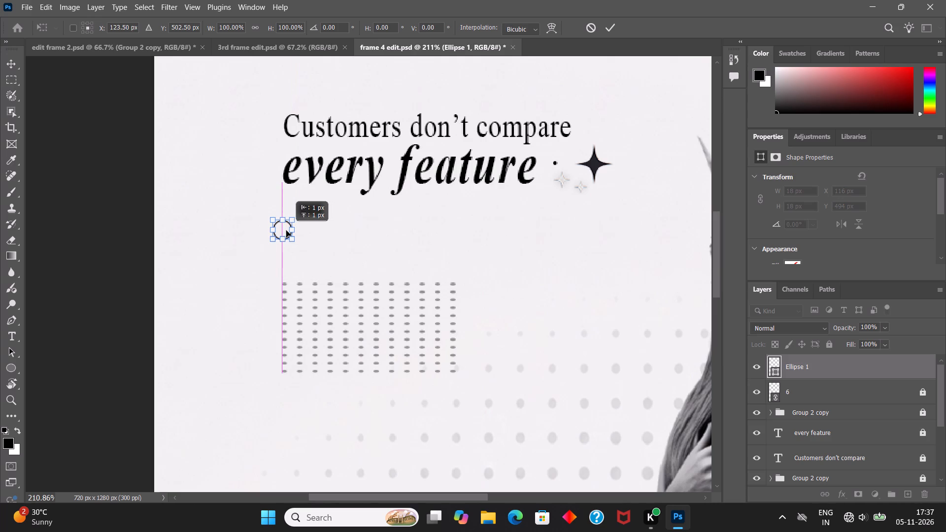
left_click(609, 29)
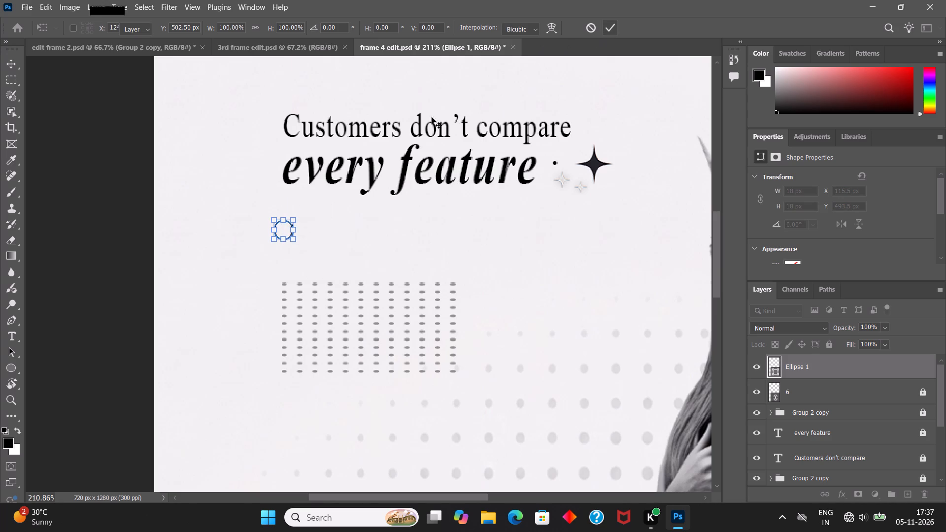
Set the small circle's stroke width to 2 px and save the document.
left_click(237, 157)
key("ctrl+0")
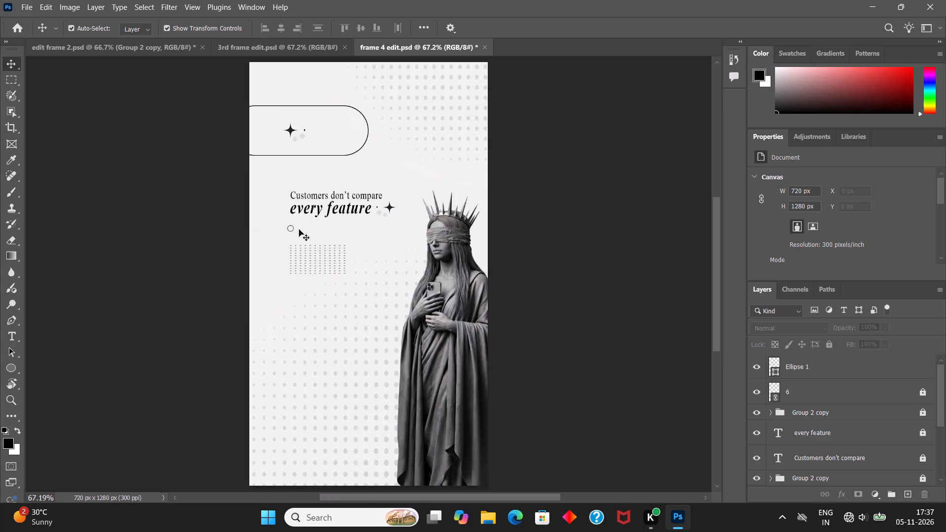
scroll(294, 231, "up", 11, "alt")
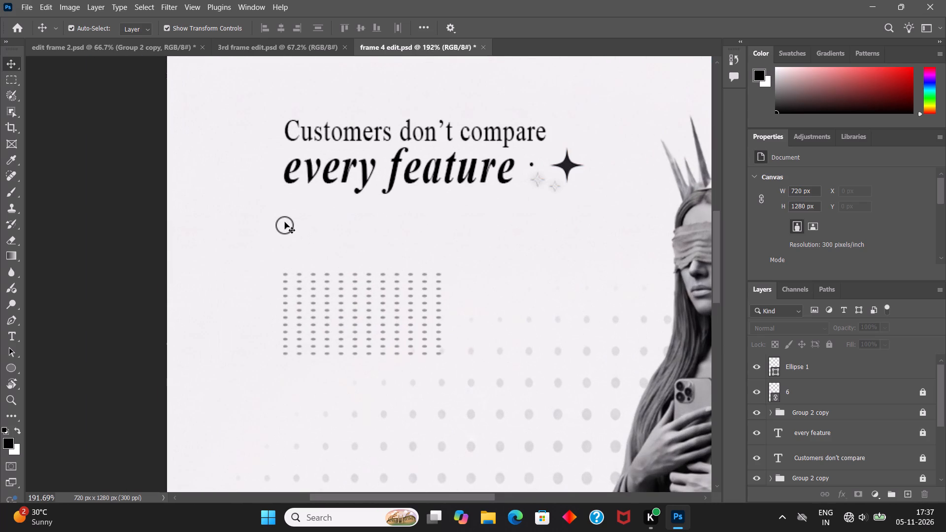
left_click(288, 227)
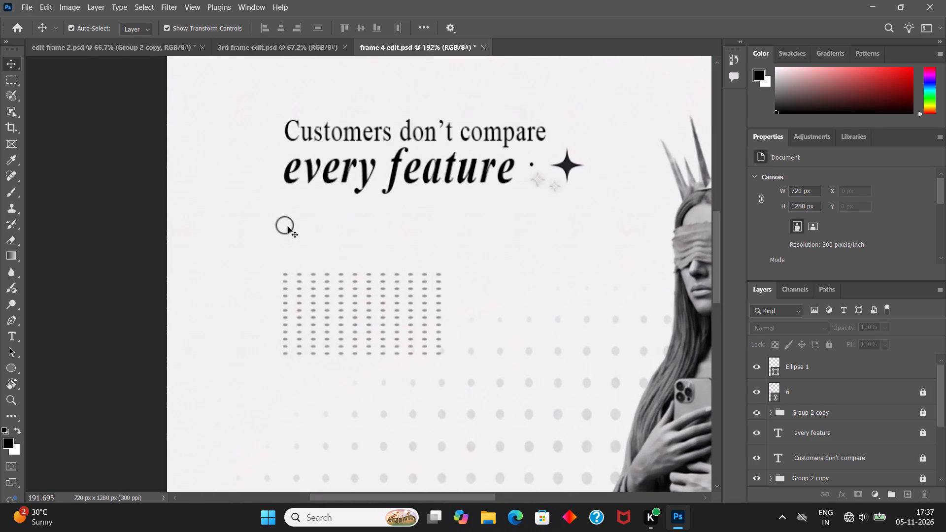
left_click(280, 219)
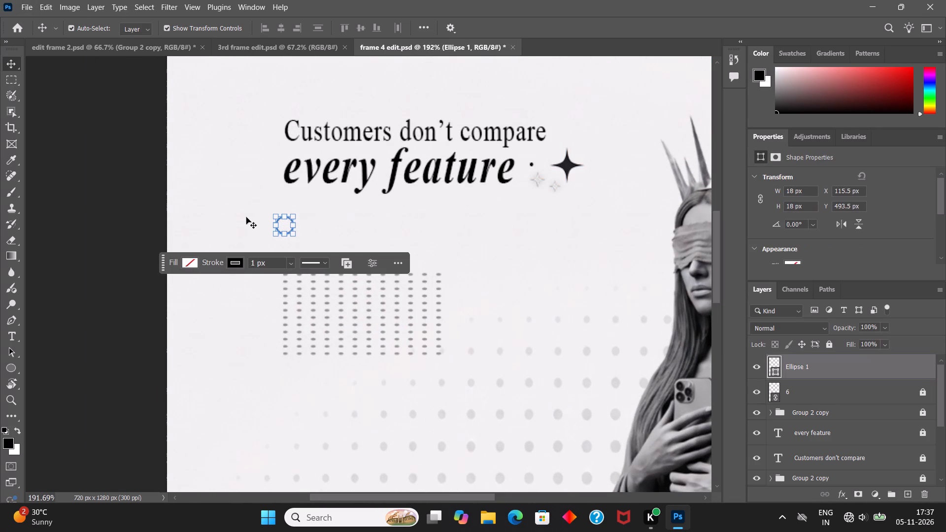
left_click(7, 369)
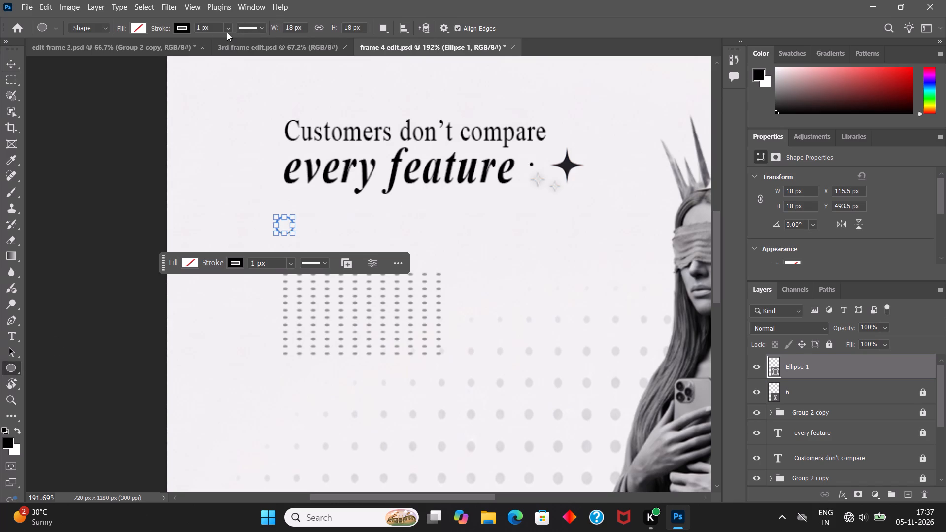
left_click_drag(217, 28, 154, 25)
key("2")
key("Return")
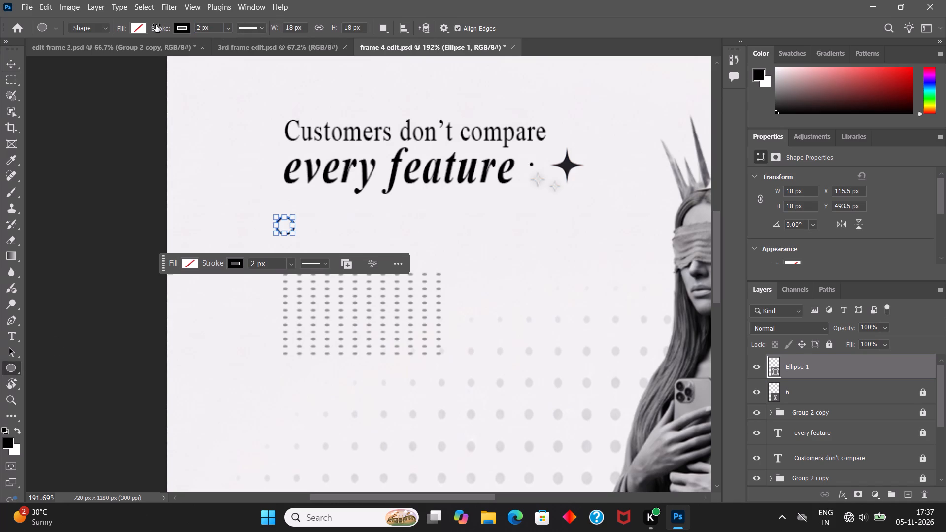
left_click(10, 62)
left_click(95, 122)
key("ctrl+s")
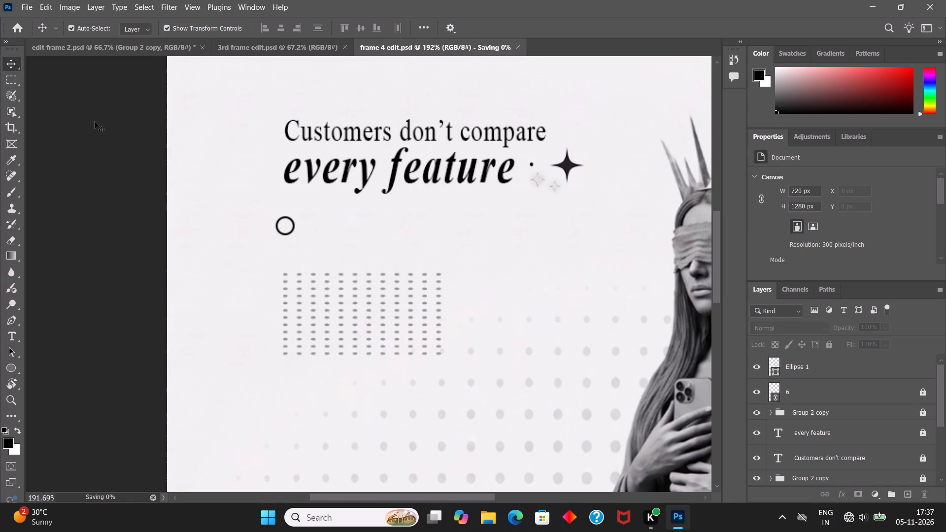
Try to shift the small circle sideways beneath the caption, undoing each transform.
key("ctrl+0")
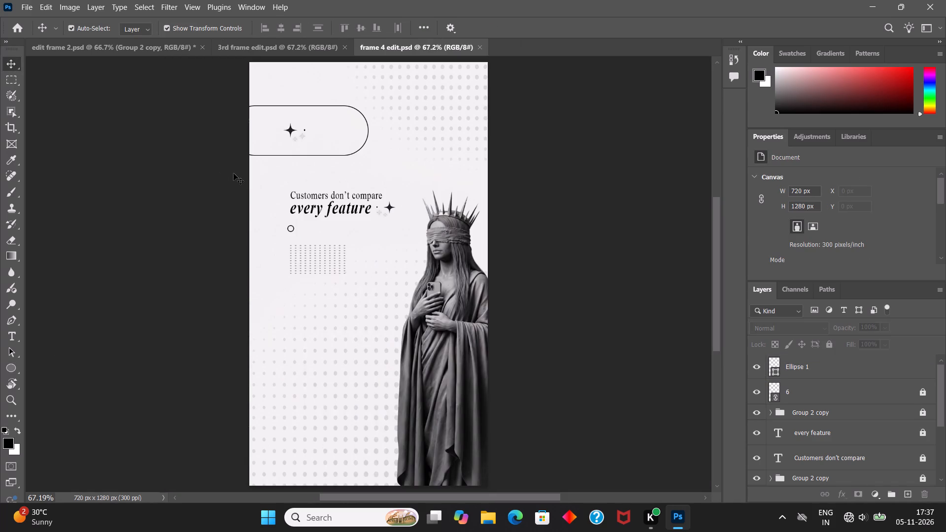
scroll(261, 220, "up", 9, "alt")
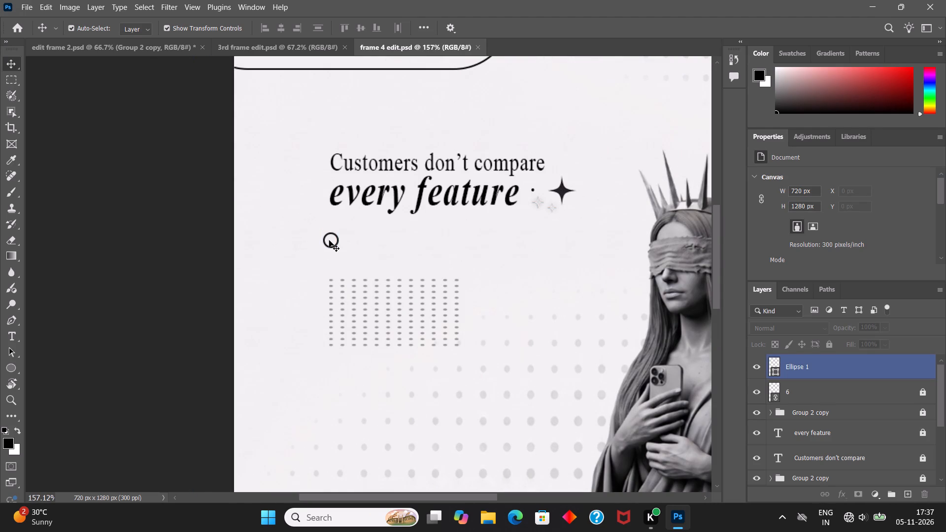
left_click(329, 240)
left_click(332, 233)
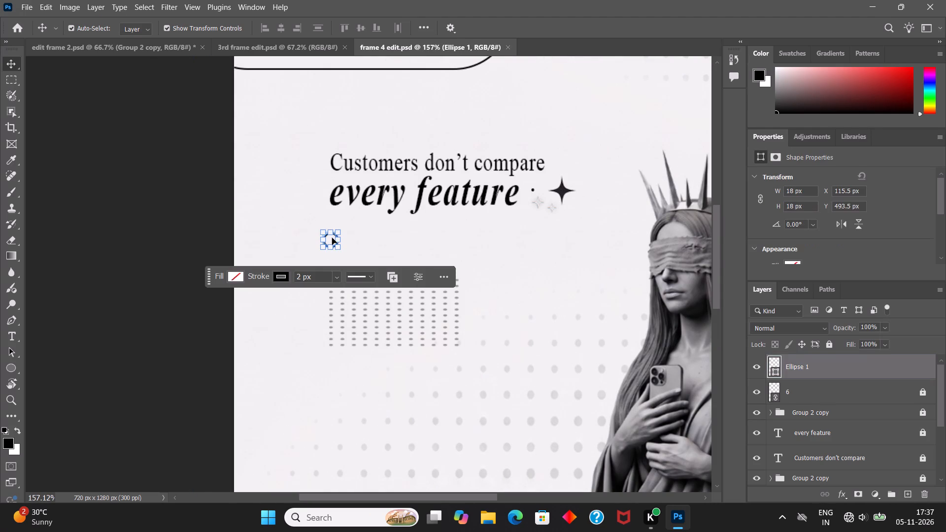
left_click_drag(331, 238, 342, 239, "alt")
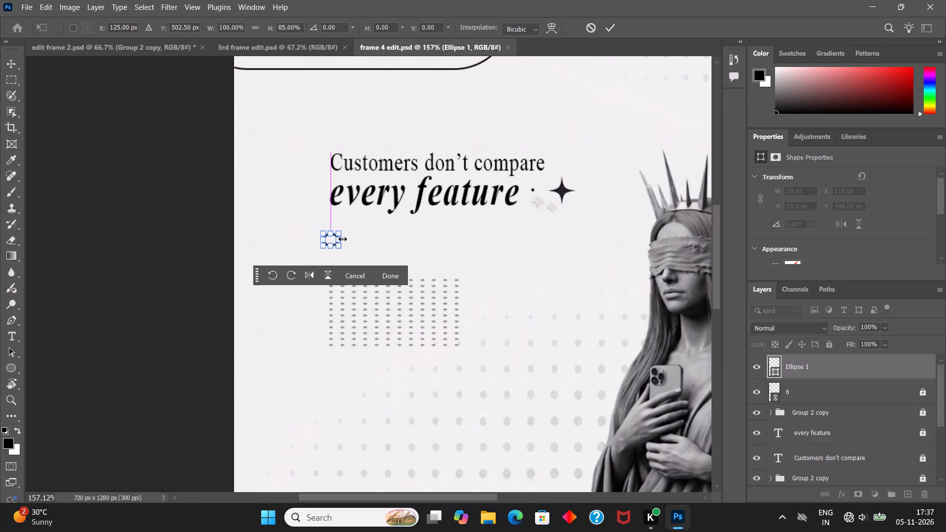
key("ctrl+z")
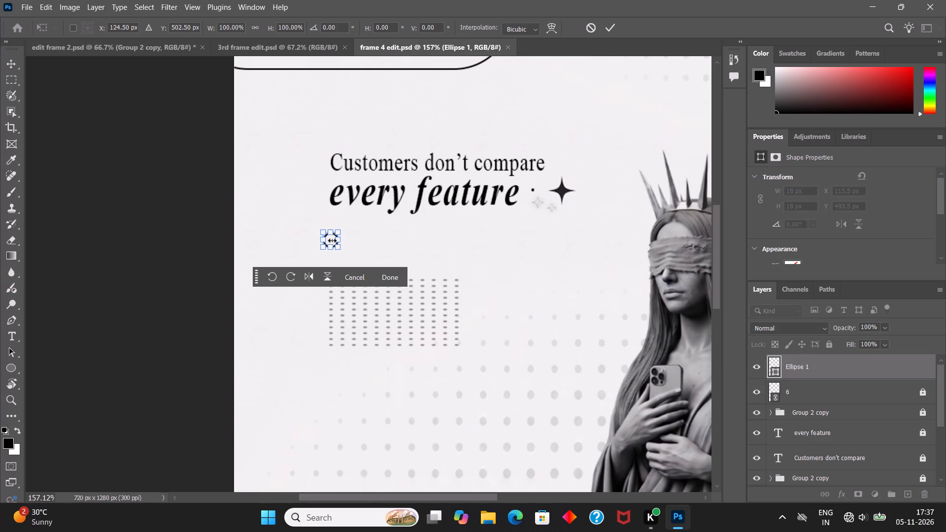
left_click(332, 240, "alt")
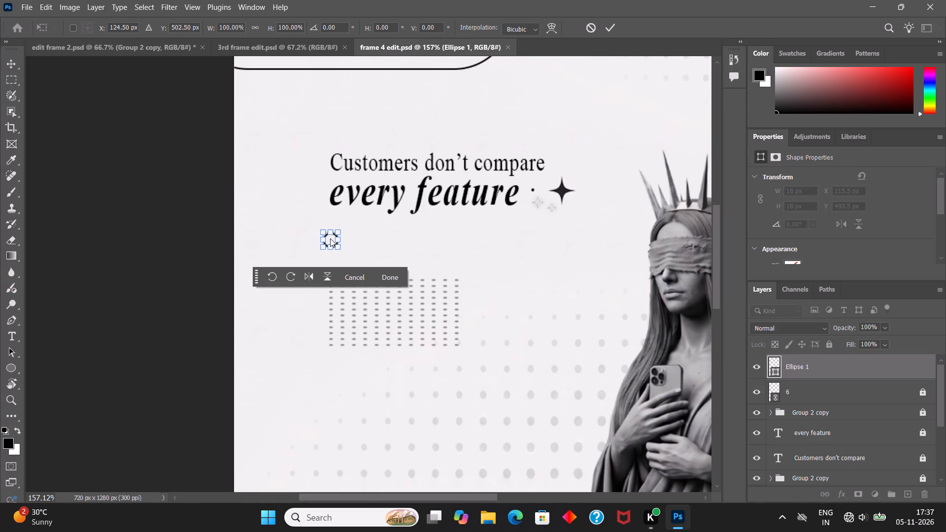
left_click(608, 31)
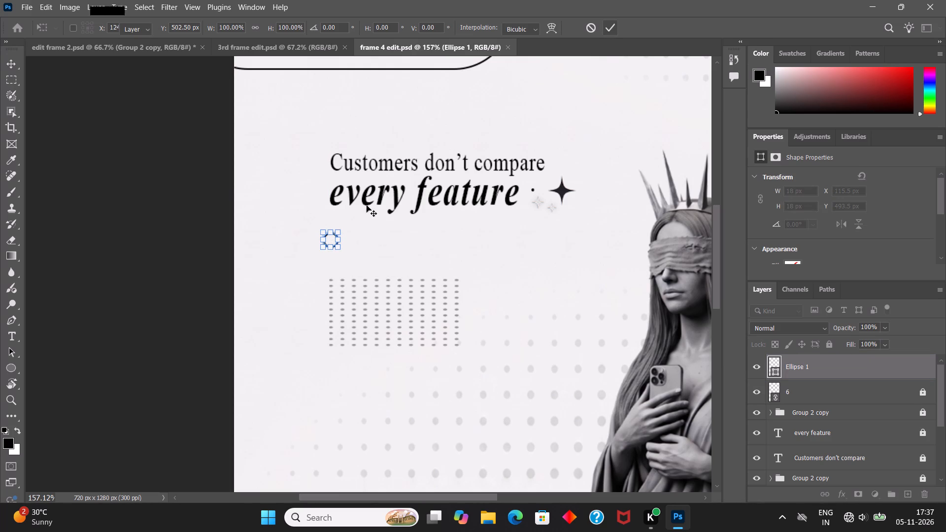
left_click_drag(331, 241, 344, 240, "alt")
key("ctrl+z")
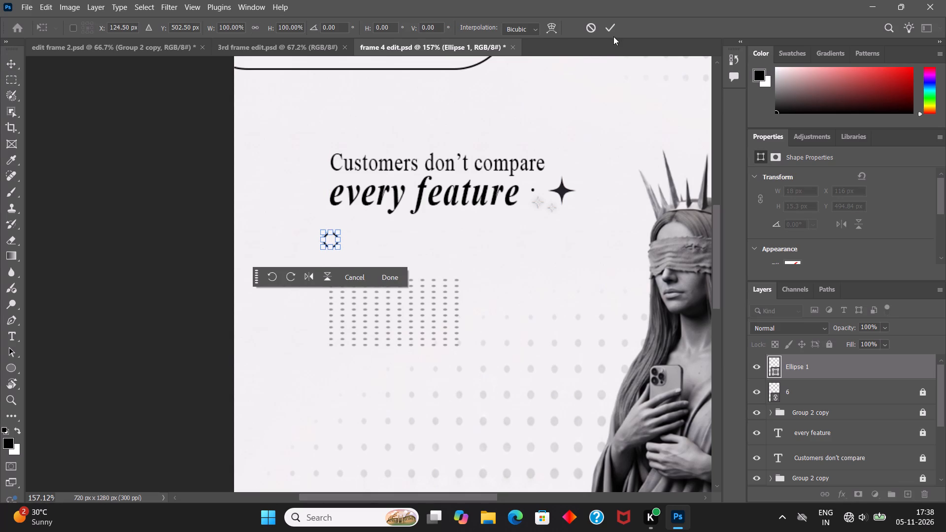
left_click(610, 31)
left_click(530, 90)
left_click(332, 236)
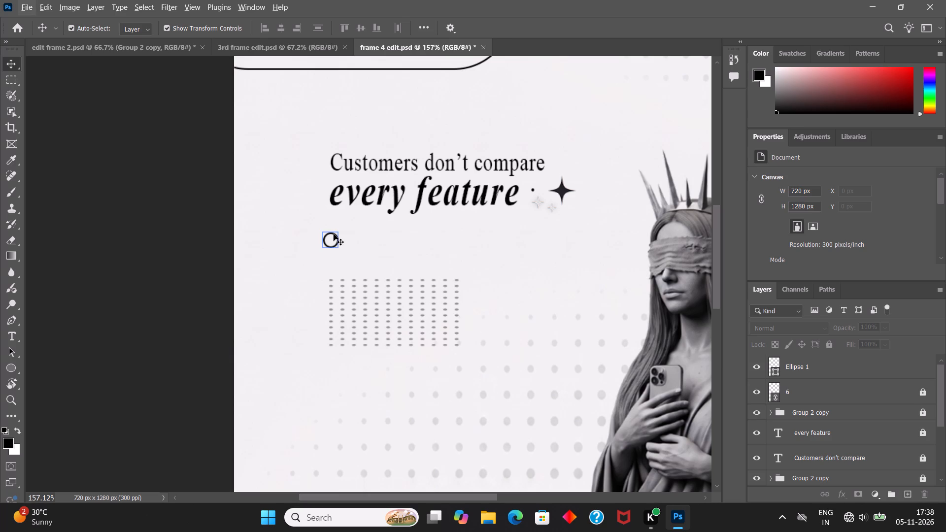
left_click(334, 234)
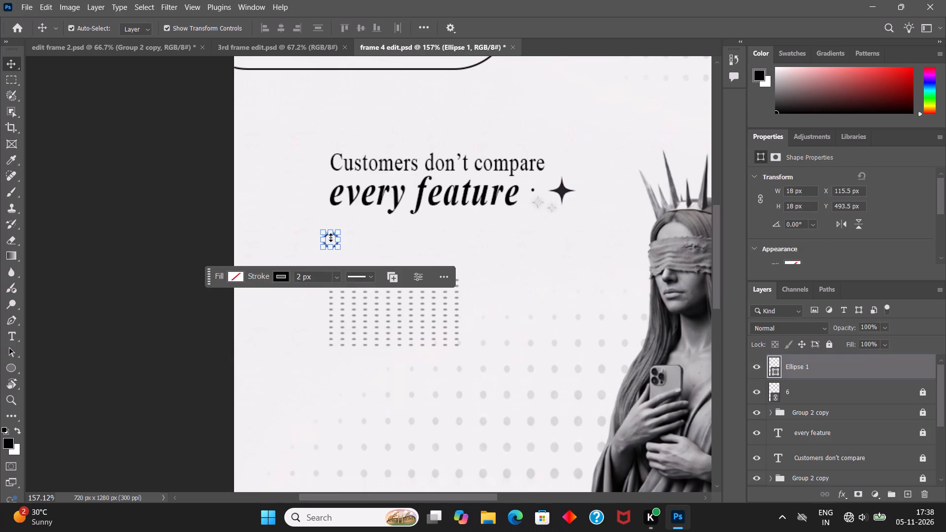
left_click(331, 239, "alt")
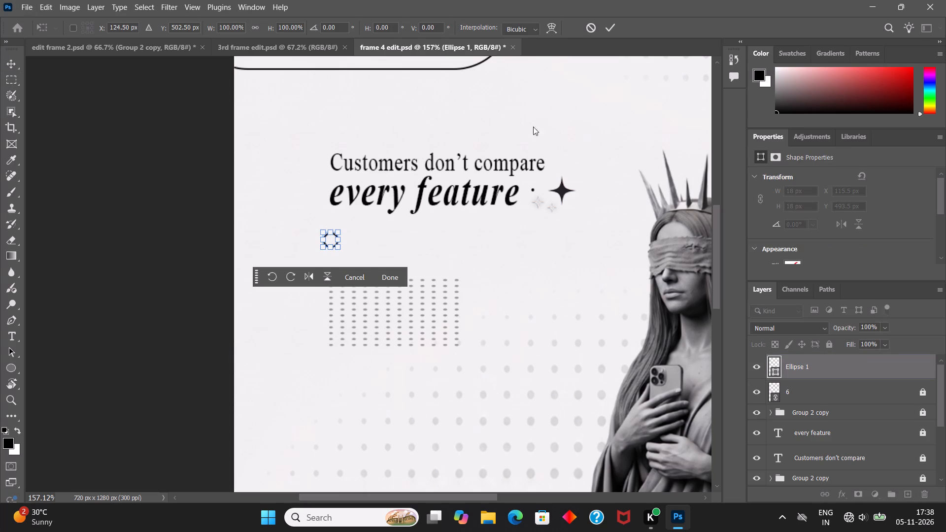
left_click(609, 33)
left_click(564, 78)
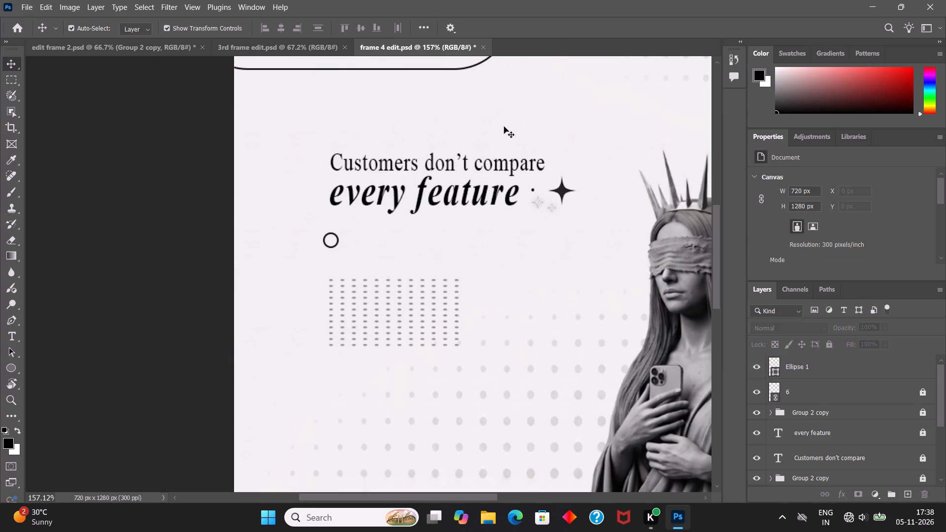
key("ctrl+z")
Save the document.
key("ctrl+s")
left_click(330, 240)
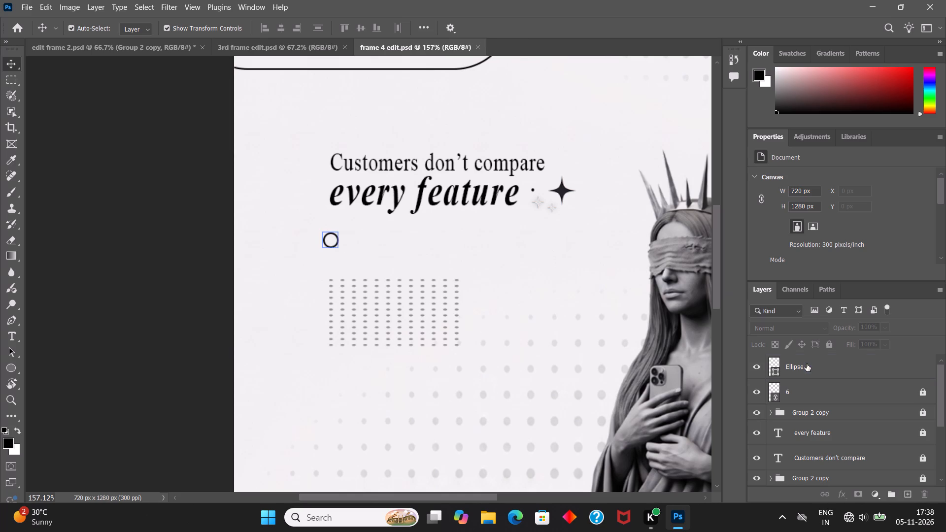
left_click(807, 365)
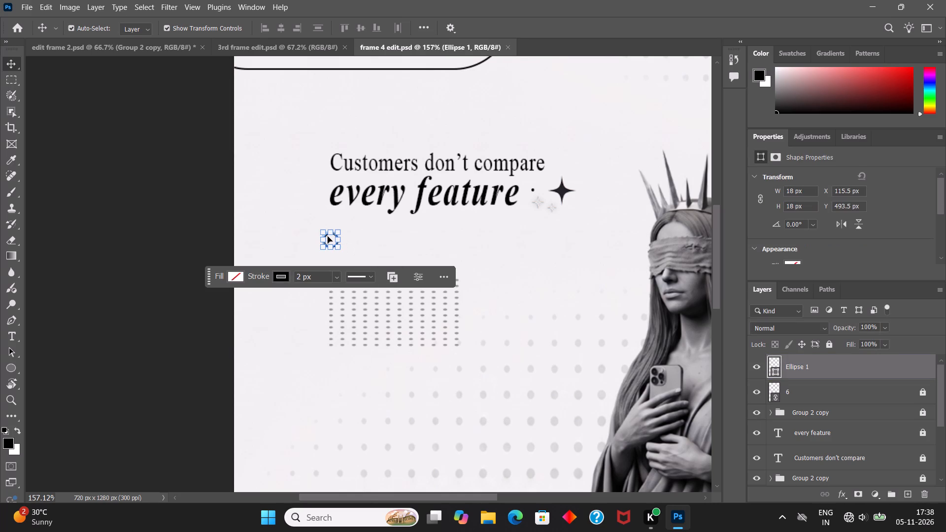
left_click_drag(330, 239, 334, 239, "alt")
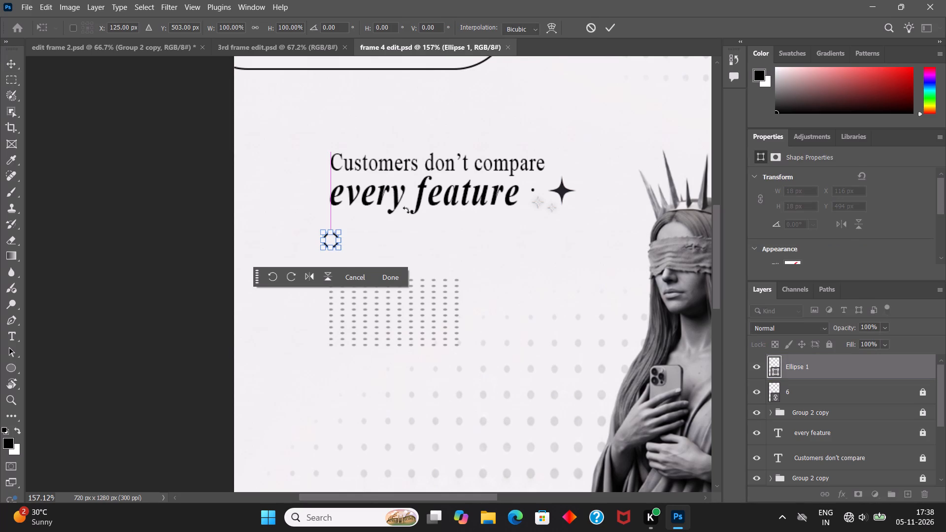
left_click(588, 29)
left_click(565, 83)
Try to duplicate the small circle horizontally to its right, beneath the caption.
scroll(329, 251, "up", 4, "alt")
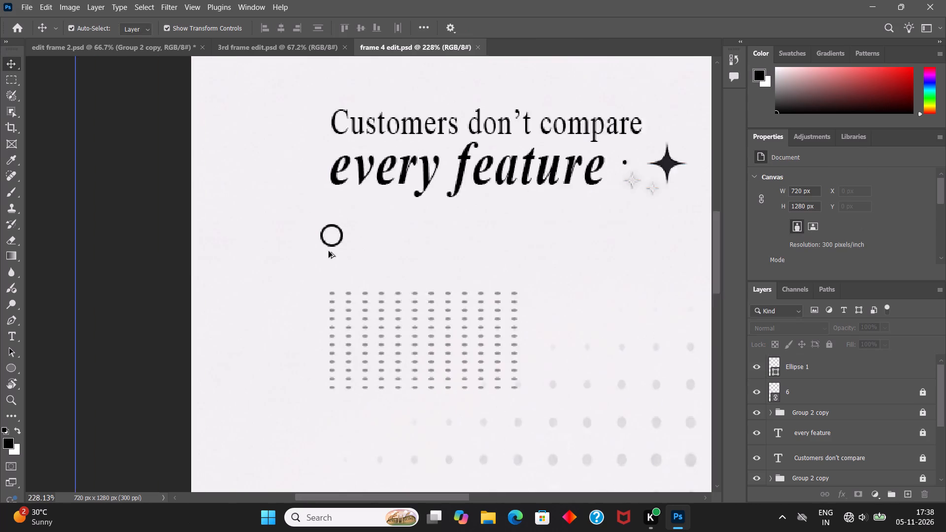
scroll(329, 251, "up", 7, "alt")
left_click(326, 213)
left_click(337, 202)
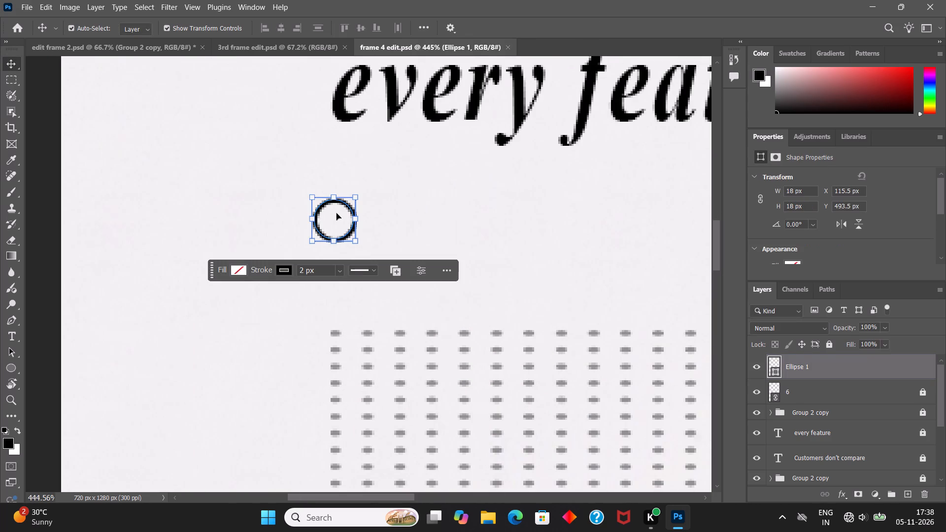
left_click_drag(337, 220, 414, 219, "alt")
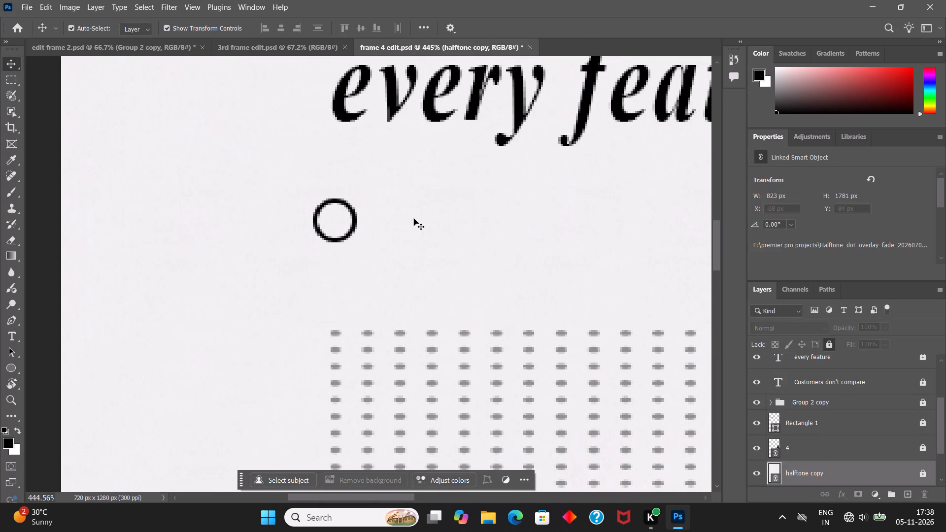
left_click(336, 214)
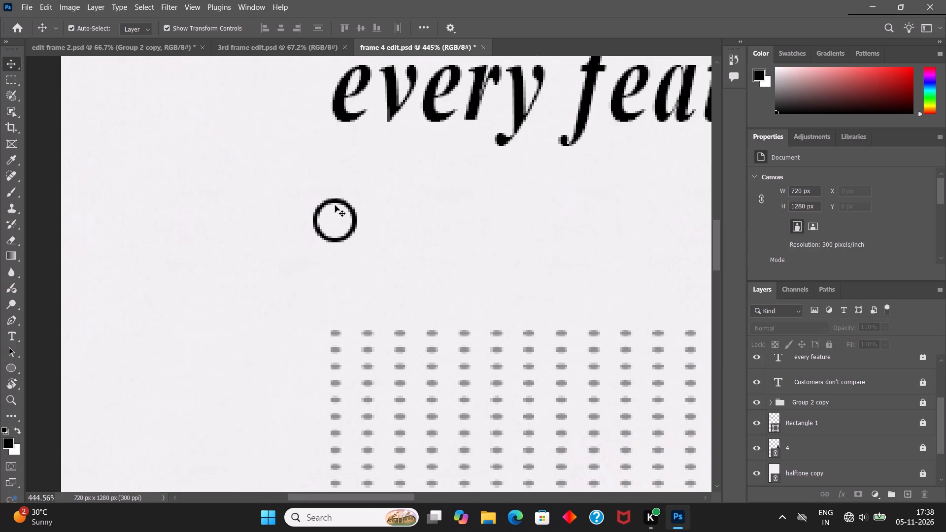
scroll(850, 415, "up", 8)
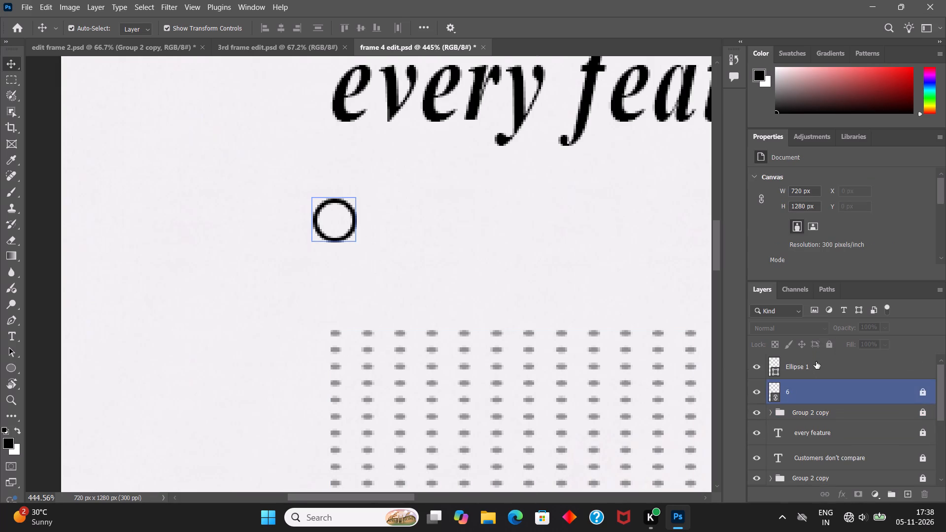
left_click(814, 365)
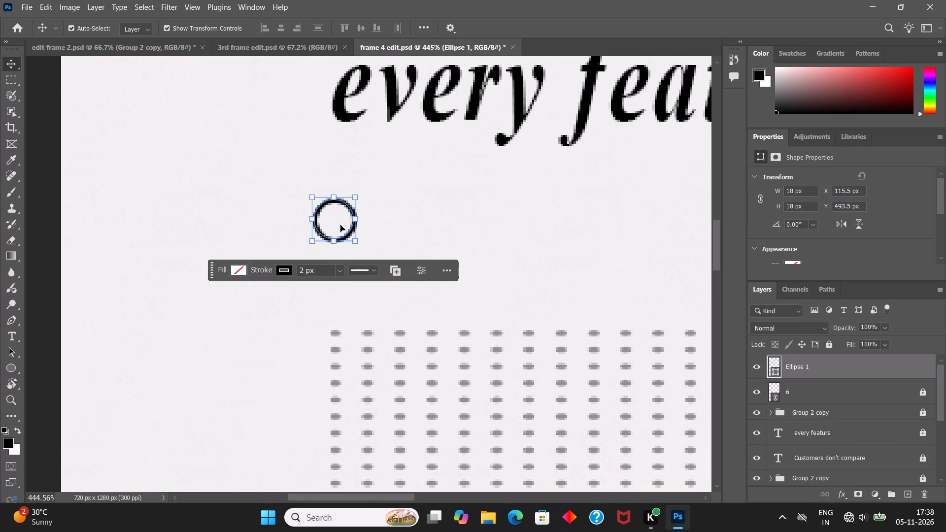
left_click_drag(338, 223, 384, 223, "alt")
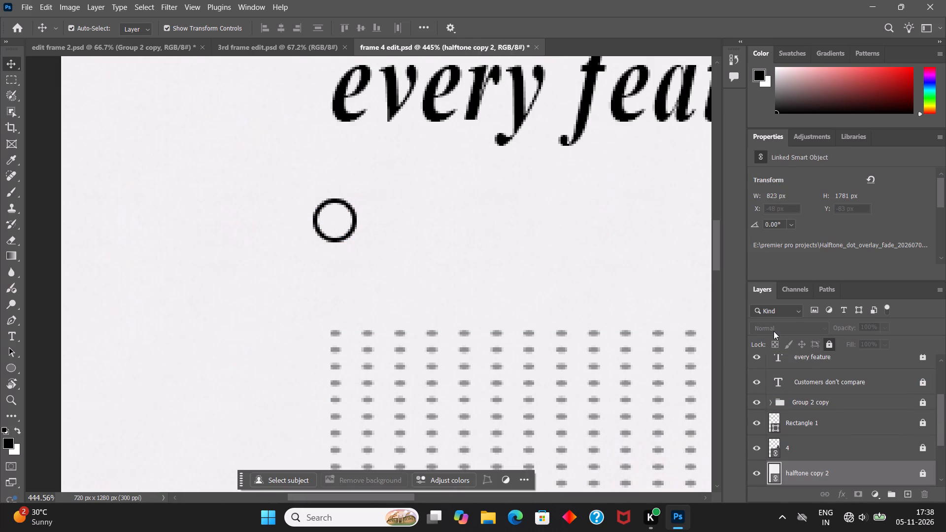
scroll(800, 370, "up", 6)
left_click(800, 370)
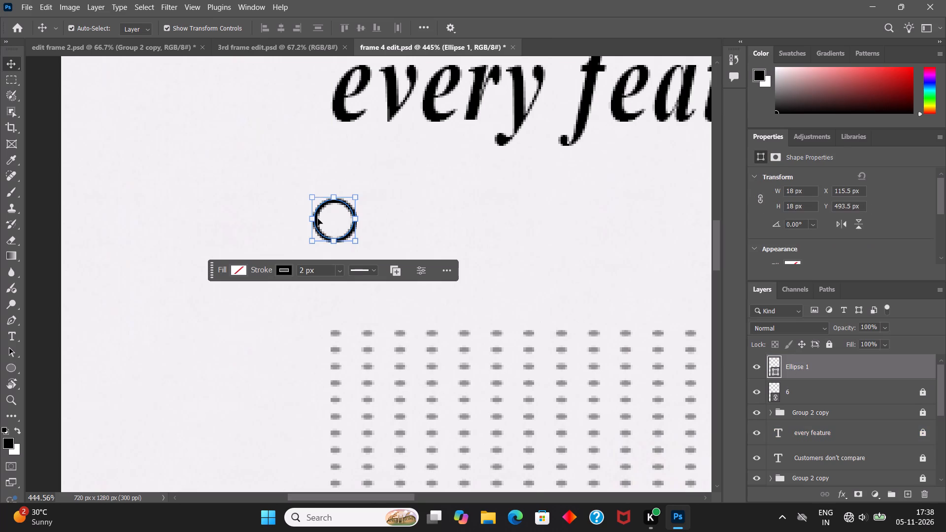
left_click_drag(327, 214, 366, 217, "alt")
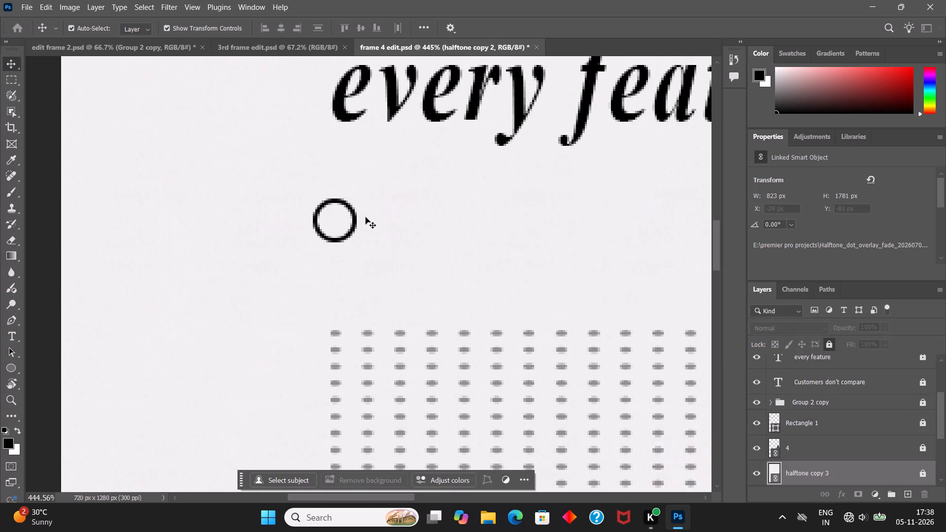
Duplicate the small circle to its right, placing the copy level with it at X 149.5 px, Y 493.5 px.
left_click_drag(353, 217, 417, 219, "alt")
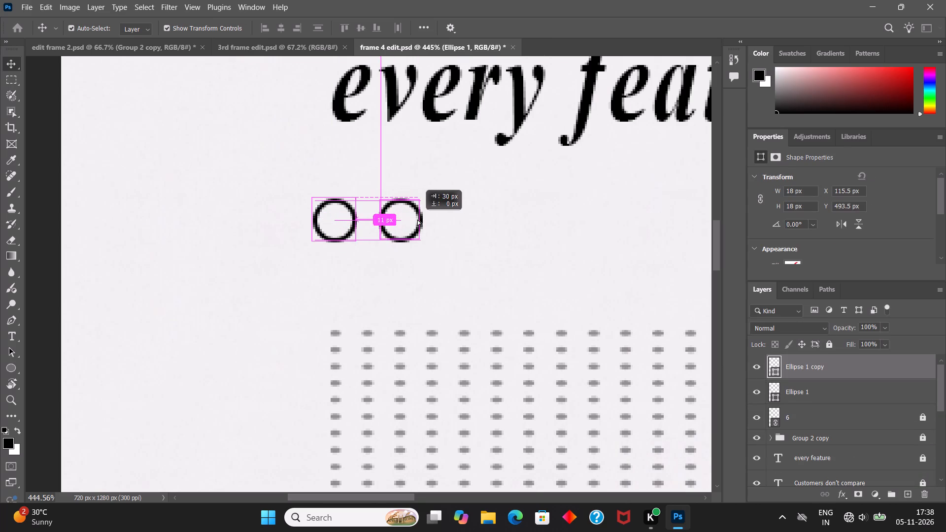
left_click_drag(417, 219, 429, 216, "alt")
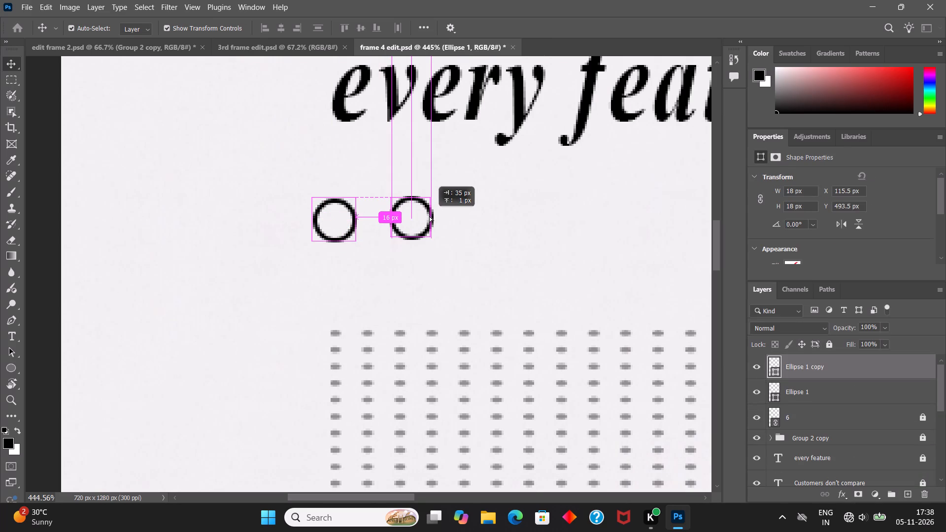
left_click_drag(429, 216, 427, 218, "alt")
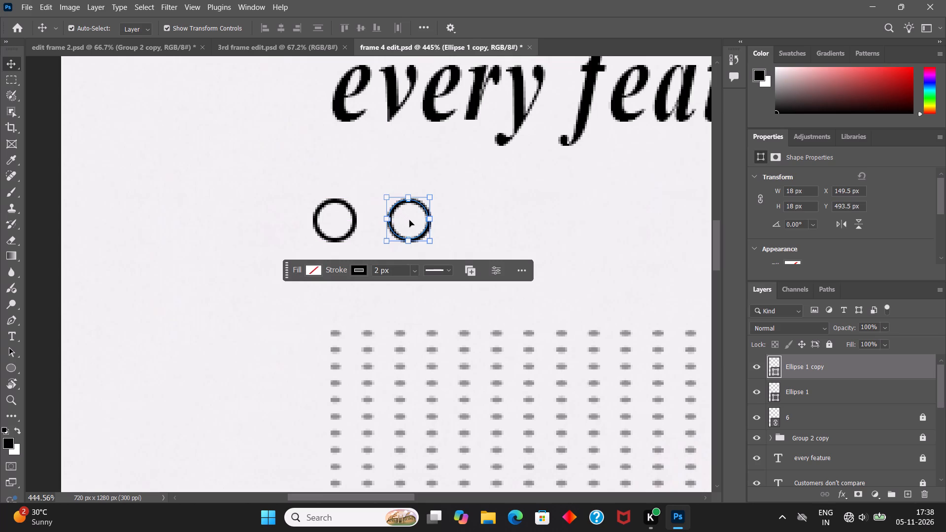
Duplicate the second small circle to its right, placing the copy level at X 182.5 px, Y 493.5 px.
left_click_drag(429, 212, 456, 211, "alt")
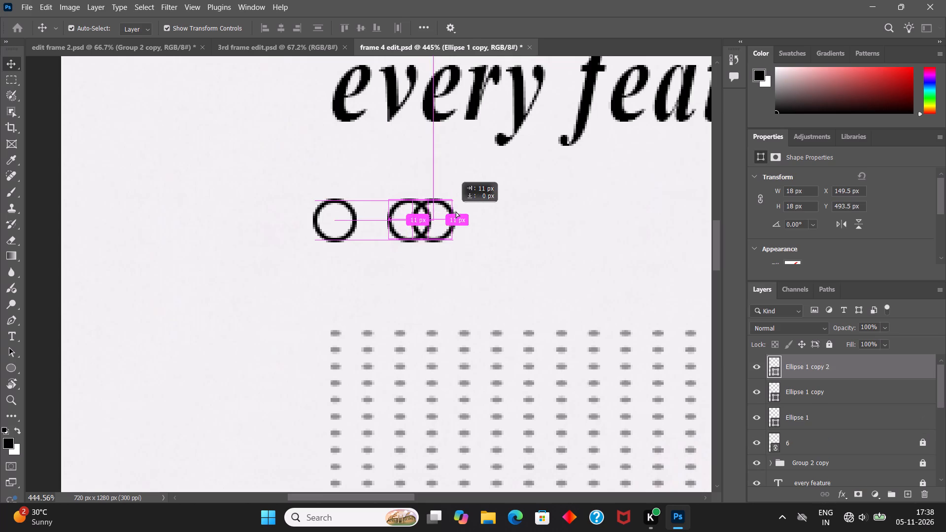
left_click_drag(456, 211, 485, 211, "alt")
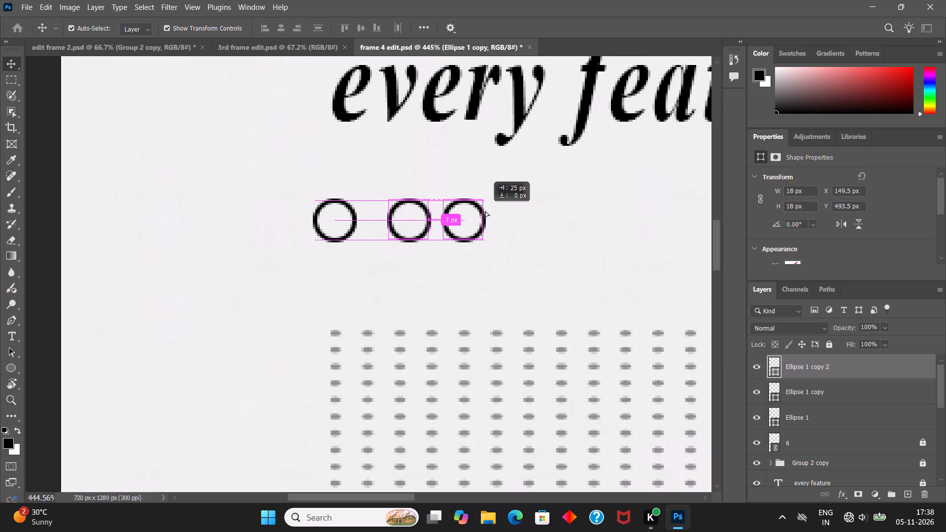
left_click_drag(485, 211, 497, 210, "alt")
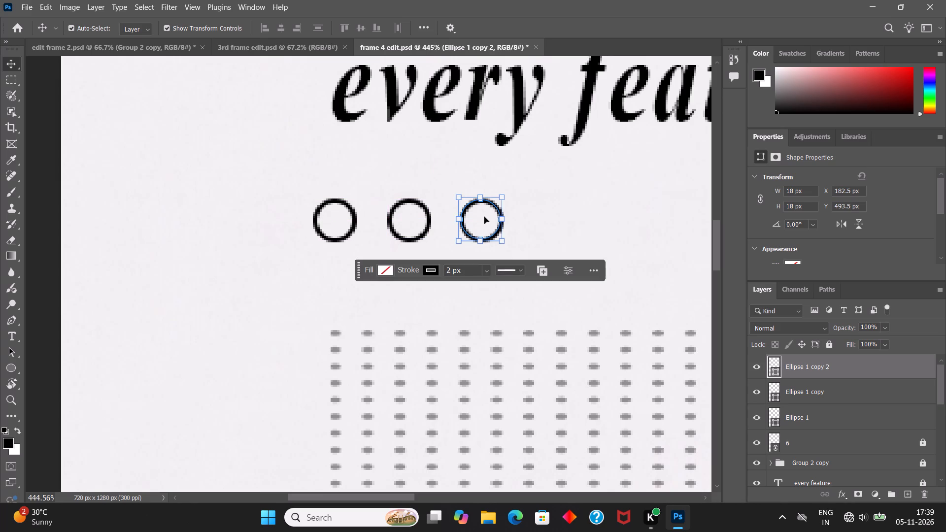
Fill the third small circle with solid black.
left_click(484, 217)
scroll(785, 380, "up", 5)
left_click(813, 369)
left_click(12, 371)
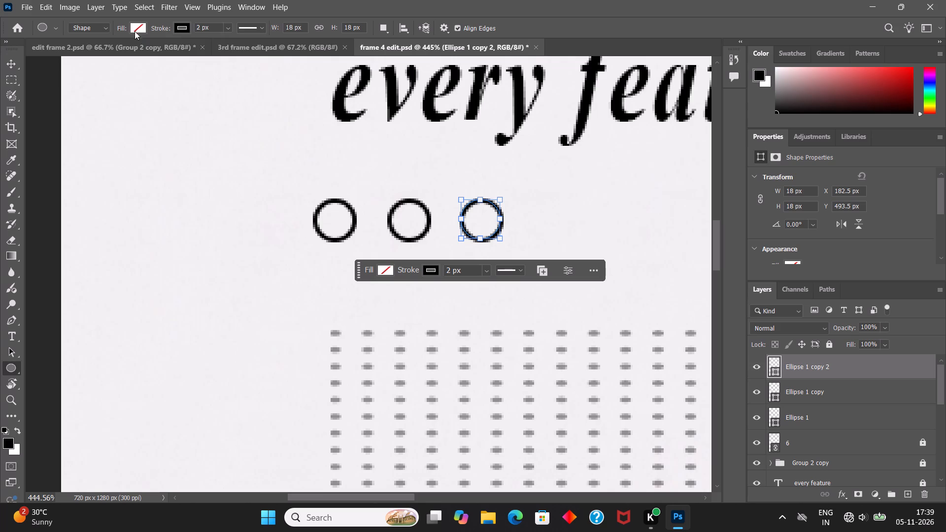
left_click(135, 30)
left_click(64, 94)
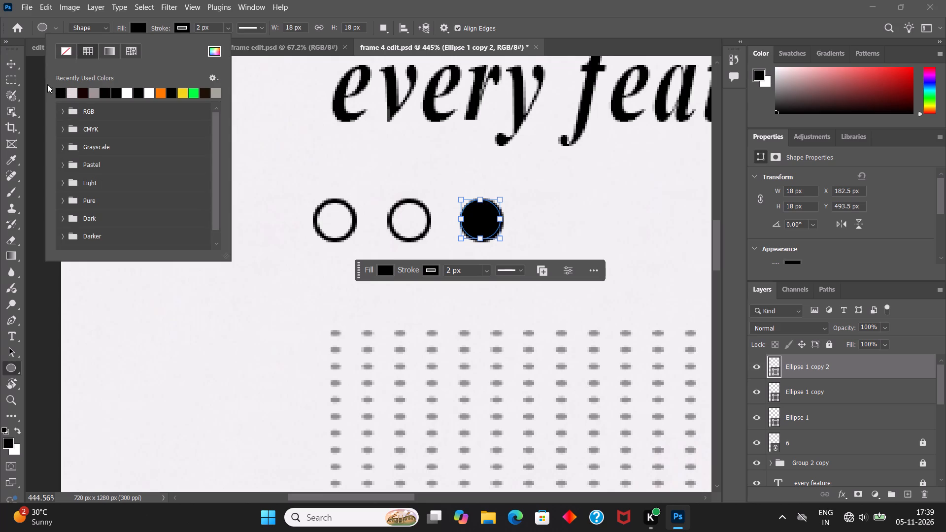
left_click(8, 68)
left_click(105, 103)
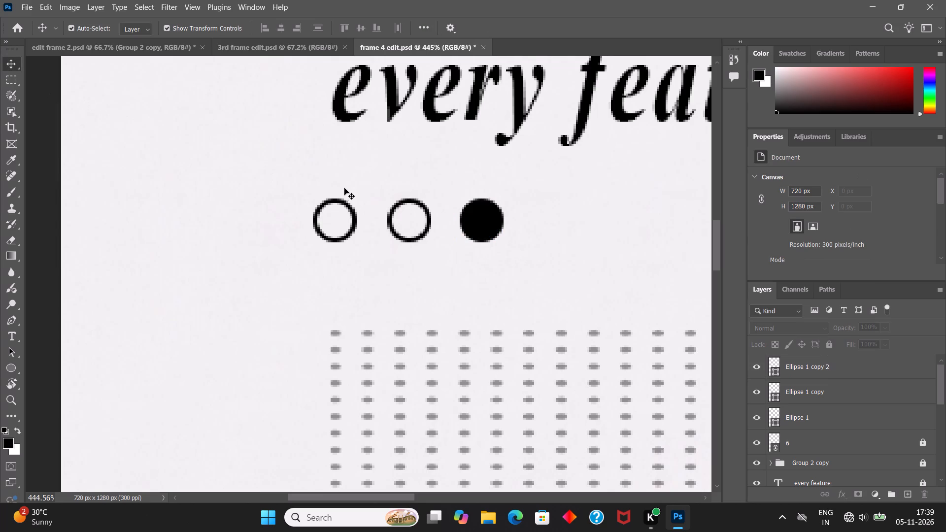
Duplicate the second outlined circle to the right of the black one, at X 215.5 px, Y 493.5 px.
key("space")
key("space")
key("space")
key("space")
key("space")
key("space")
key("space")
key("space")
key("space")
key("space")
key("space")
key("space")
key("space")
key("space")
key("space")
key("space")
key("space")
key("space")
key("space")
key("space")
left_click_drag(530, 249, 355, 248)
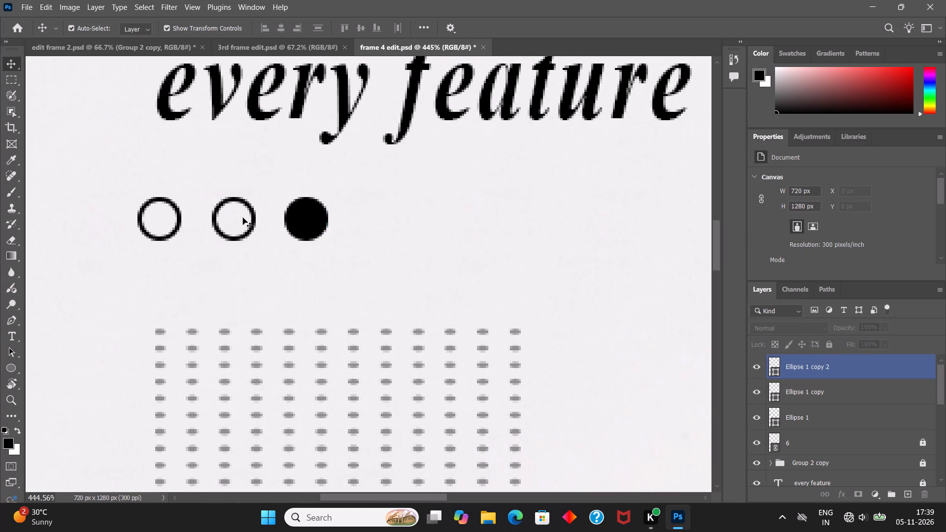
left_click_drag(253, 218, 359, 218, "alt")
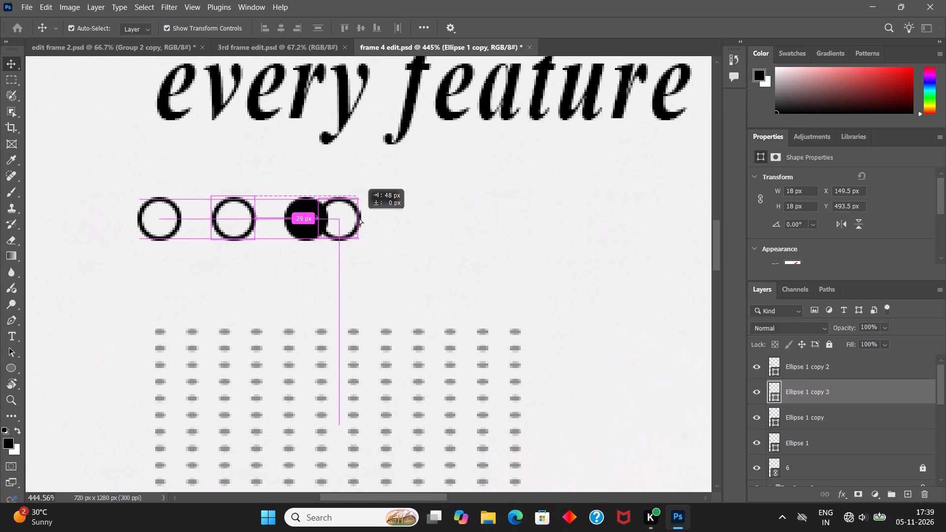
left_click_drag(359, 218, 396, 217, "alt")
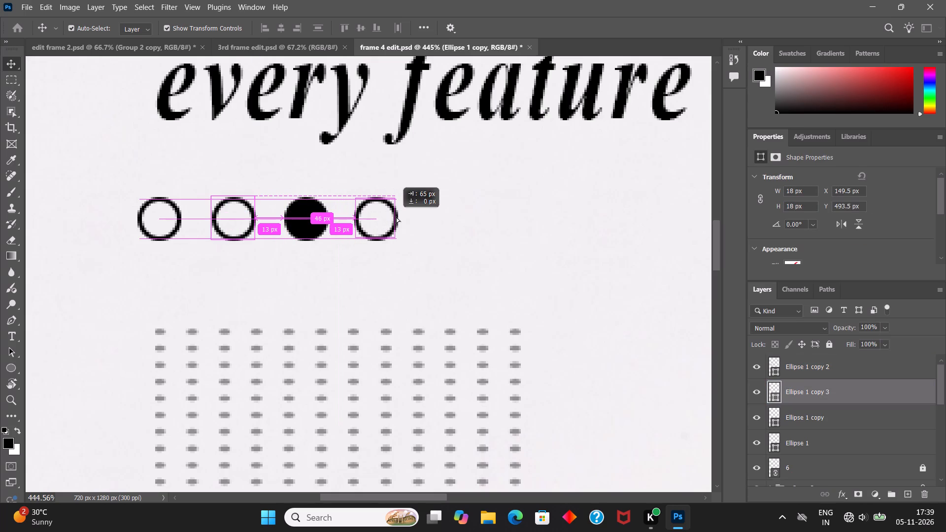
left_click_drag(396, 217, 409, 216, "alt")
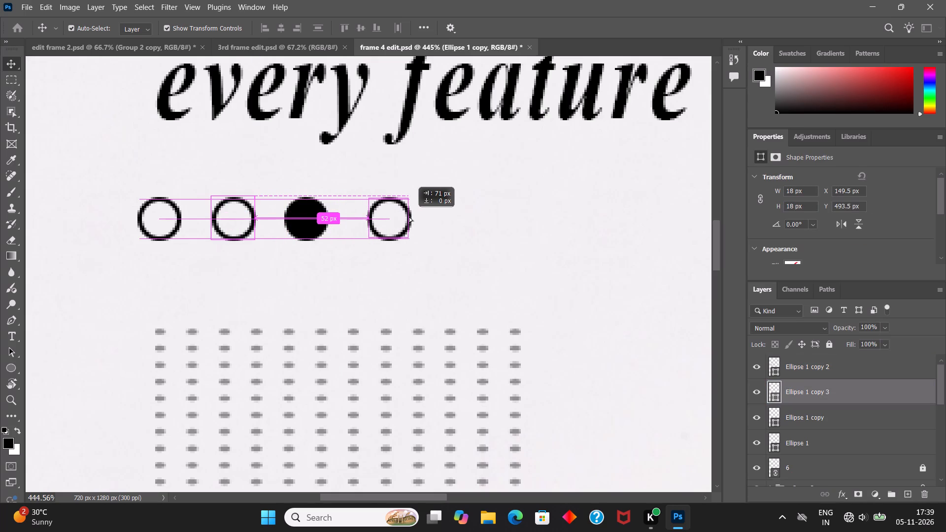
left_click_drag(409, 216, 402, 217, "alt")
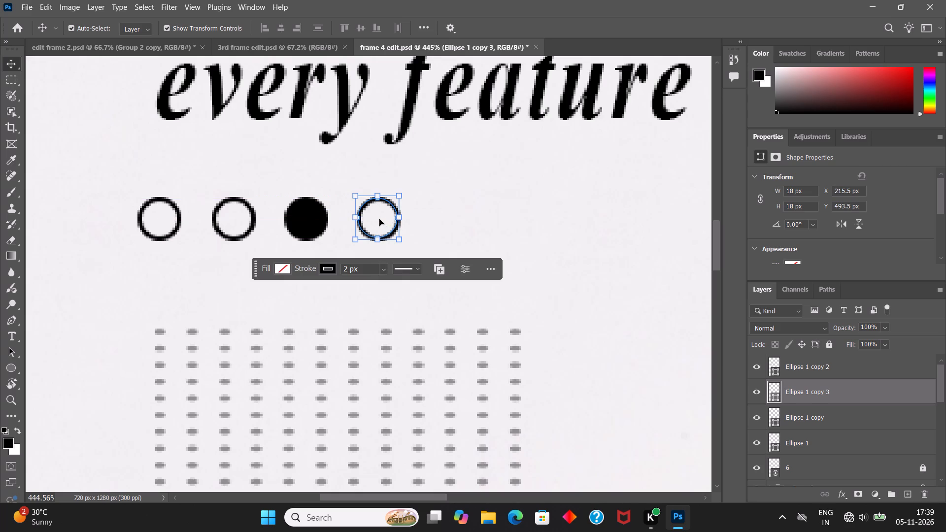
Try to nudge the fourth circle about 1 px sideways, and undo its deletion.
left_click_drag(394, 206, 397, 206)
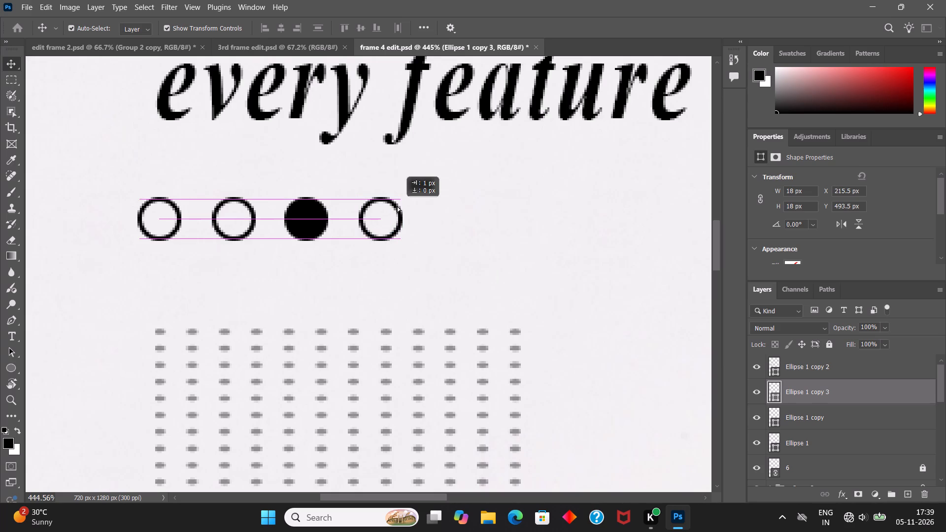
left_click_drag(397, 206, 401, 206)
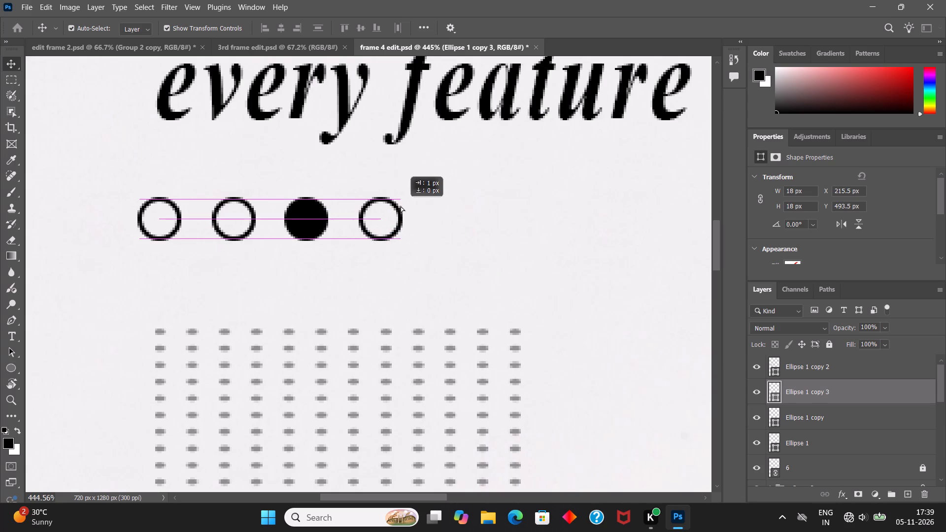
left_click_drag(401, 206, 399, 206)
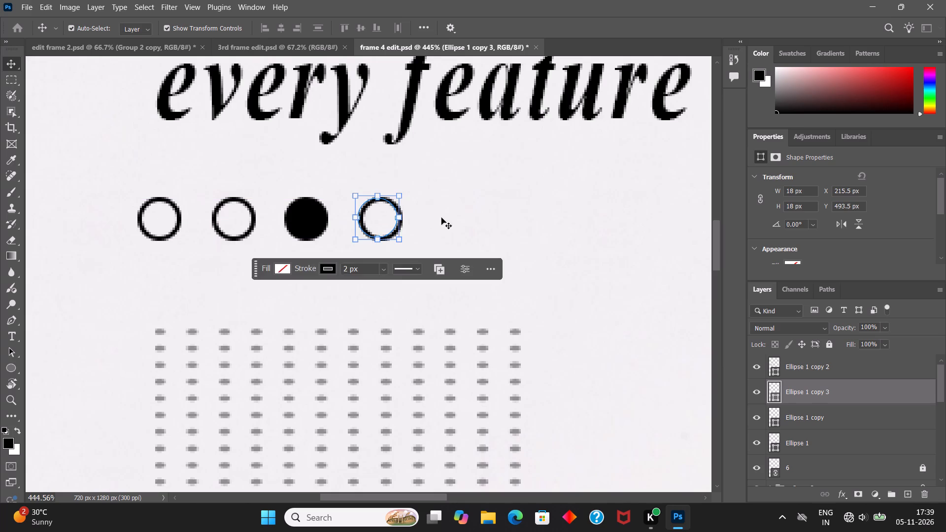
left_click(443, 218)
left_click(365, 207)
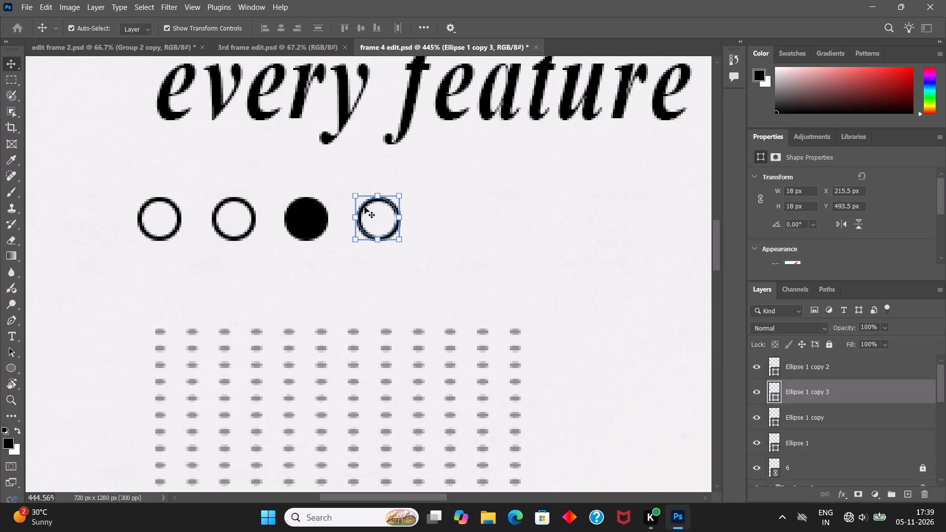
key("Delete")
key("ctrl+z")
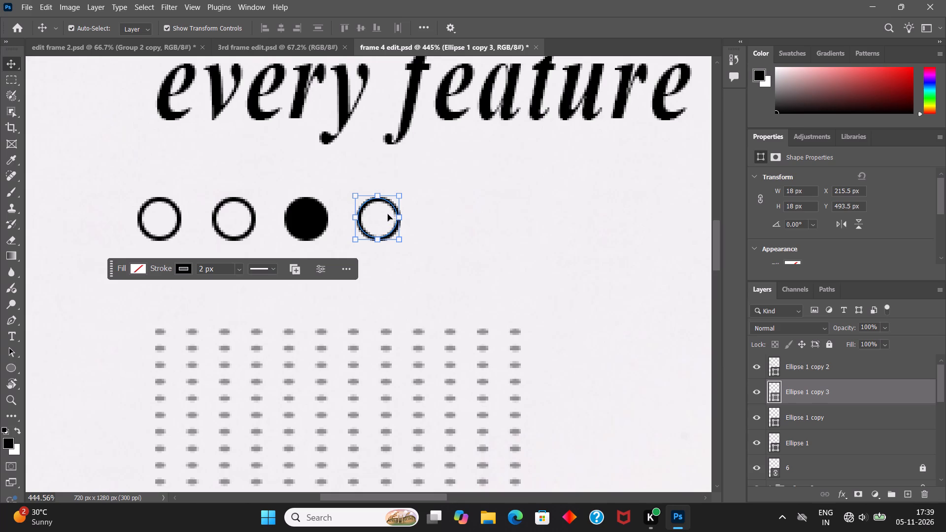
Duplicate the fourth outlined circle to its right, placing the copy level at X 253.5 px, Y 493.5 px.
left_click_drag(394, 209, 442, 209, "alt")
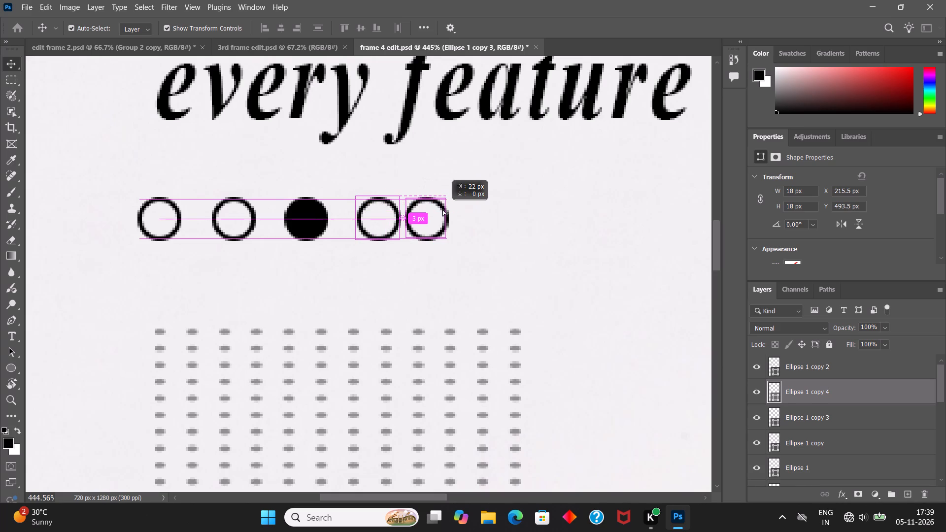
left_click_drag(442, 209, 472, 208, "alt")
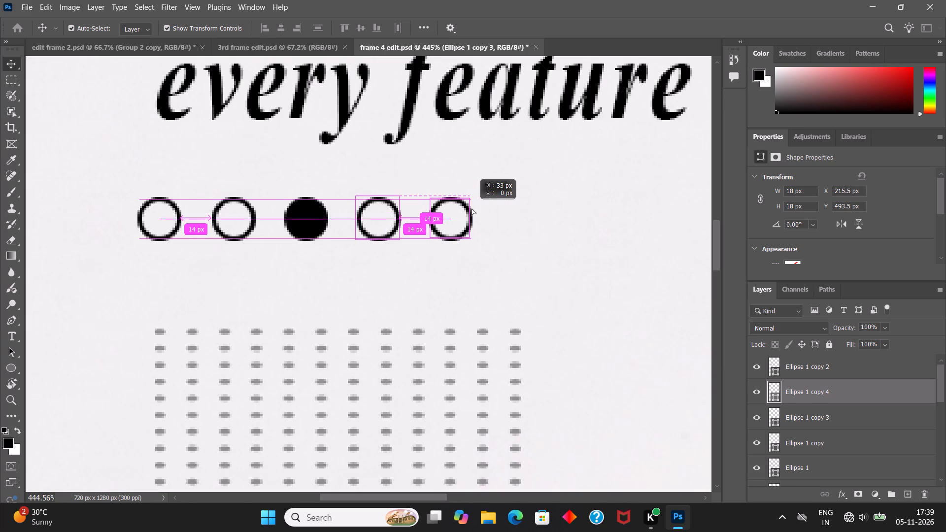
left_click_drag(472, 208, 471, 208, "alt")
left_click_drag(471, 208, 473, 208, "alt")
left_click(546, 216)
Duplicate the fifth outlined circle to its right, placing the copy level at X 286.5 px, Y 493.5 px.
key("space")
key("space")
key("space")
key("space")
key("space")
key("space")
key("space")
key("space")
key("space")
key("space")
key("space")
key("space")
key("space")
key("space")
key("space")
key("space")
key("space")
key("space")
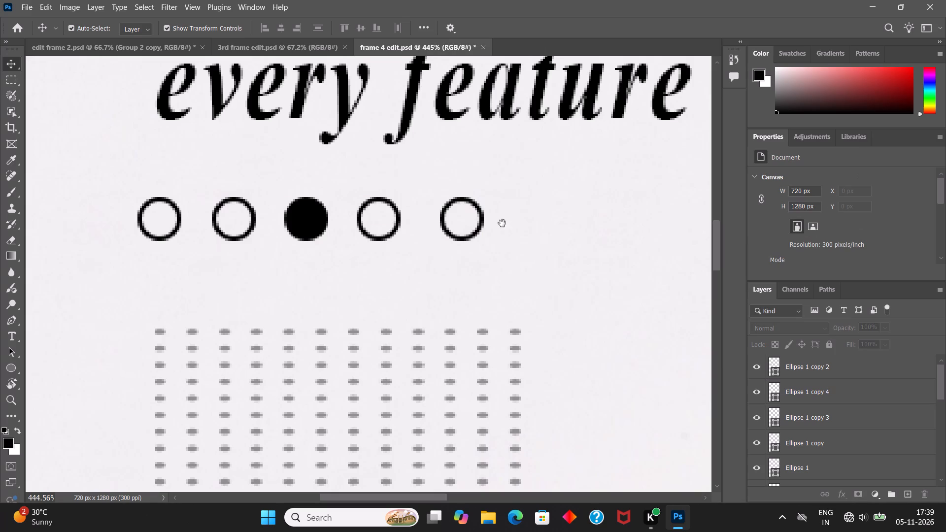
left_click_drag(502, 223, 388, 227)
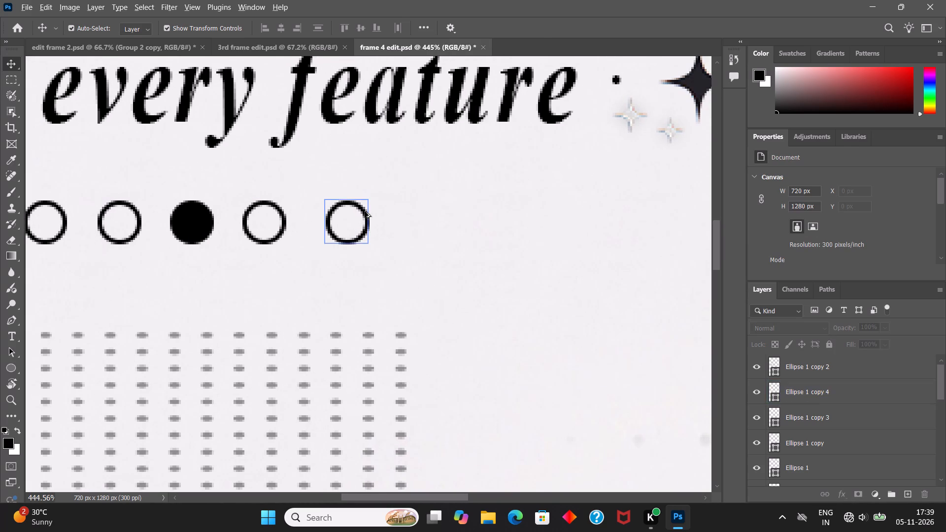
left_click_drag(365, 211, 444, 211, "alt")
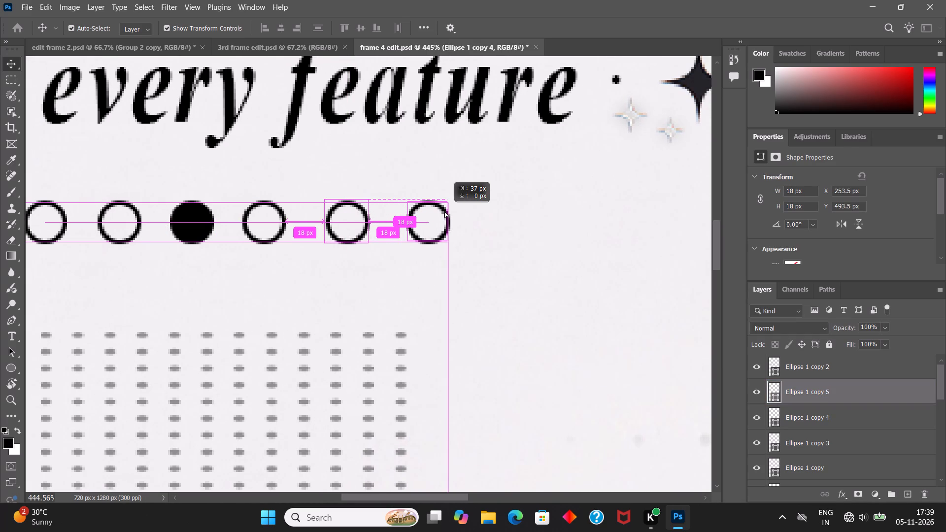
left_click_drag(444, 211, 439, 211, "alt")
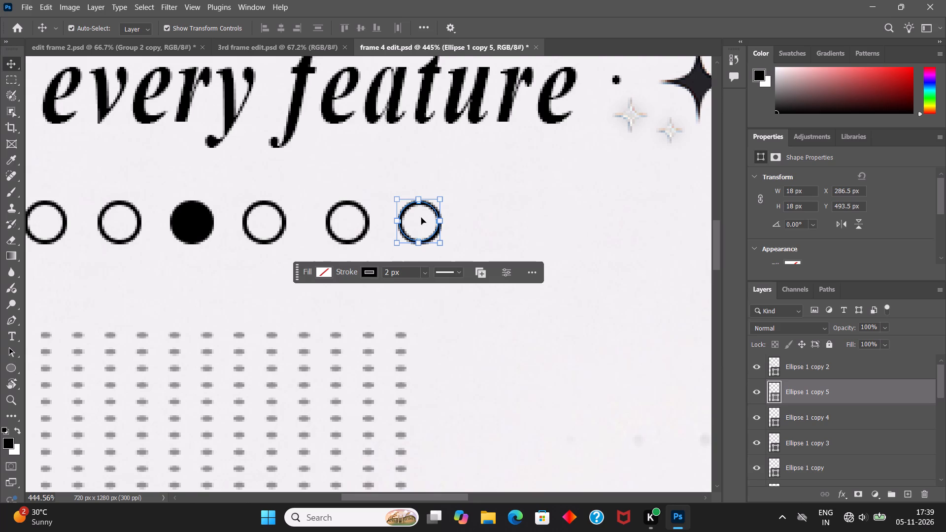
Fill the sixth small circle at the end of the row with solid black.
left_click(9, 368)
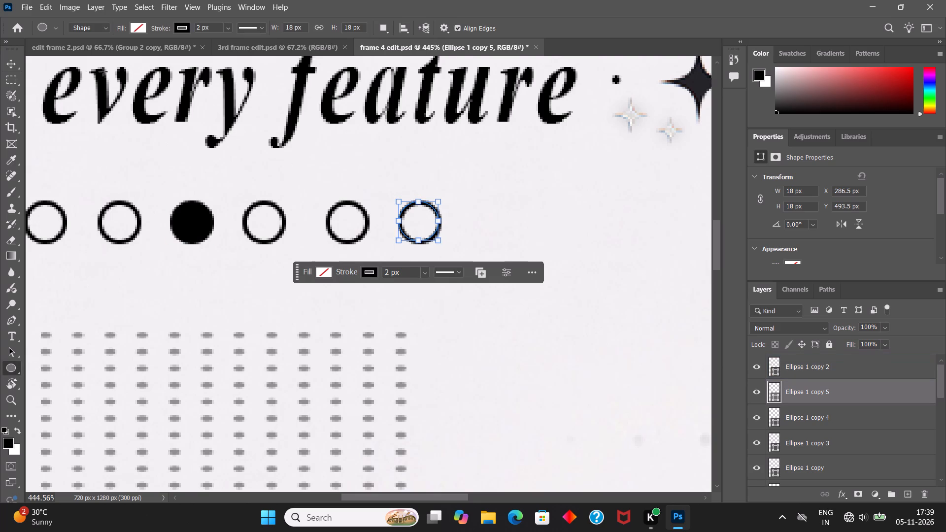
left_click(135, 30)
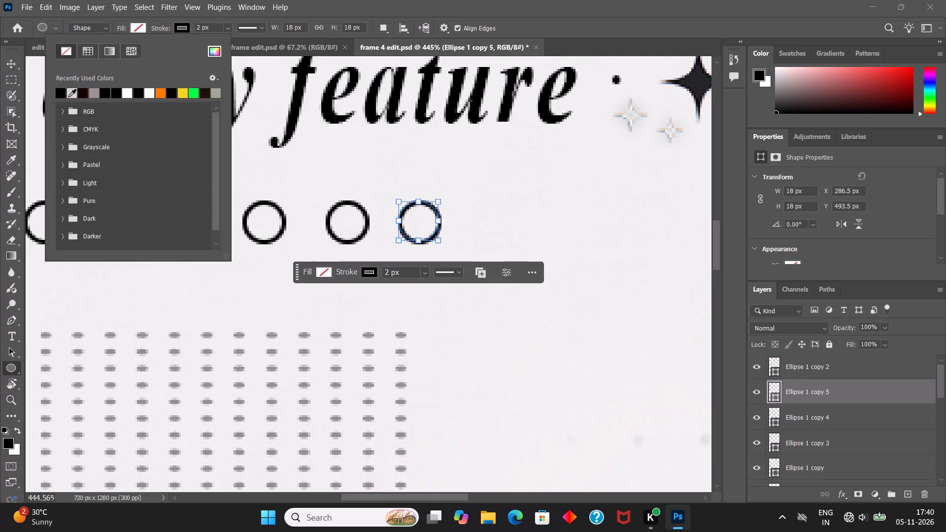
left_click(60, 93)
left_click(8, 65)
left_click(38, 68)
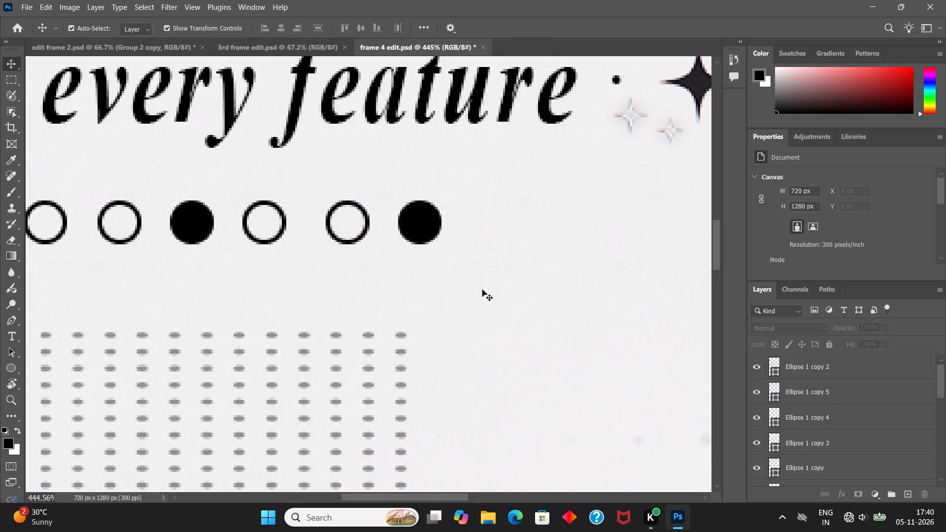
Save the frame 4 edit document.
key("ctrl+0")
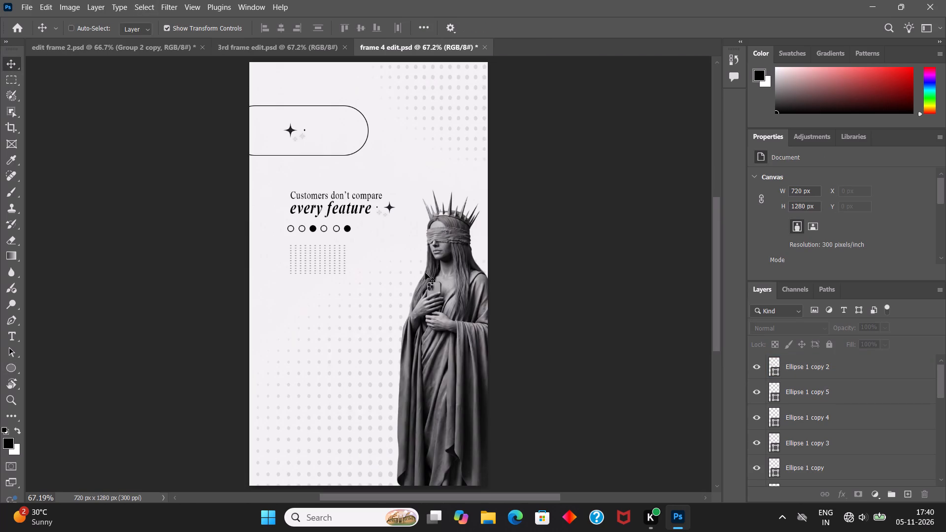
key("ctrl+s")
right_click(526, 0)
Select all six small circle layers, from Ellipse 1 copy 2 through Ellipse 1.
scroll(854, 381, "up", 5)
left_click(843, 369)
scroll(843, 369, "down", 4)
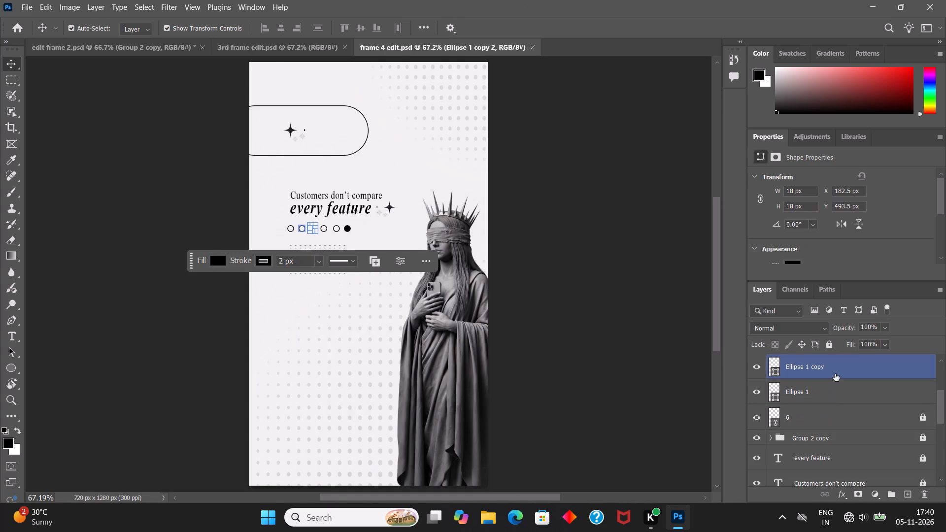
left_click(829, 390, "shift")
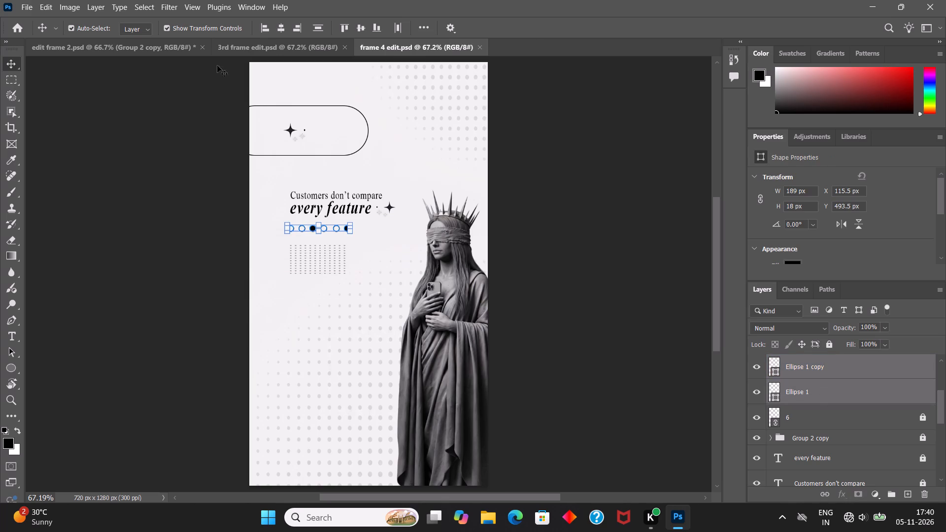
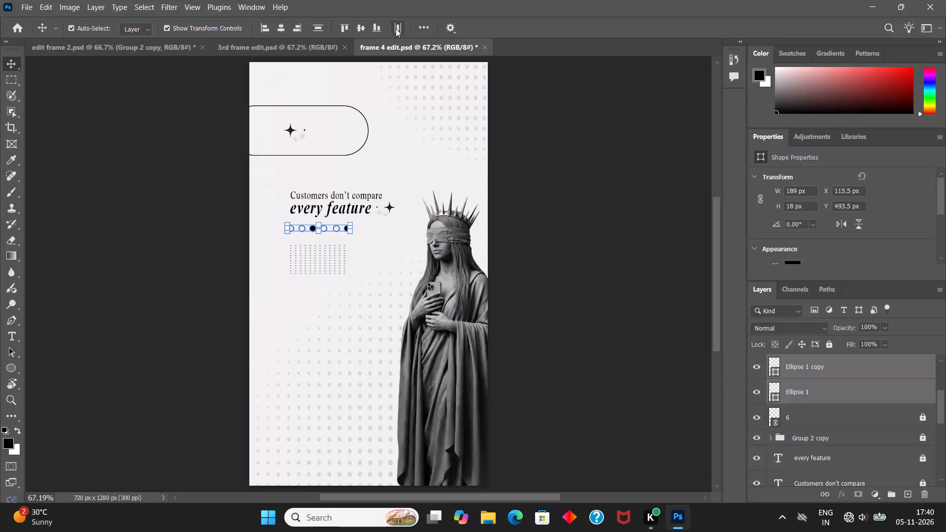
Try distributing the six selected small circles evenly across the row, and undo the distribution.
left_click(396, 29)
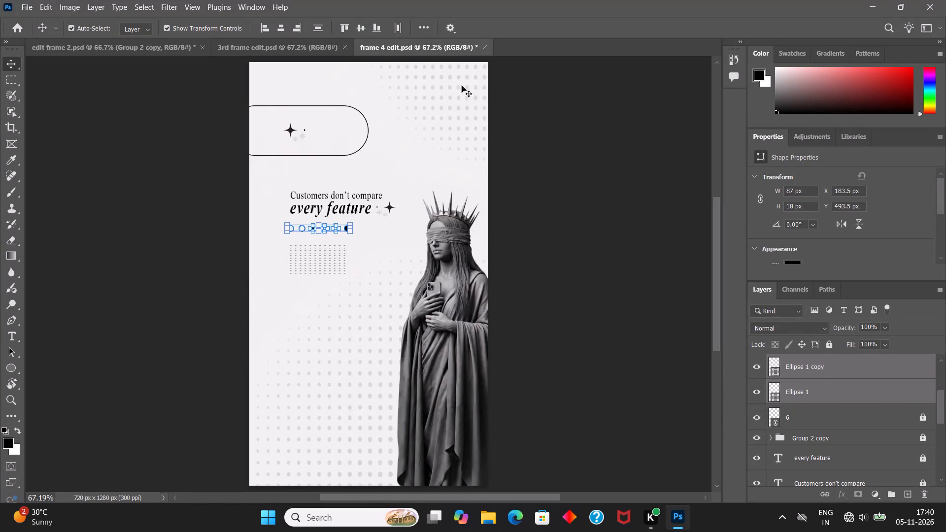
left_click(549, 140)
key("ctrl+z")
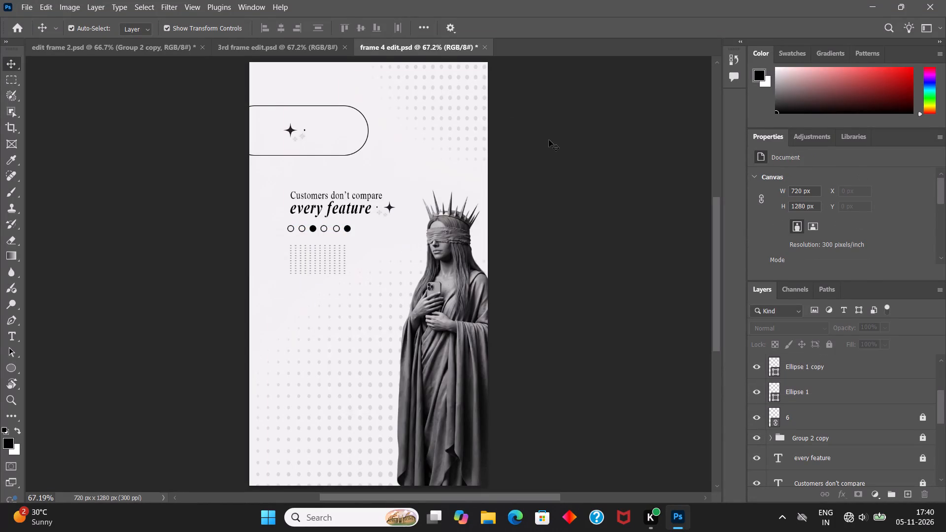
Select the six small circle layers, Ellipse 1 copy 2 through Ellipse 1, and distribute them vertically.
scroll(841, 394, "up", 2)
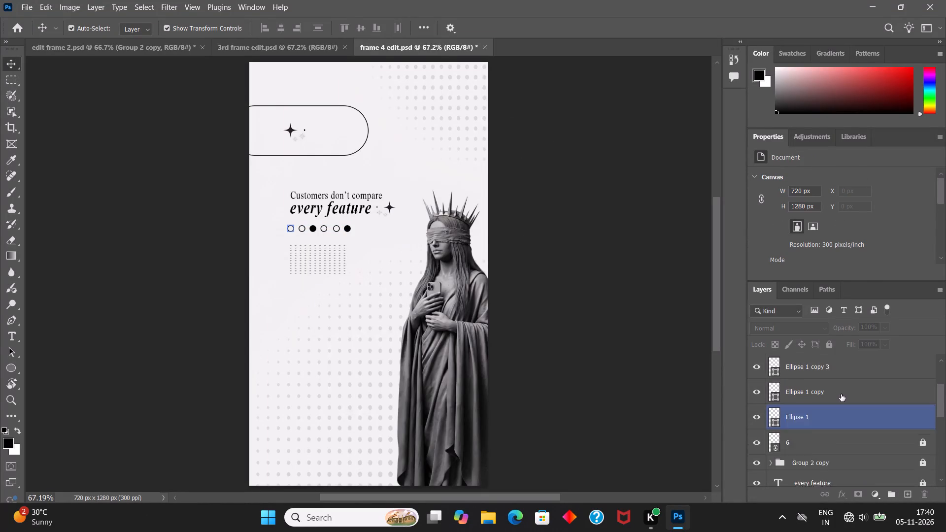
scroll(841, 394, "up", 5)
left_click(840, 370)
scroll(840, 370, "down", 3)
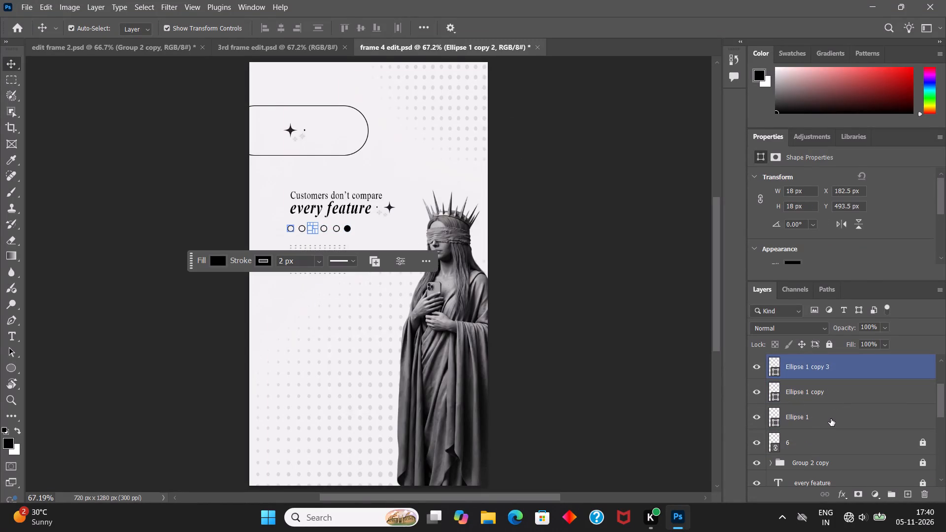
left_click(831, 419, "shift")
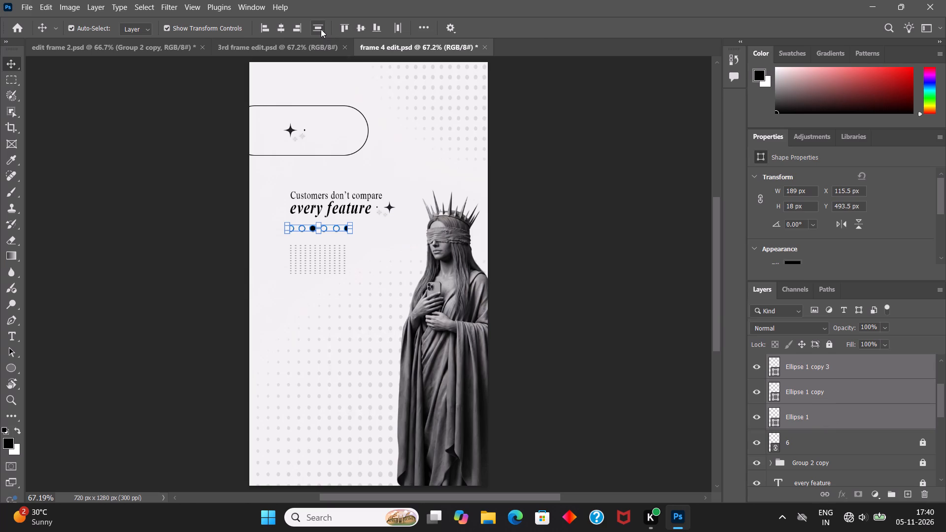
left_click(321, 29)
left_click(697, 180)
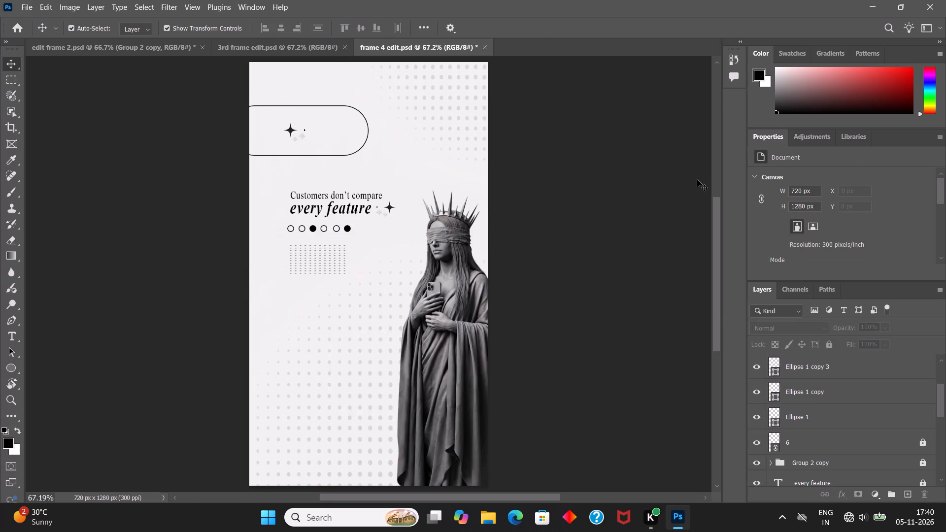
Save the frame 4 edit document.
key("ctrl+s")
Group the six small circle layers, from Ellipse 1 copy 2 through Ellipse 1.
scroll(830, 381, "up", 6)
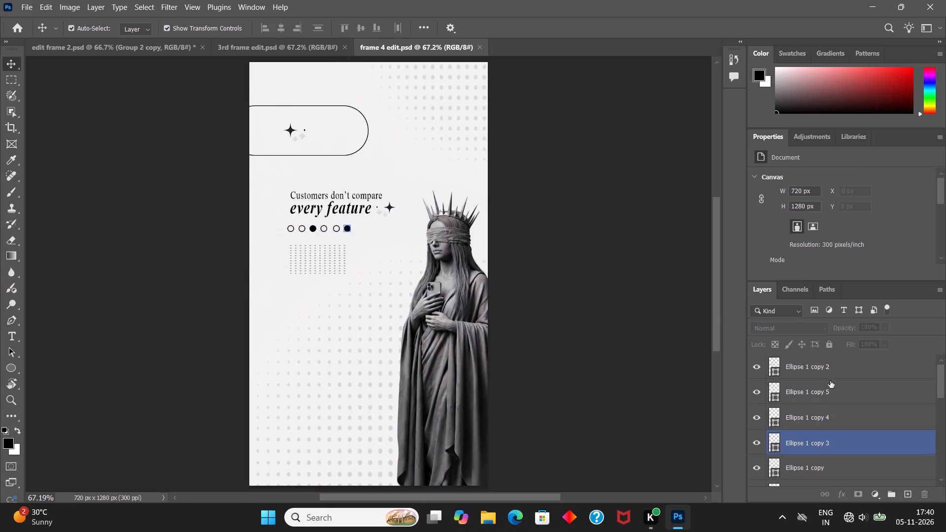
scroll(830, 381, "up", 4)
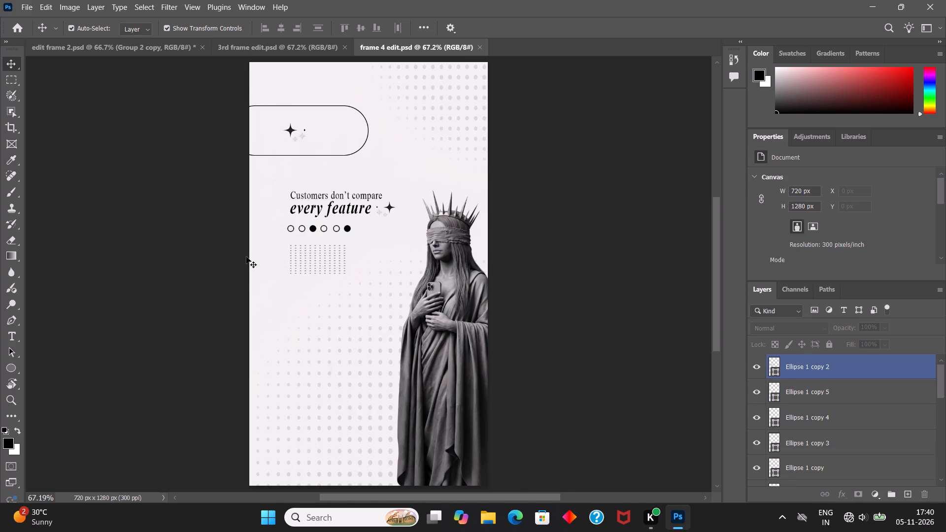
scroll(236, 266, "up", 8, "alt")
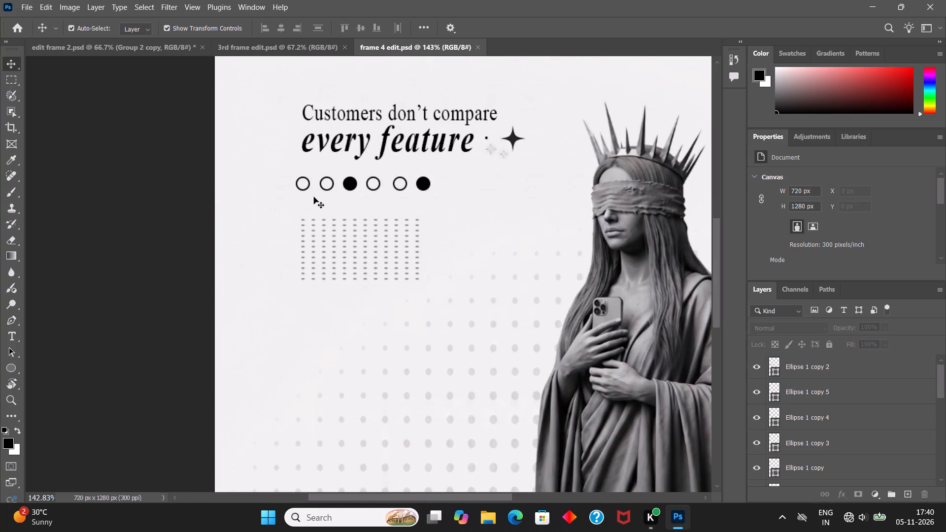
scroll(845, 417, "up", 3)
left_click(828, 366)
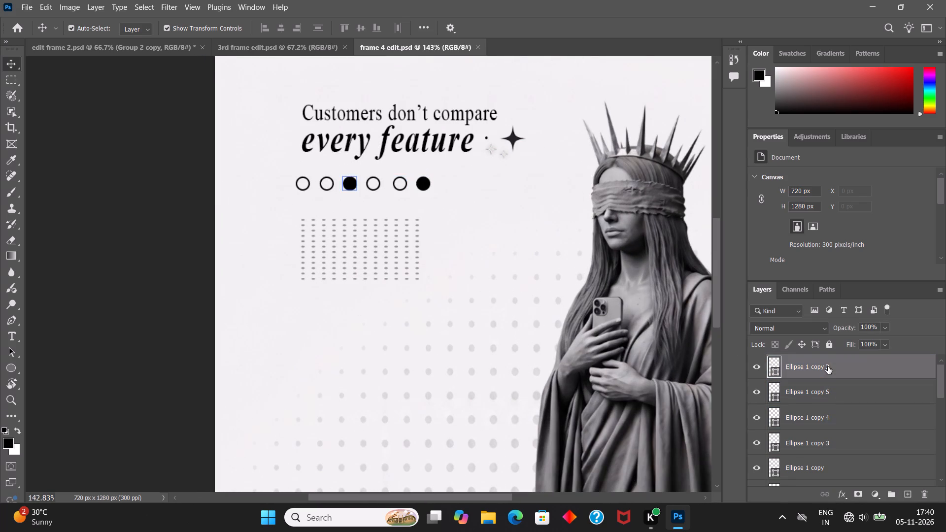
scroll(833, 381, "down", 3)
left_click(831, 417, "shift")
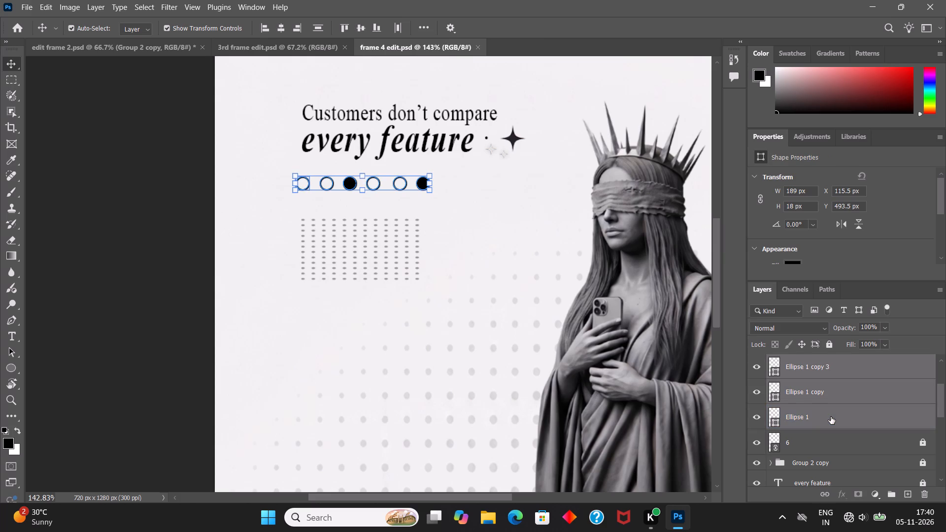
key("ctrl+g")
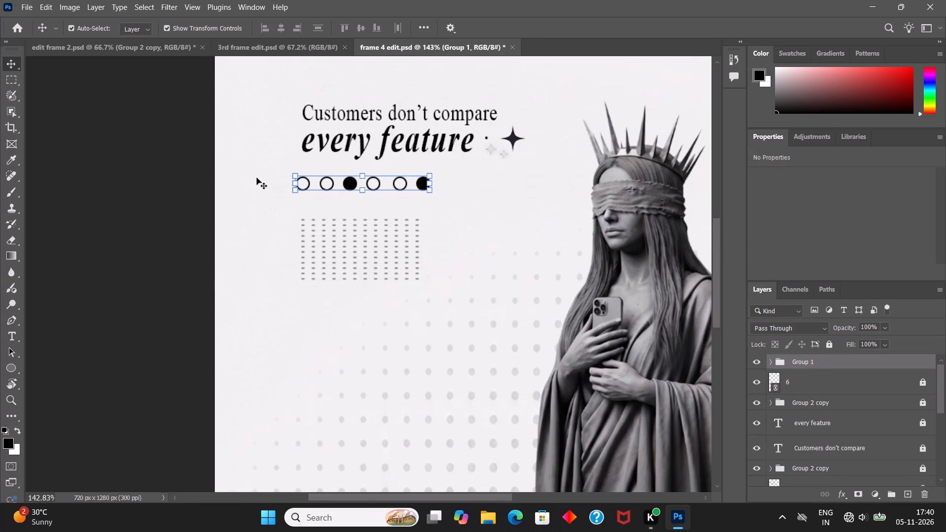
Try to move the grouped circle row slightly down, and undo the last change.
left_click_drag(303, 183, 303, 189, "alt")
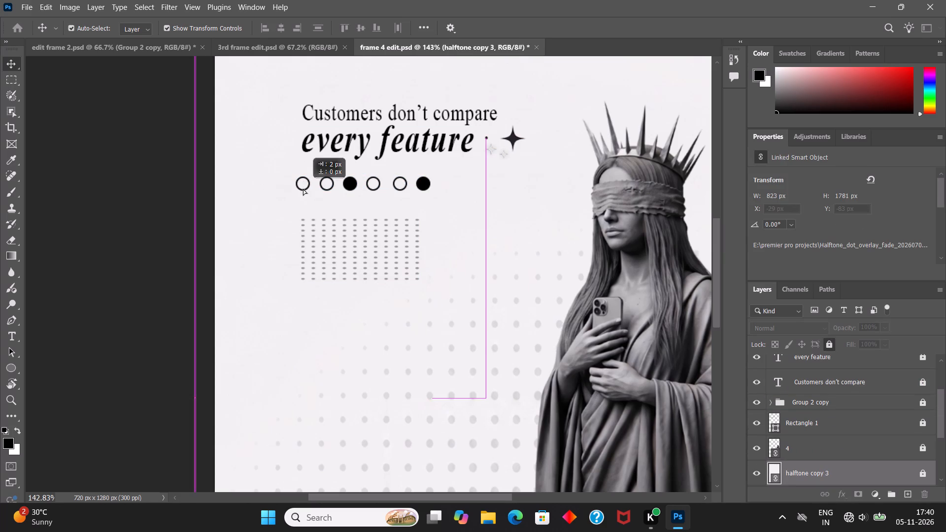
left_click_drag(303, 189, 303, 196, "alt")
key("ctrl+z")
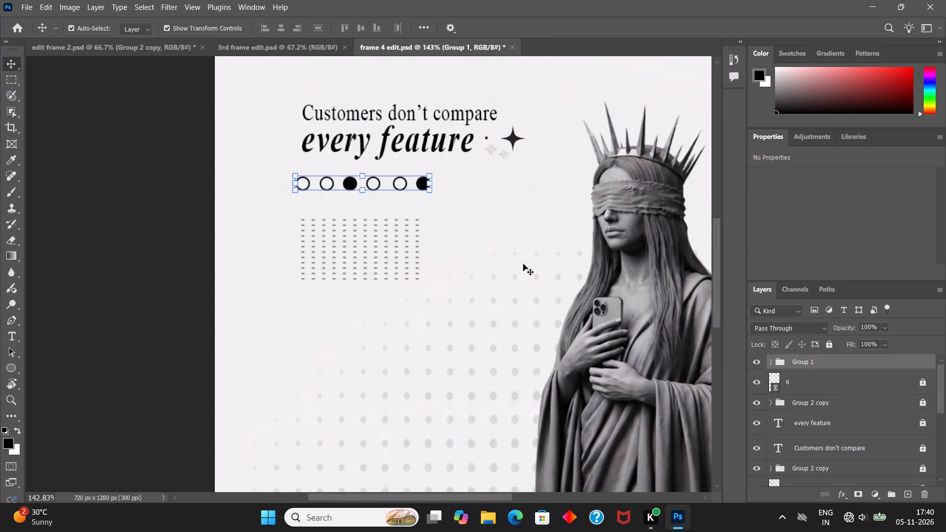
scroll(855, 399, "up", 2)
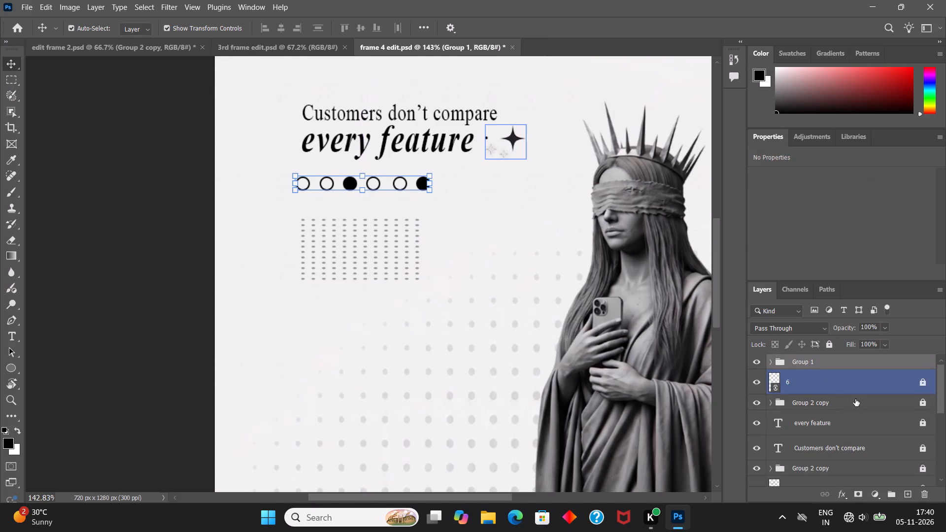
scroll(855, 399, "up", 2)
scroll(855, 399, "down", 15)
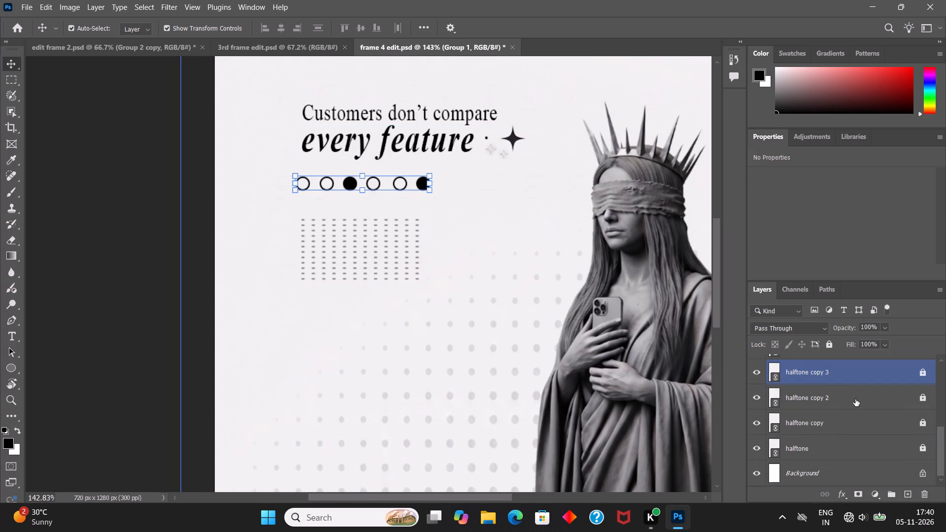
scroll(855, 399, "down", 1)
Deselect the circle group and save the frame 4 edit document.
left_click(475, 241)
key("ctrl+s")
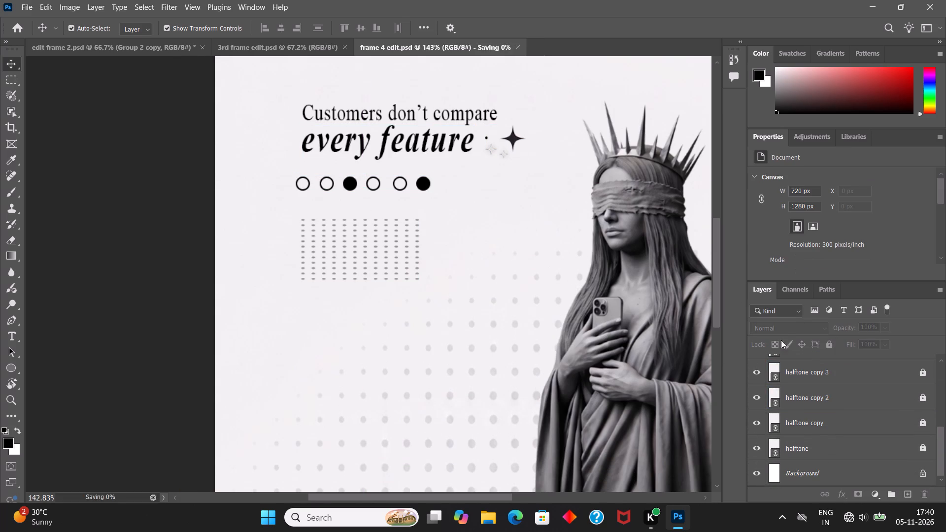
Duplicate the Group 1 layer group containing the row of six circles.
scroll(812, 367, "up", 16)
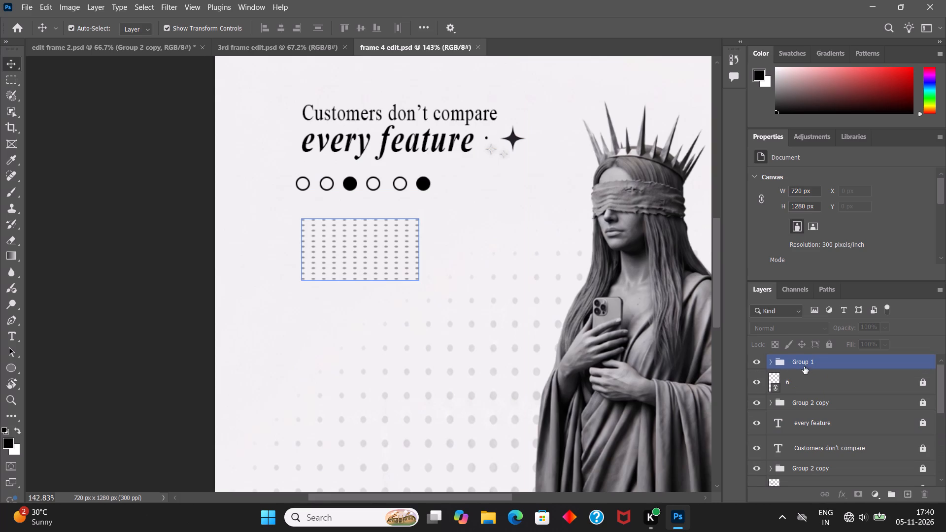
left_click(806, 361)
key("ctrl+j")
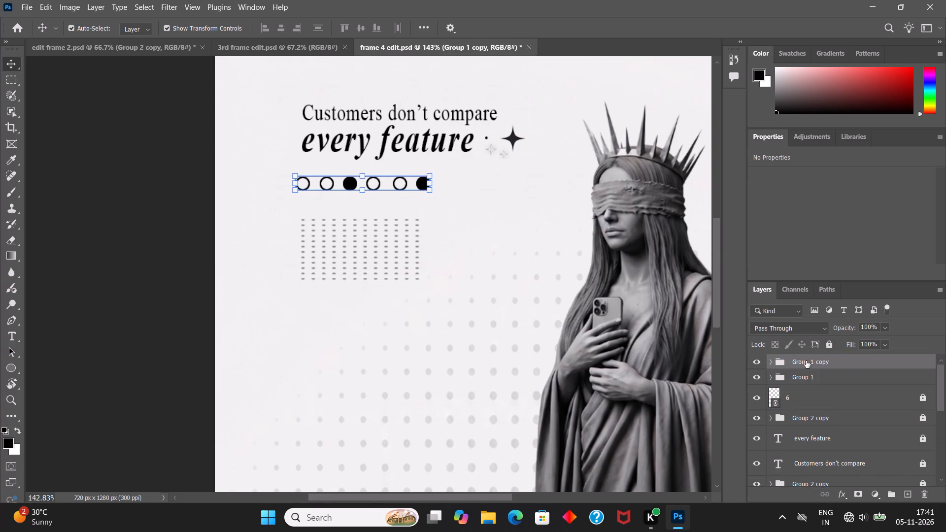
Move the duplicated circle row below the original, offset to its right, centred at X 236.5 px, Y 530 px.
left_click(806, 361)
key("ctrl+t")
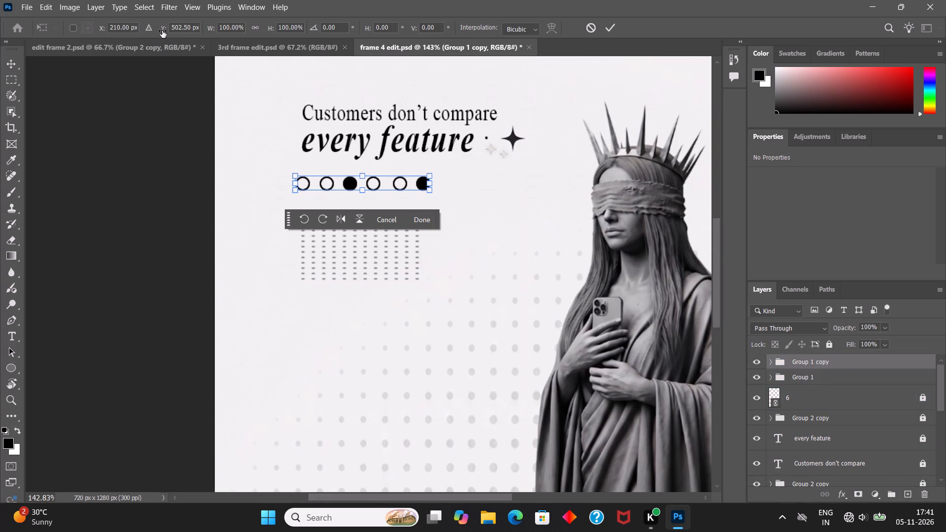
left_click_drag(162, 31, 179, 30)
left_click_drag(100, 27, 105, 27)
left_click_drag(338, 200, 343, 200)
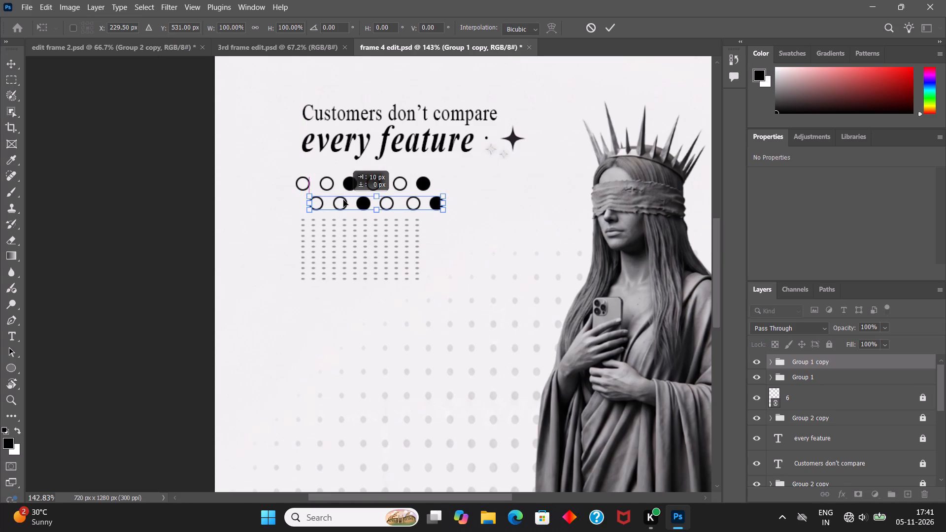
left_click_drag(343, 200, 348, 199)
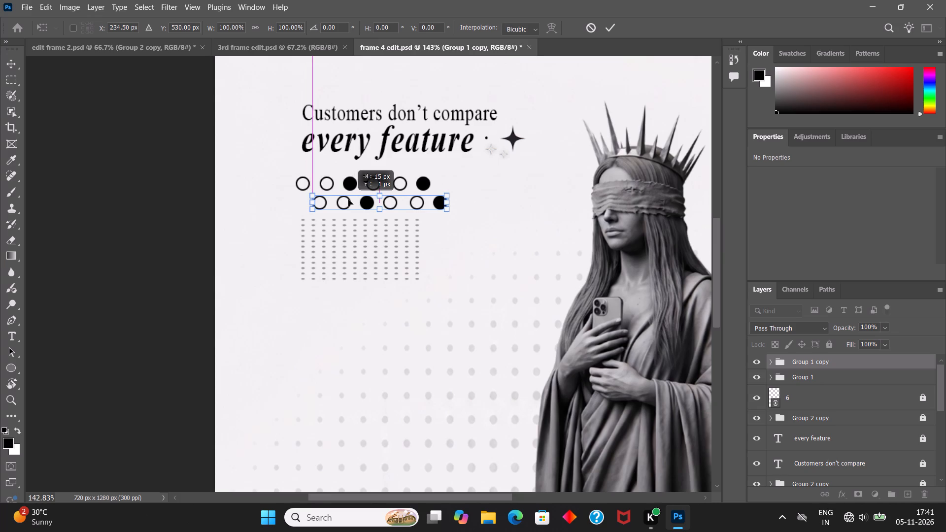
left_click_drag(348, 199, 350, 199)
left_click_drag(350, 199, 350, 199)
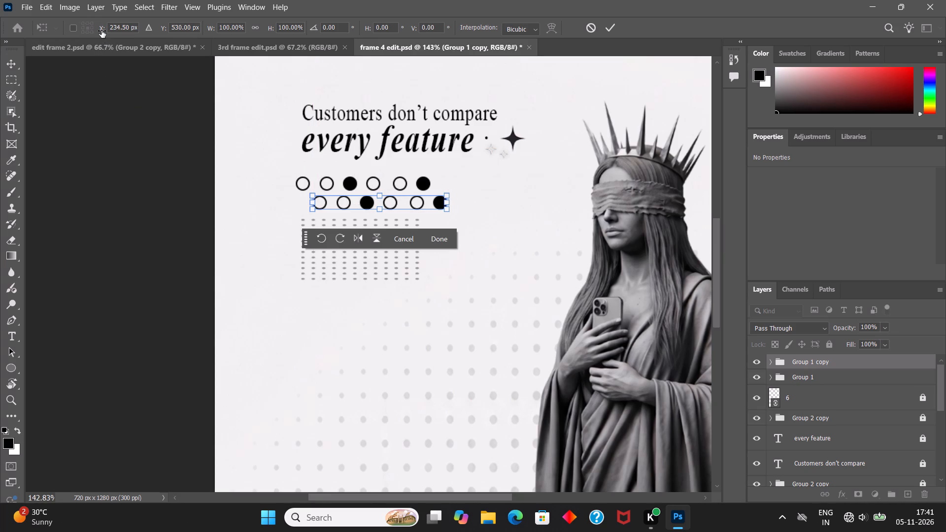
left_click(101, 31)
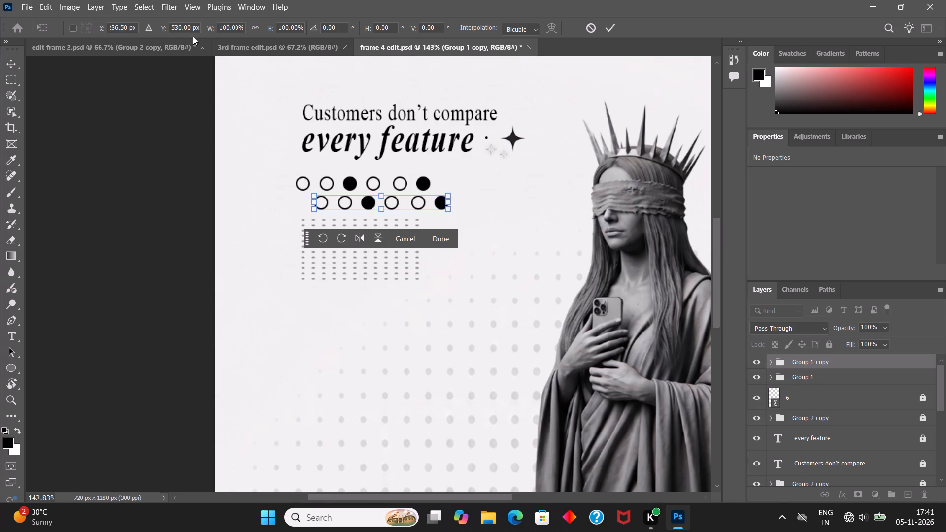
left_click(611, 30)
left_click(575, 91)
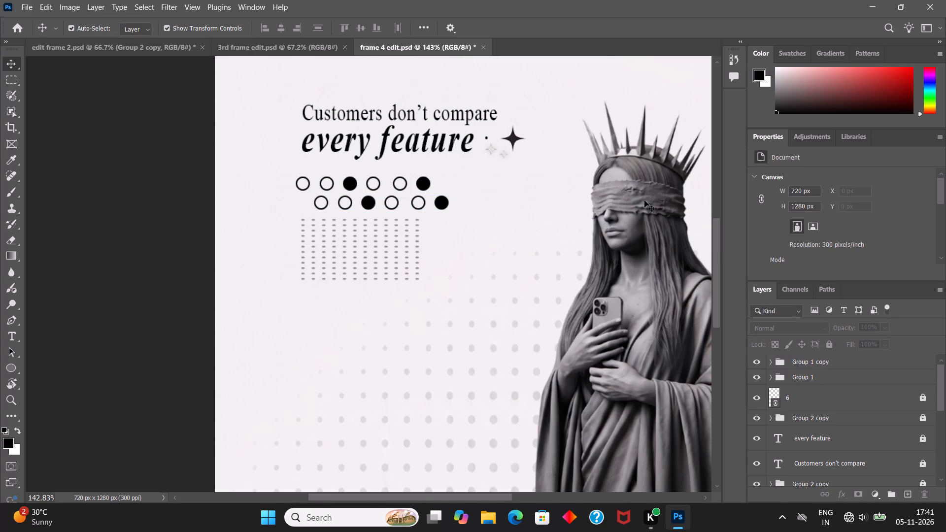
Fill the first outlined circle of the lower row, inside Group 1 copy, with solid black.
left_click(772, 359)
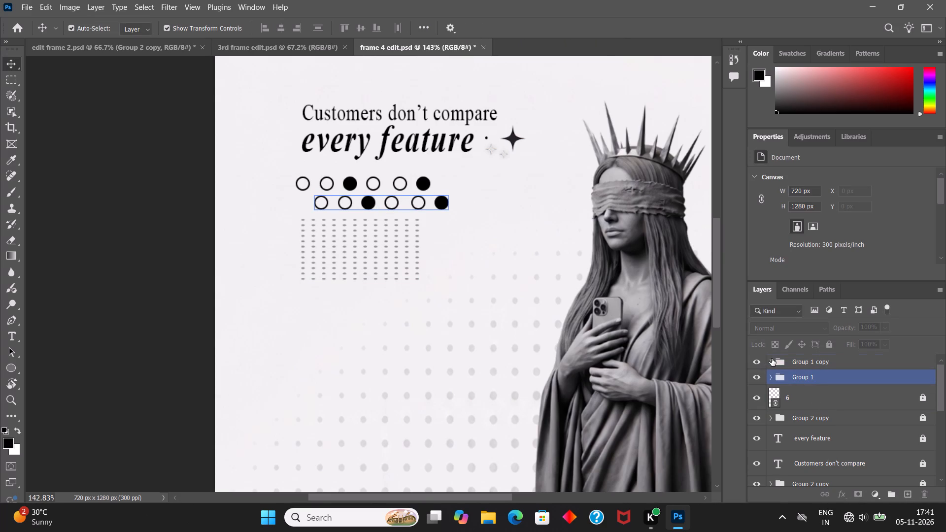
left_click(319, 198)
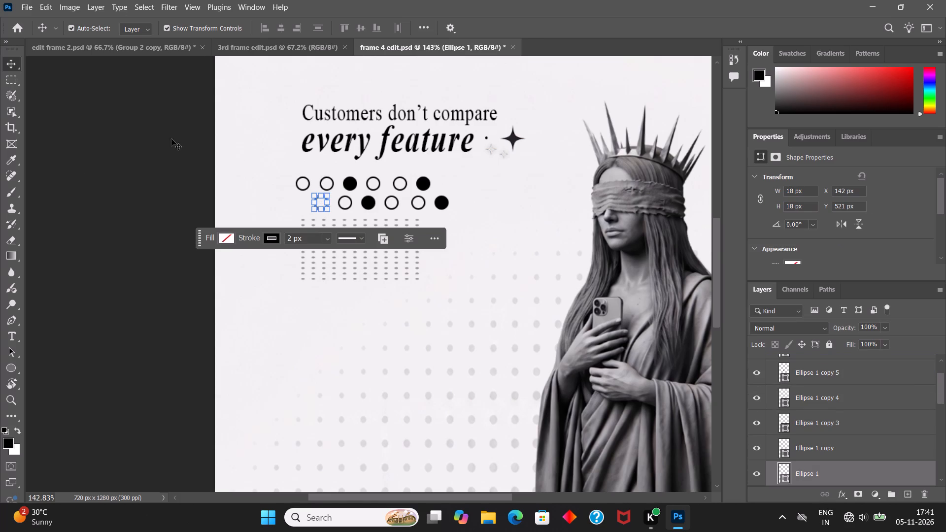
left_click(10, 368)
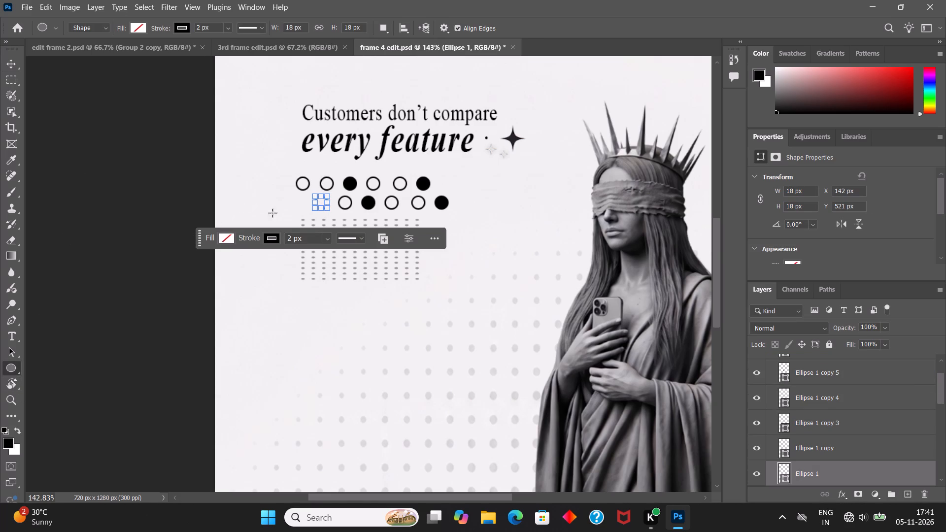
left_click(143, 30)
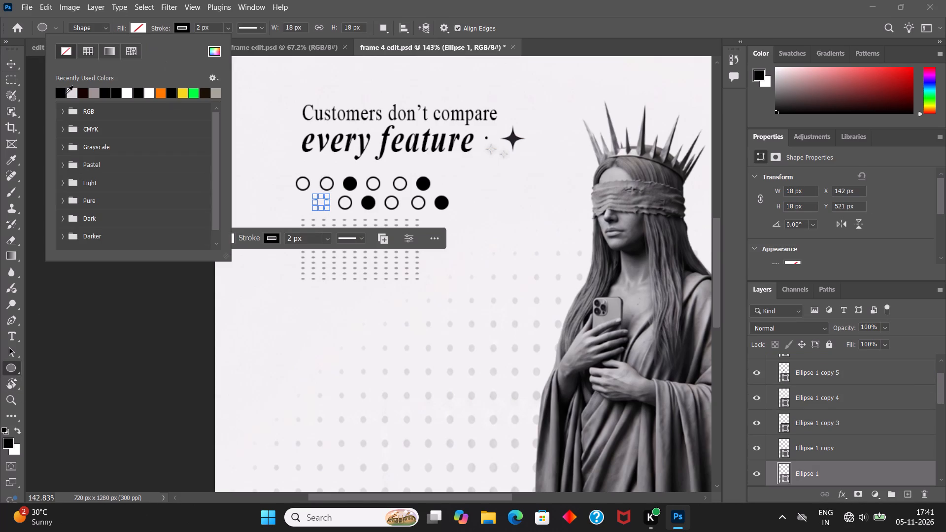
left_click(64, 93)
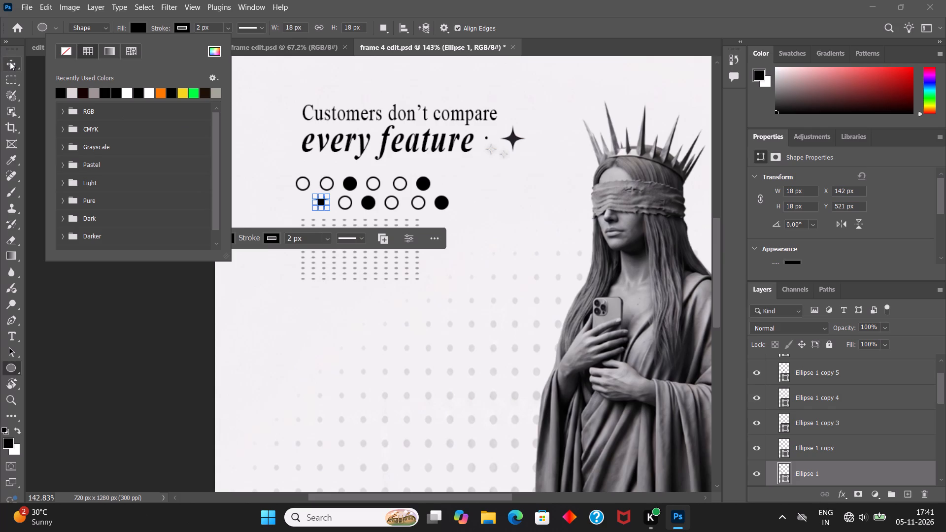
left_click(10, 62)
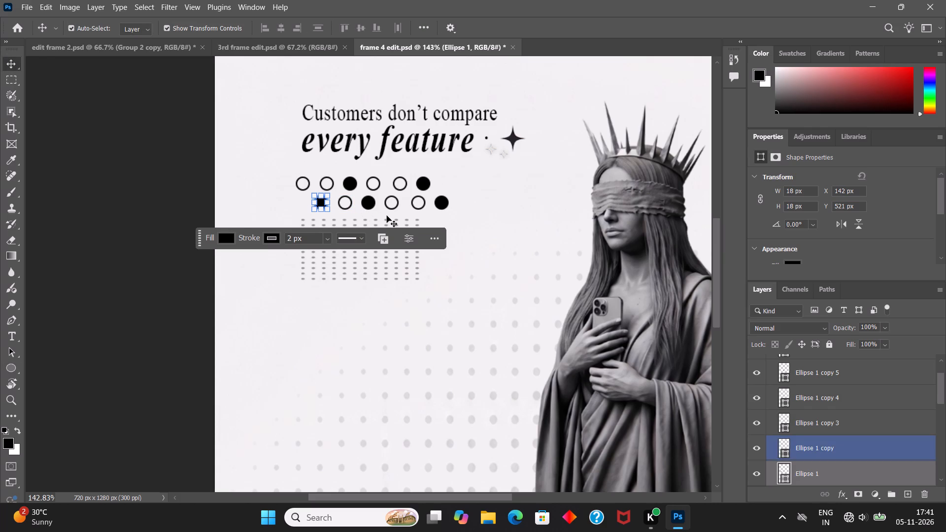
Remove the fill from the third circle of the lower row, leaving only its 2 px black outline.
left_click(373, 207)
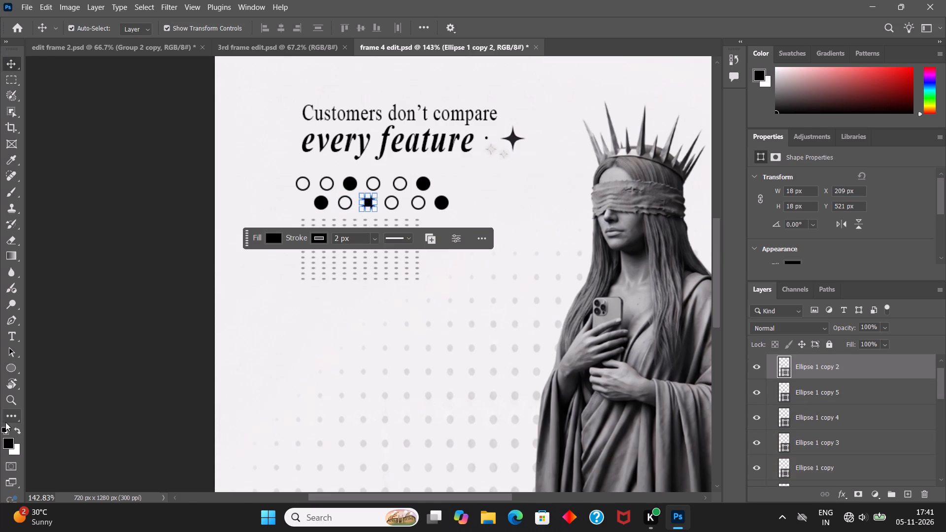
left_click(11, 367)
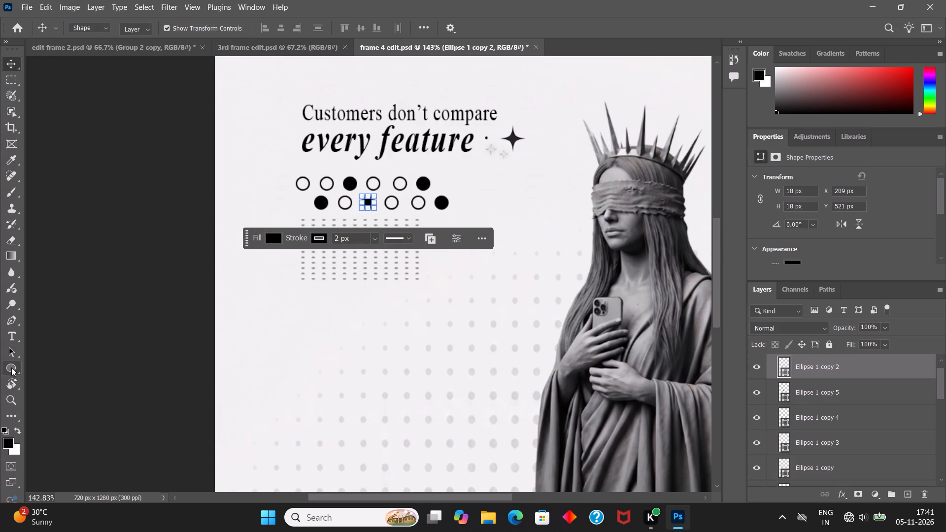
left_click(142, 29)
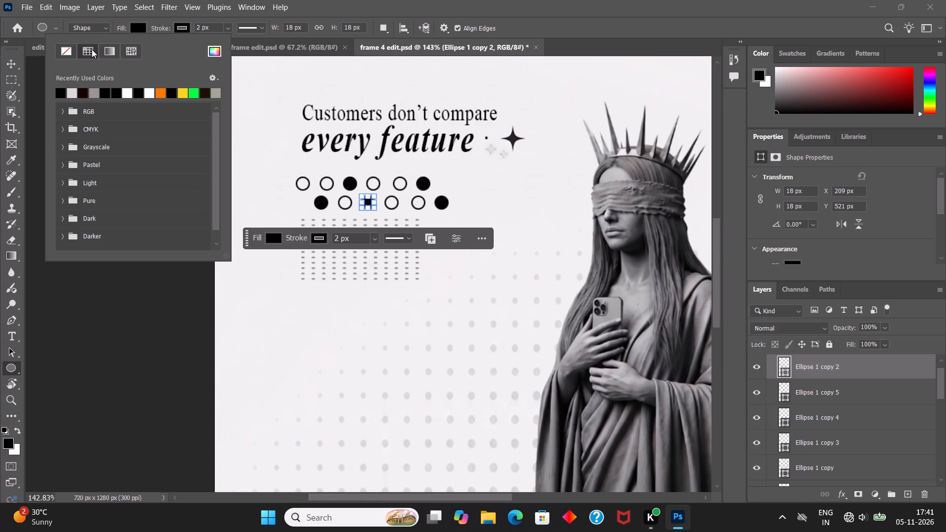
left_click(64, 48)
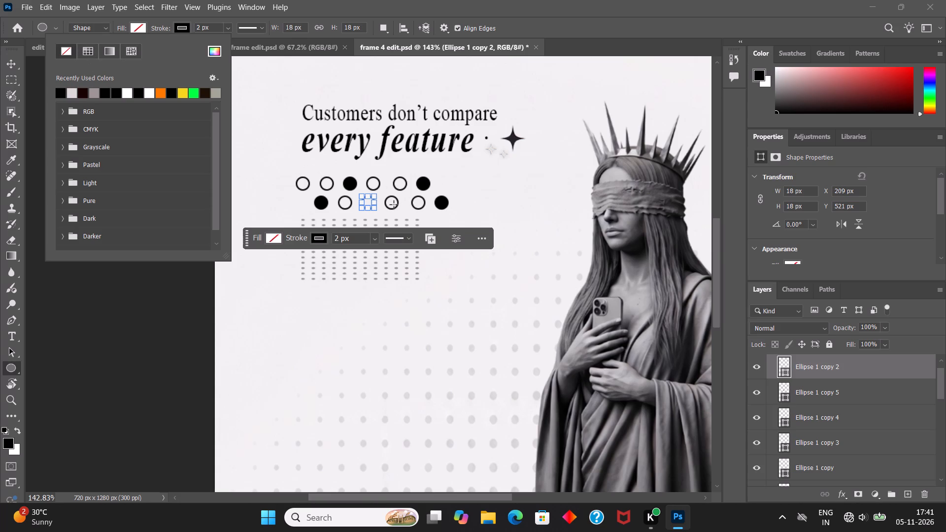
left_click(15, 60)
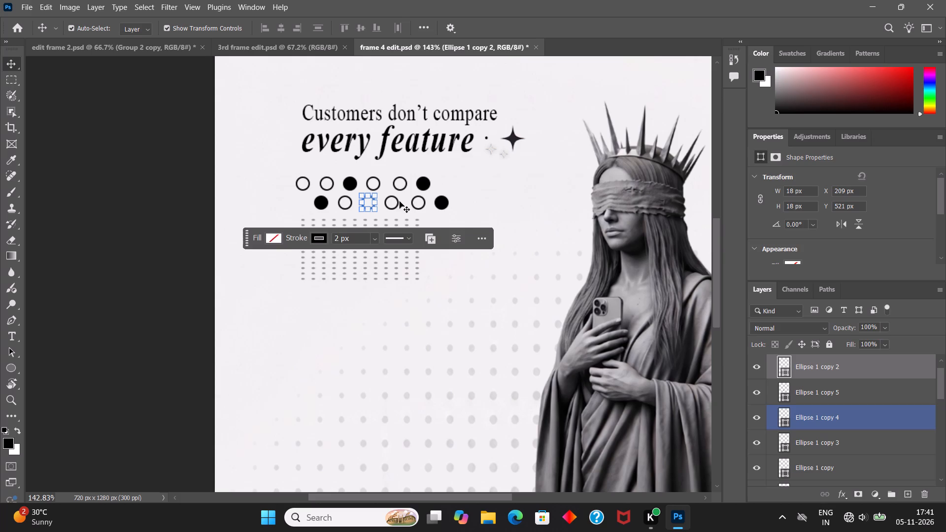
Fill the fourth circle of the lower row with solid black.
left_click(394, 201)
left_click(397, 201)
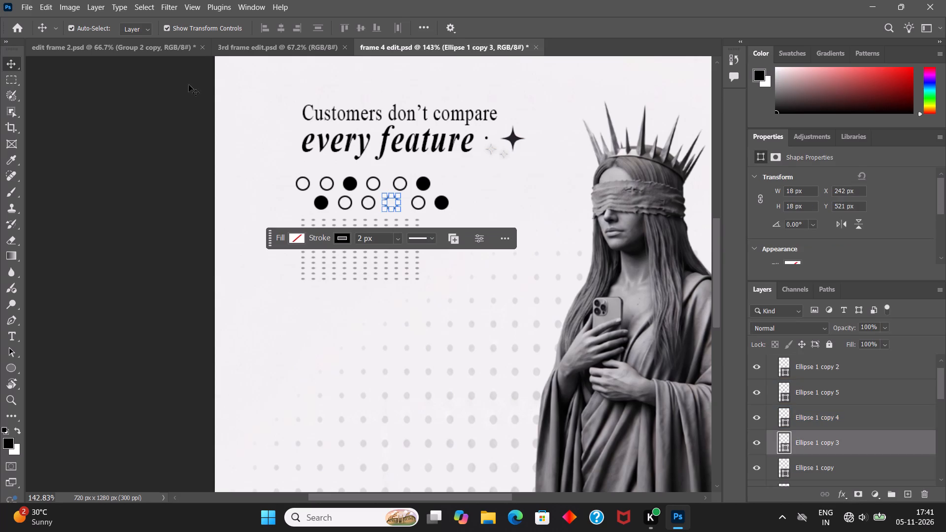
left_click(13, 365)
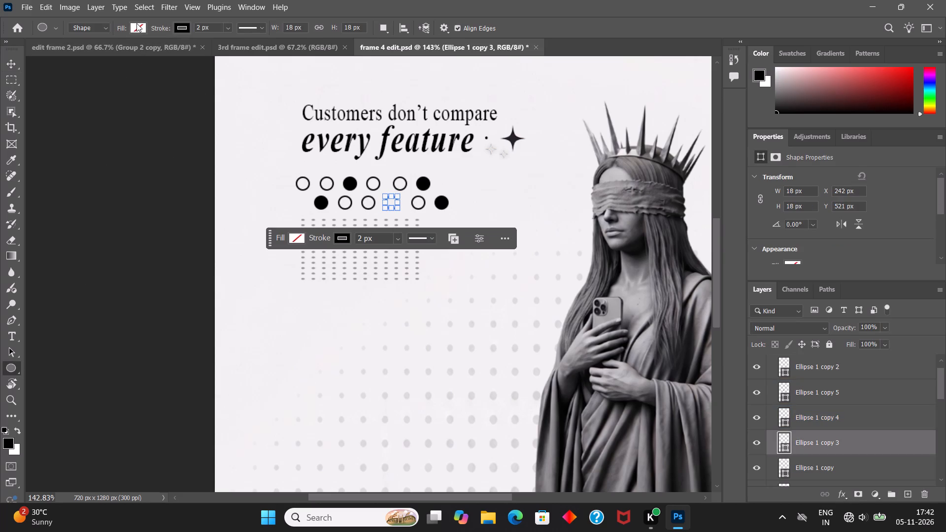
left_click(136, 23)
left_click(60, 95)
left_click(419, 0)
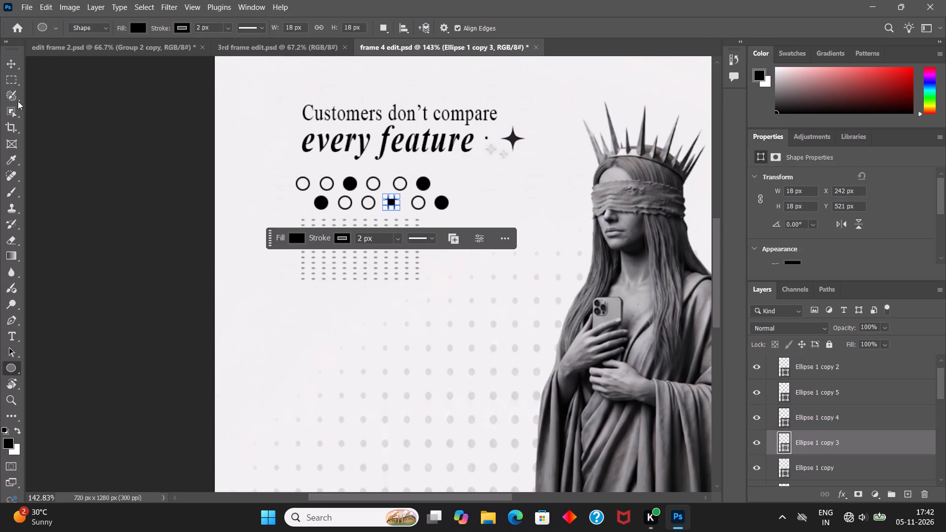
left_click(10, 66)
Remove the fill from the last circle of the lower row, keeping its 2 px black outline.
left_click(440, 204)
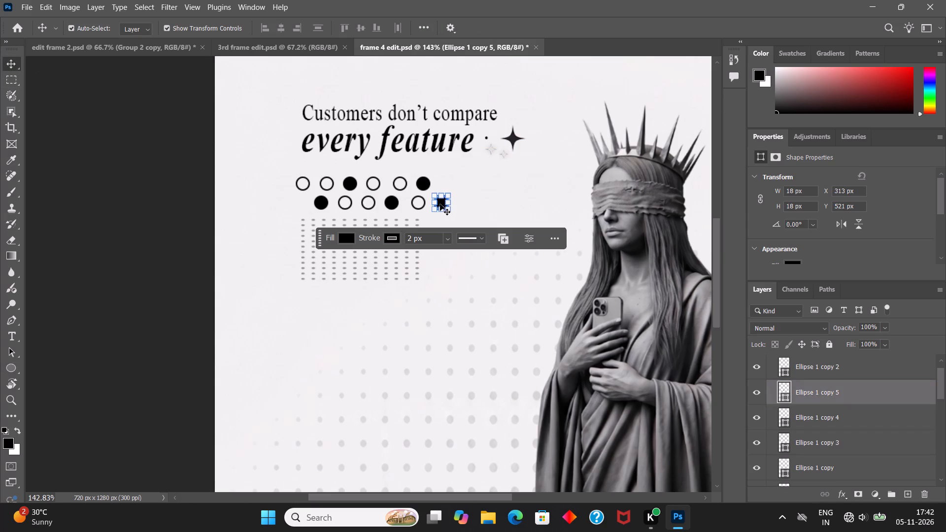
left_click(8, 367)
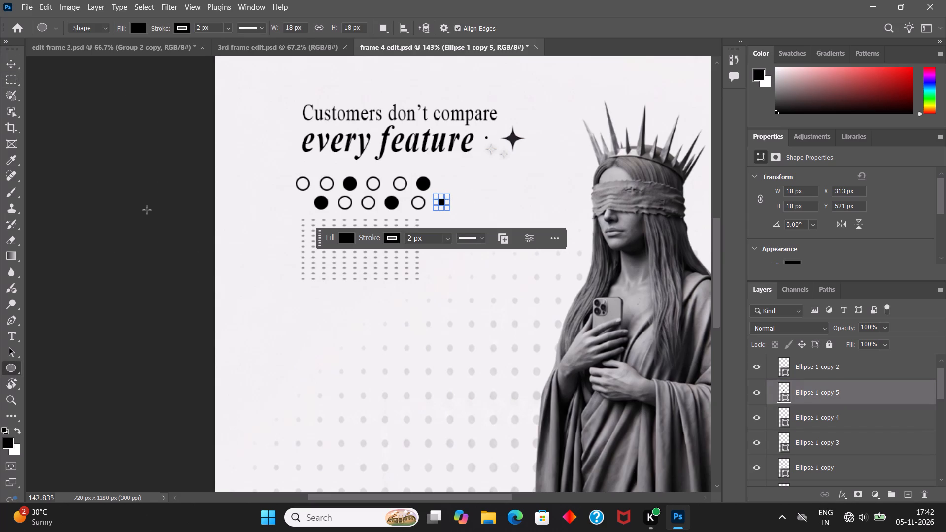
left_click(137, 30)
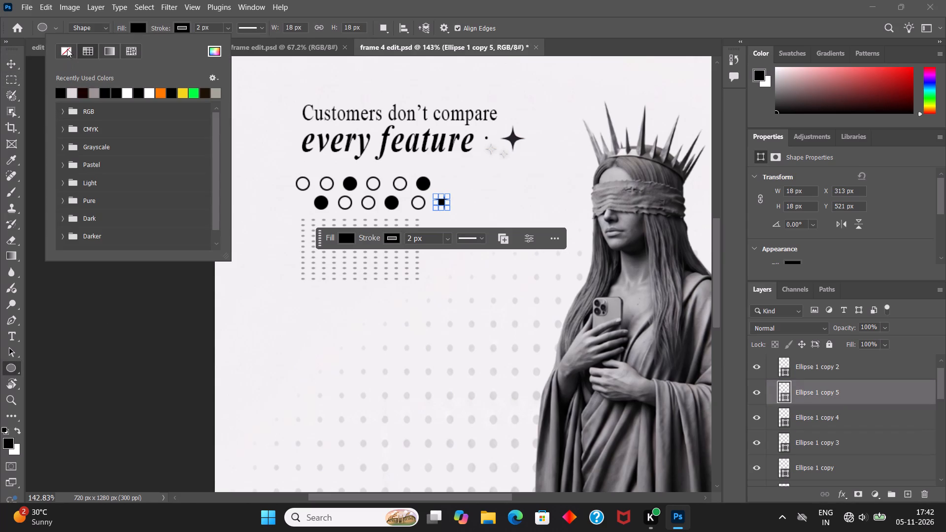
left_click(67, 47)
left_click(16, 65)
Deselect the circle, fit the whole canvas in view and save the frame 4 edit document.
left_click(113, 116)
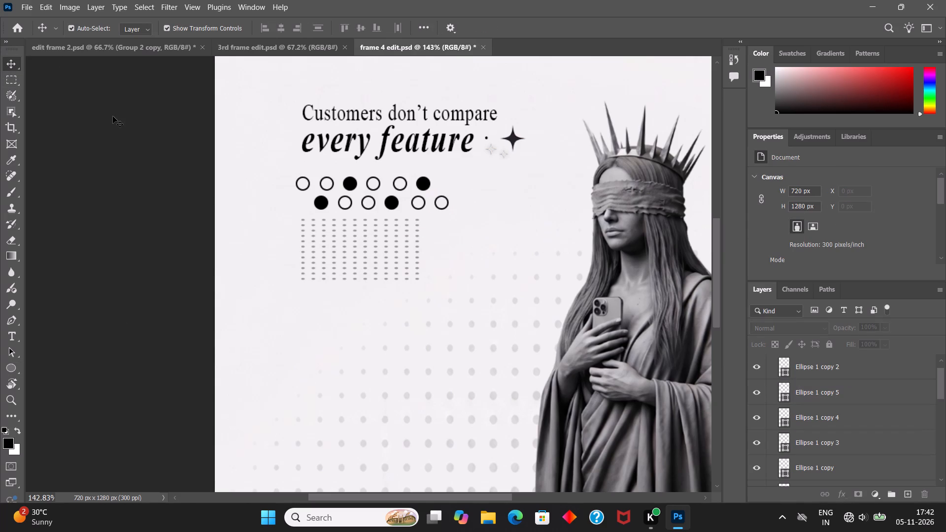
key("ctrl+0")
key("ctrl+s")
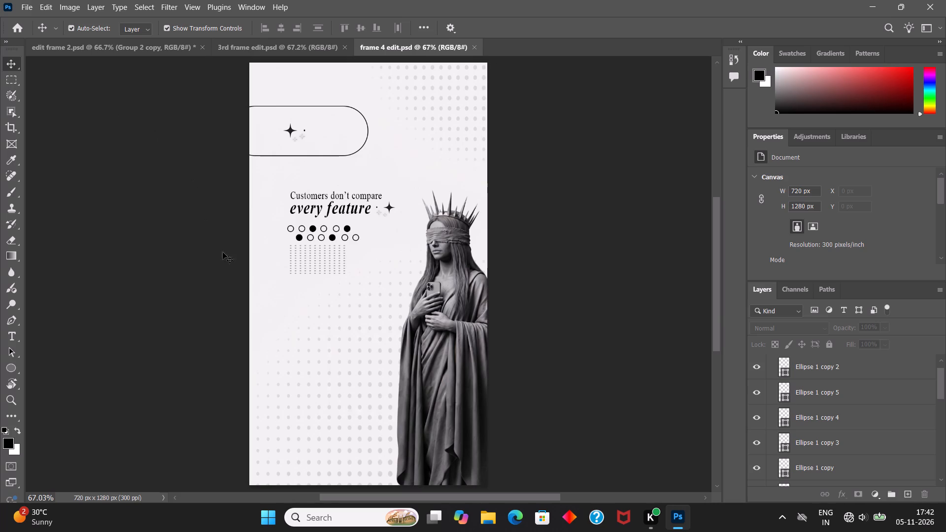
Collapse Group 1 copy and shift its circle row slightly left, centred at X 229.5 px, Y 530 px.
scroll(882, 399, "up", 9)
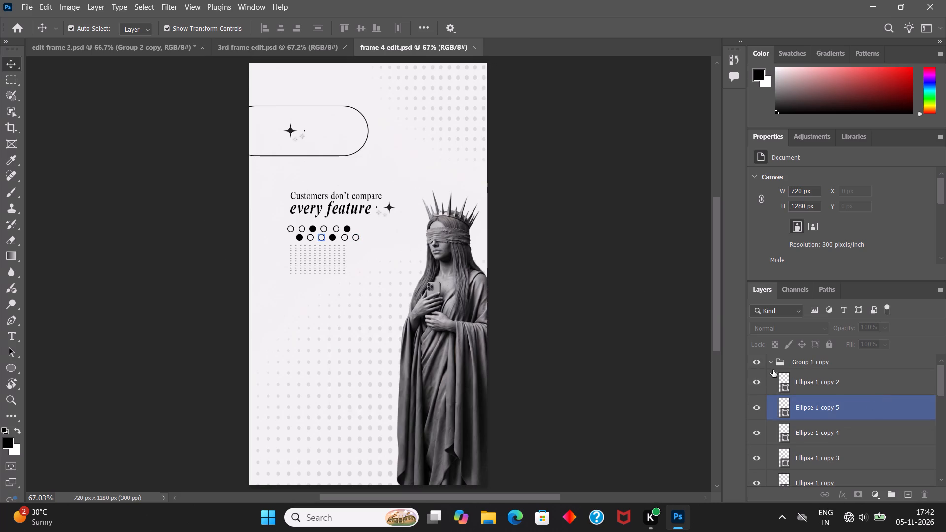
left_click(770, 363)
left_click(831, 362)
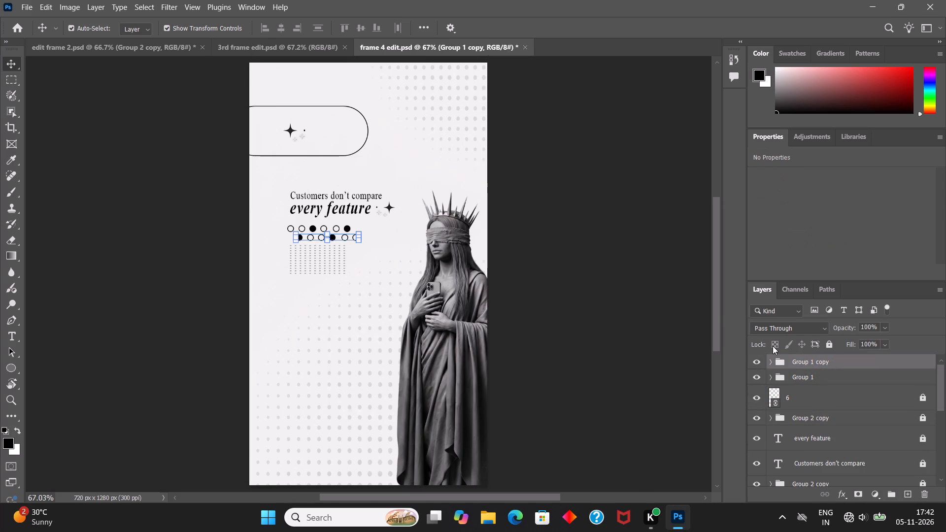
key("ctrl+t")
scroll(355, 215, "up", 5, "alt")
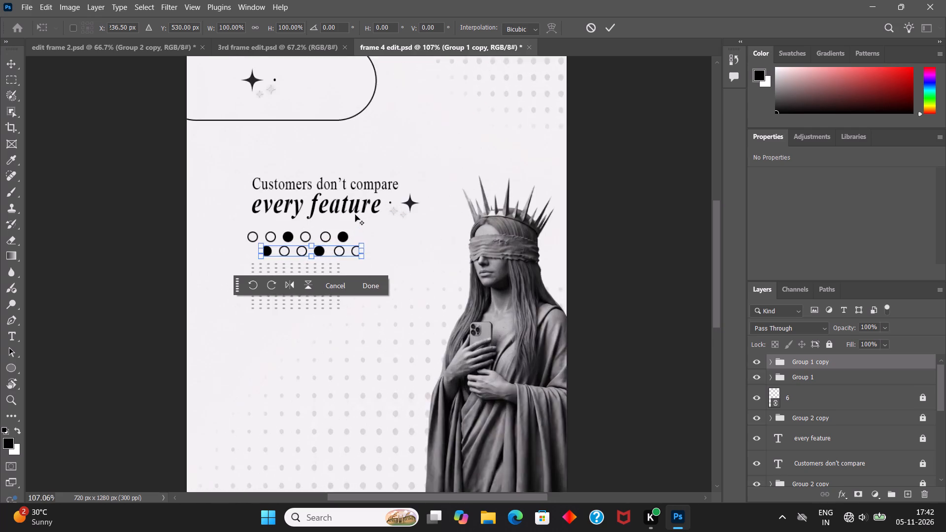
scroll(355, 215, "up", 4, "alt")
left_click_drag(348, 243, 346, 243)
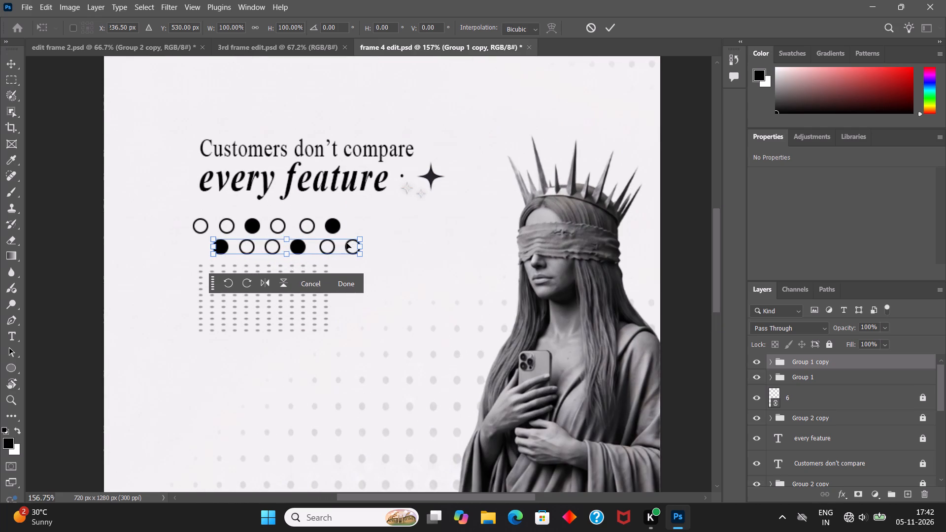
left_click_drag(346, 243, 343, 243)
left_click(612, 24)
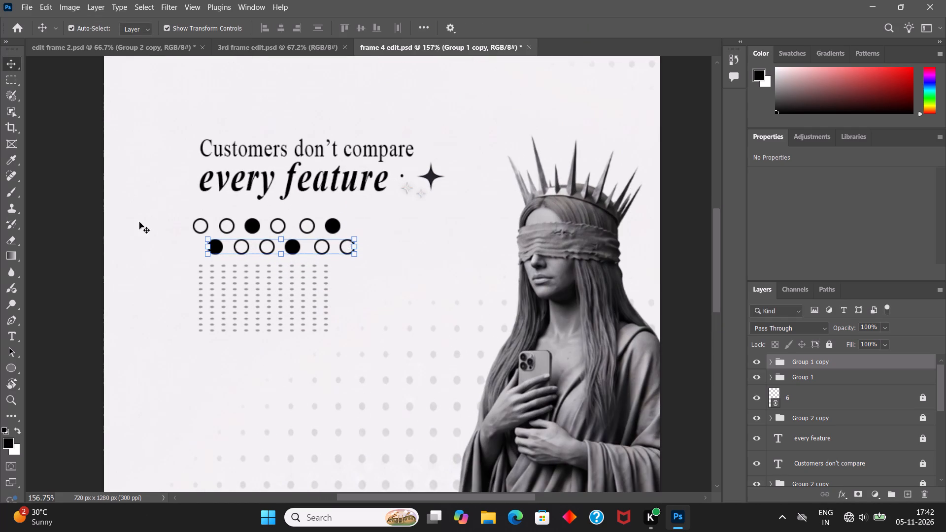
Deselect the lower circle row and save the frame 4 edit document.
left_click(120, 222)
key("ctrl+s")
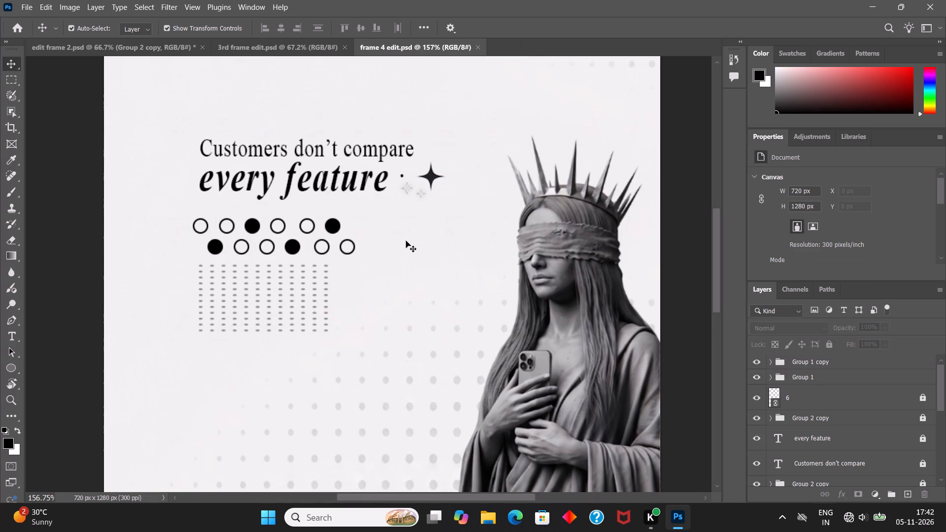
key("ctrl+0")
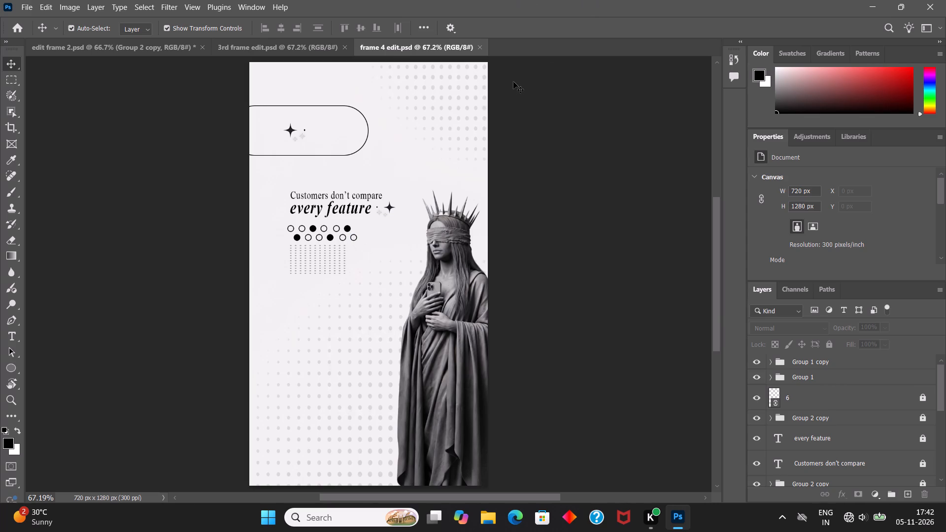
key("ctrl+s")
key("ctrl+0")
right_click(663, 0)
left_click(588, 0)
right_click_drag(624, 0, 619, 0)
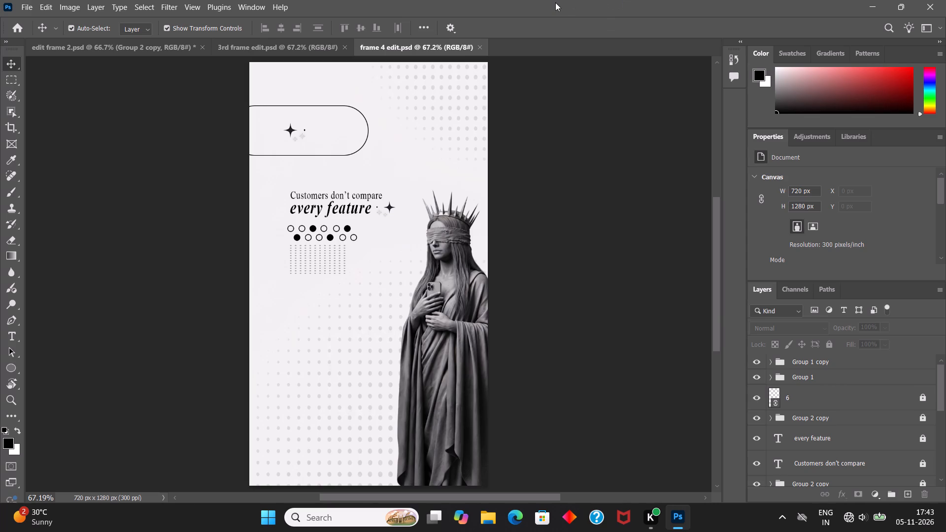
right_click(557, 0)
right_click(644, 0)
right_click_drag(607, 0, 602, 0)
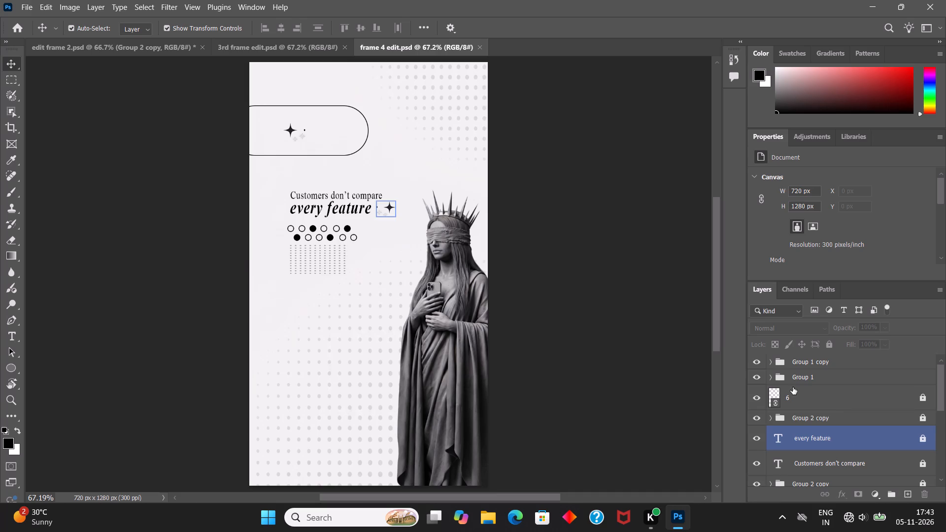
Unlock layer 6 and move its small dotted pattern straight down to X 123 px, Y 618 px.
left_click(800, 391)
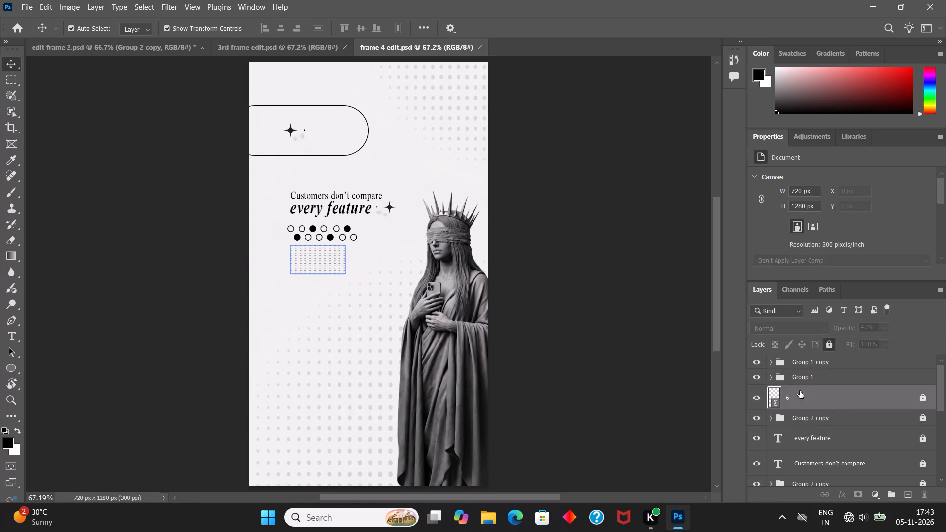
left_click(923, 400)
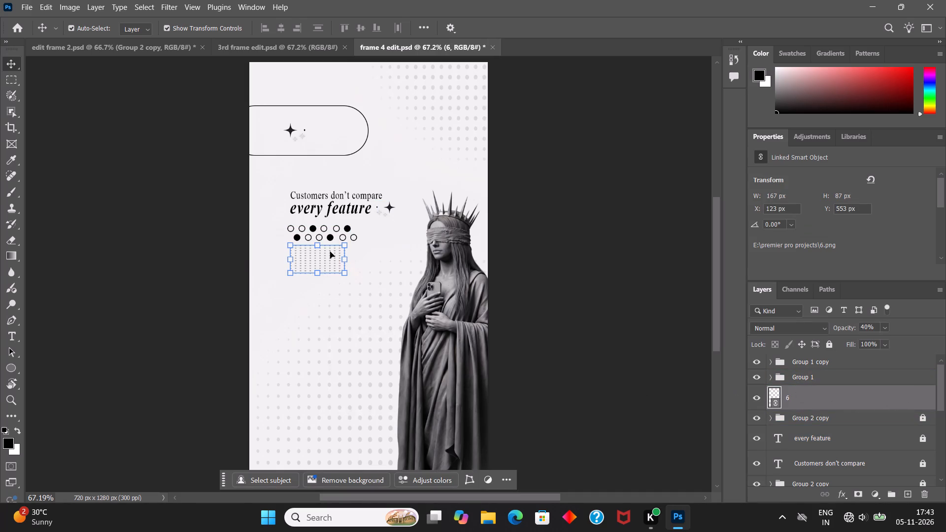
left_click_drag(319, 260, 319, 270)
left_click(319, 247)
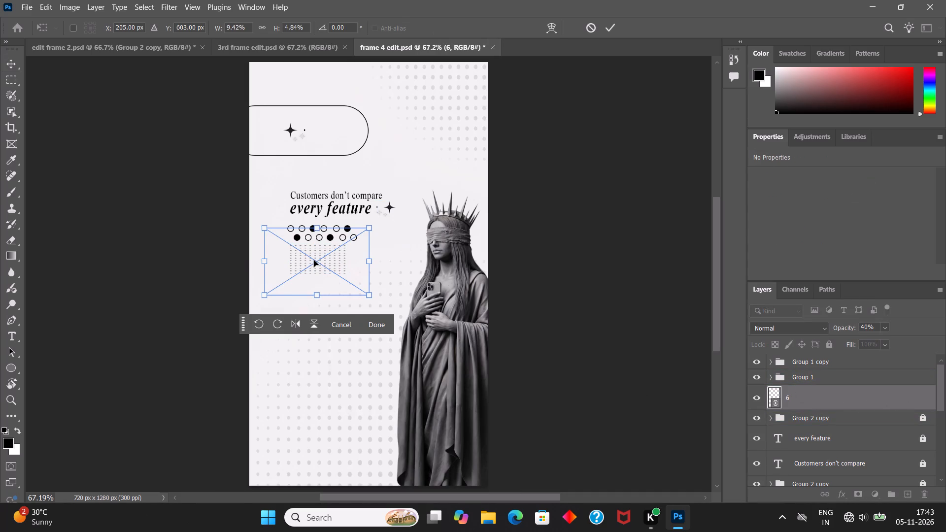
left_click_drag(316, 260, 316, 282)
left_click(608, 28)
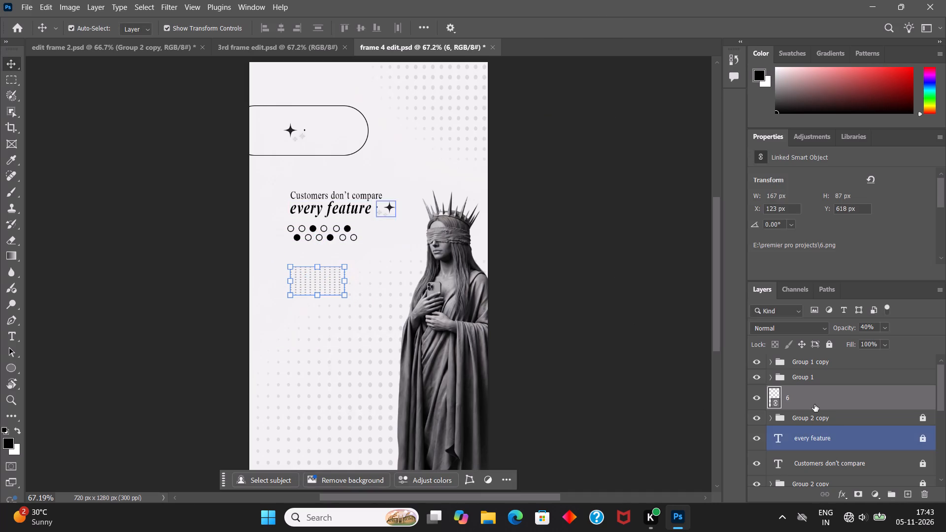
Move the lower circle row, Group 1 copy, straight down to Y 591 px, just above the small dotted pattern.
left_click(814, 355)
left_click(812, 379, "shift")
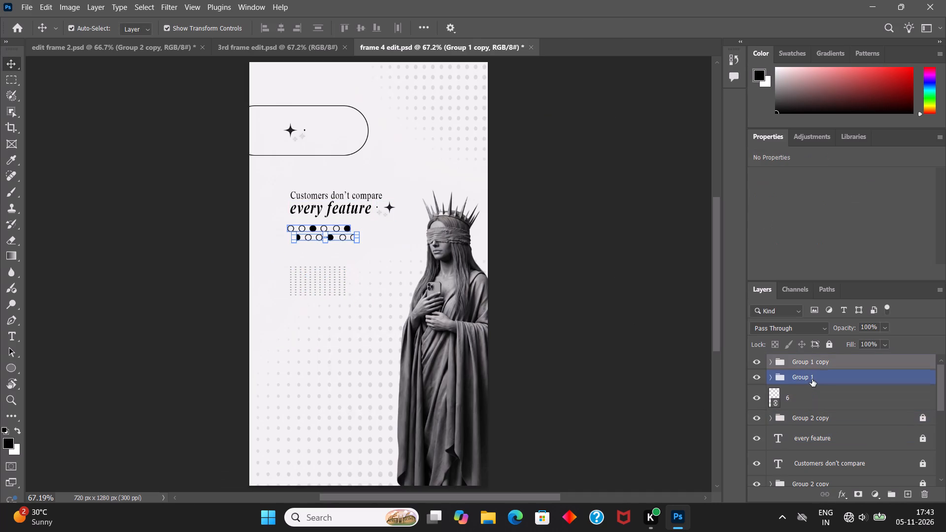
key("ctrl+t")
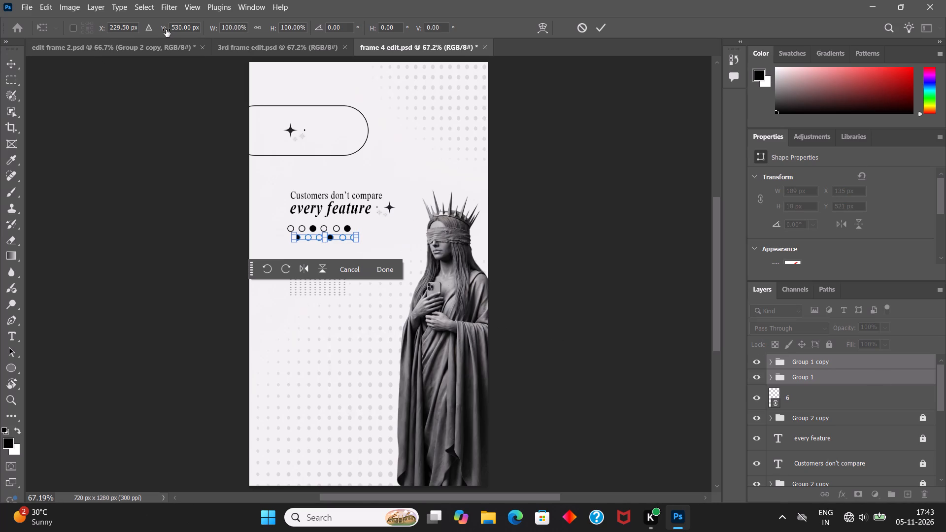
left_click_drag(165, 30, 197, 35)
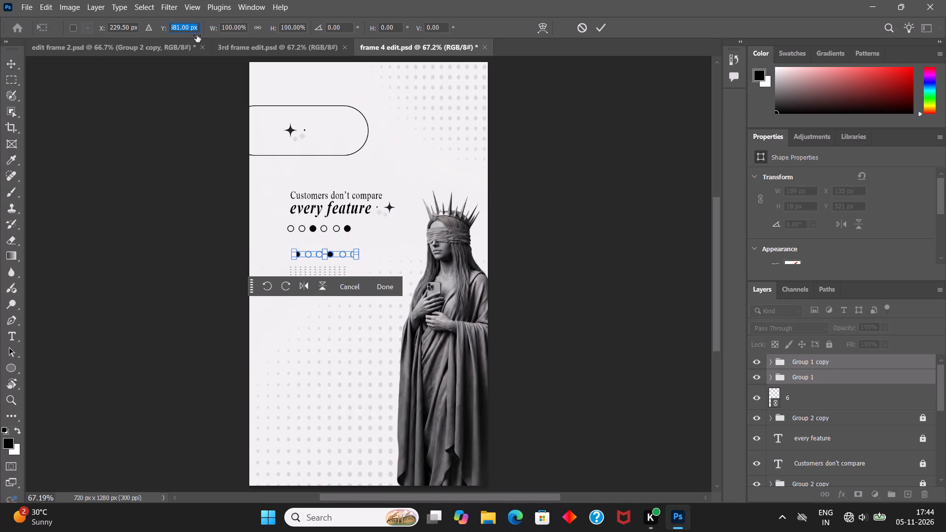
left_click_drag(197, 35, 203, 36)
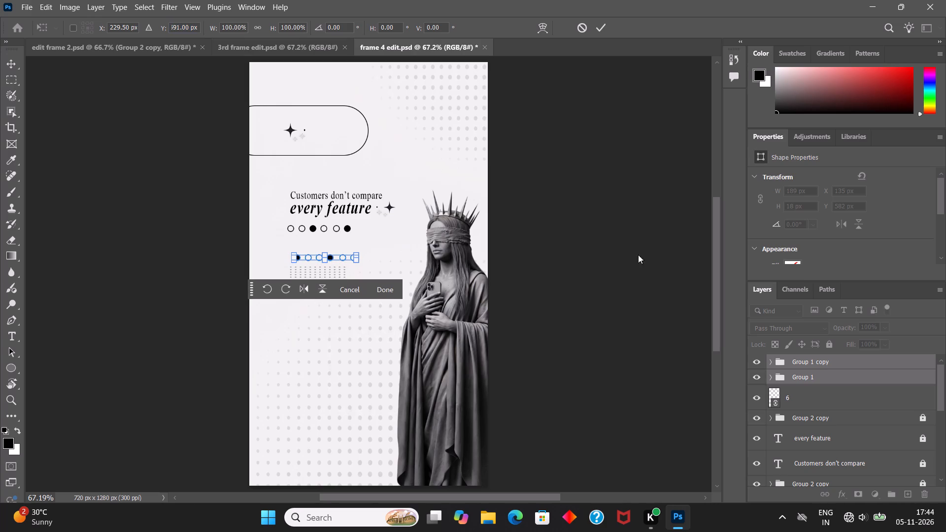
left_click(825, 398)
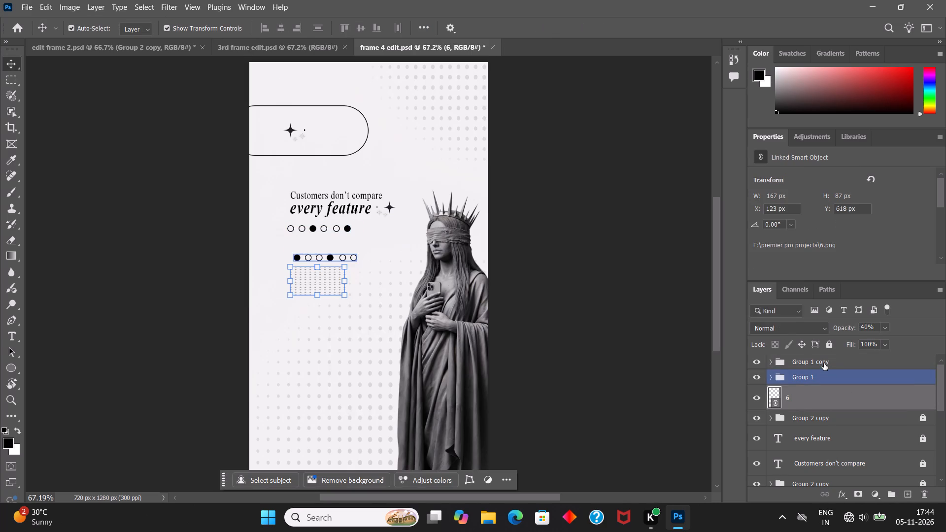
Move the upper circle row, Group 1, straight down to Y 566.5 px, just above the lower circle row.
left_click(824, 362)
left_click(824, 374)
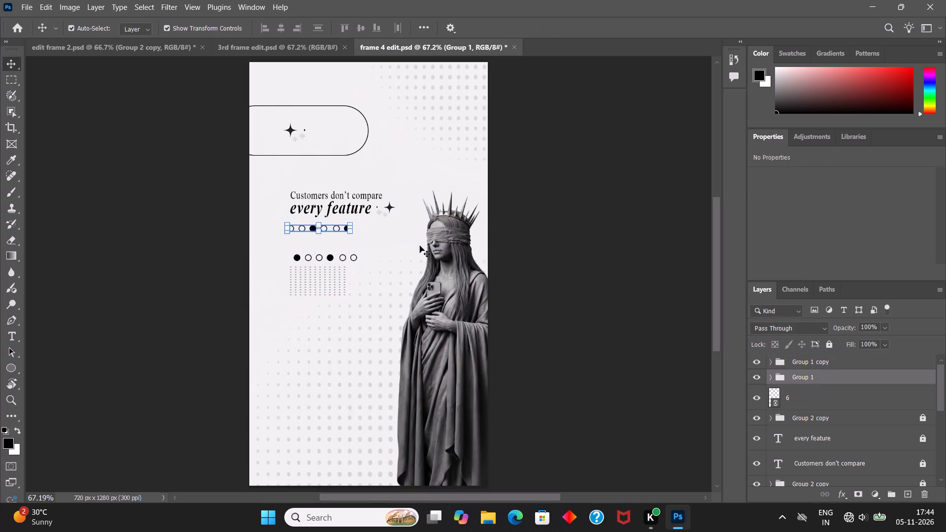
key("ctrl+t")
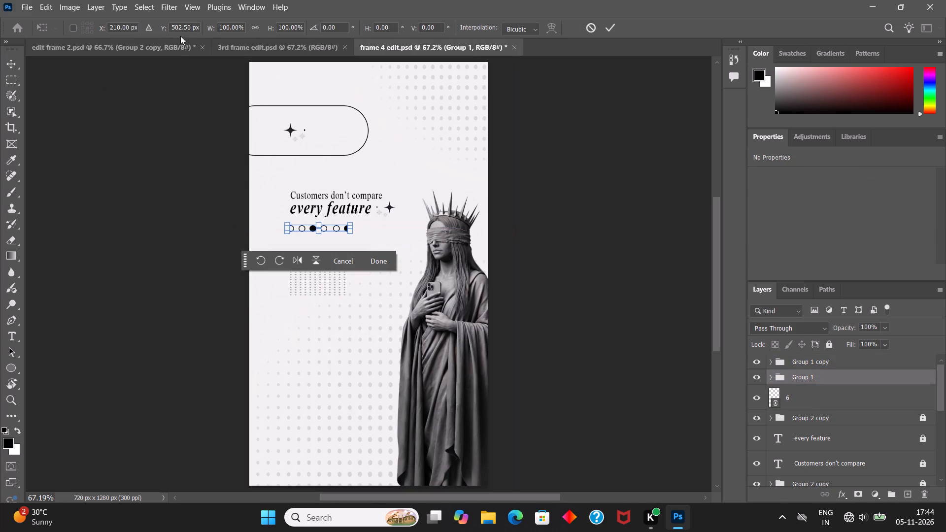
left_click_drag(164, 26, 202, 30)
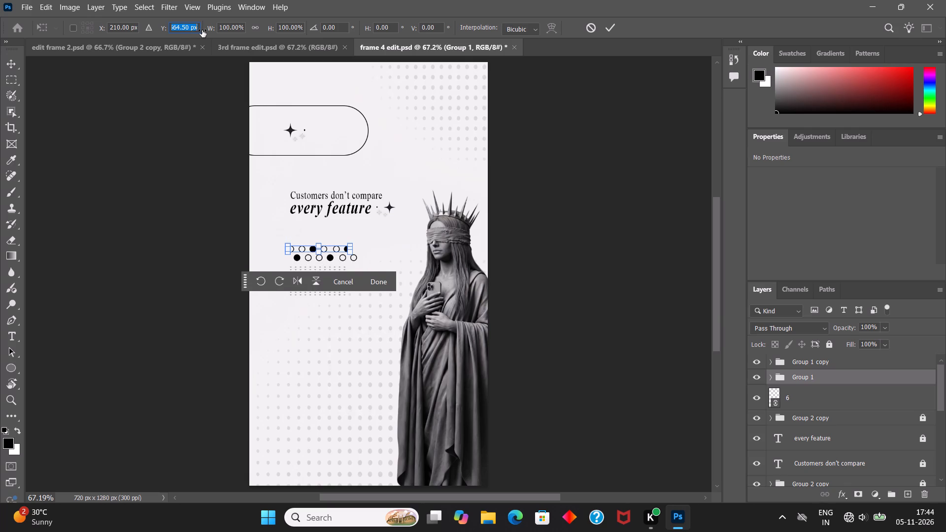
left_click_drag(202, 30, 203, 30)
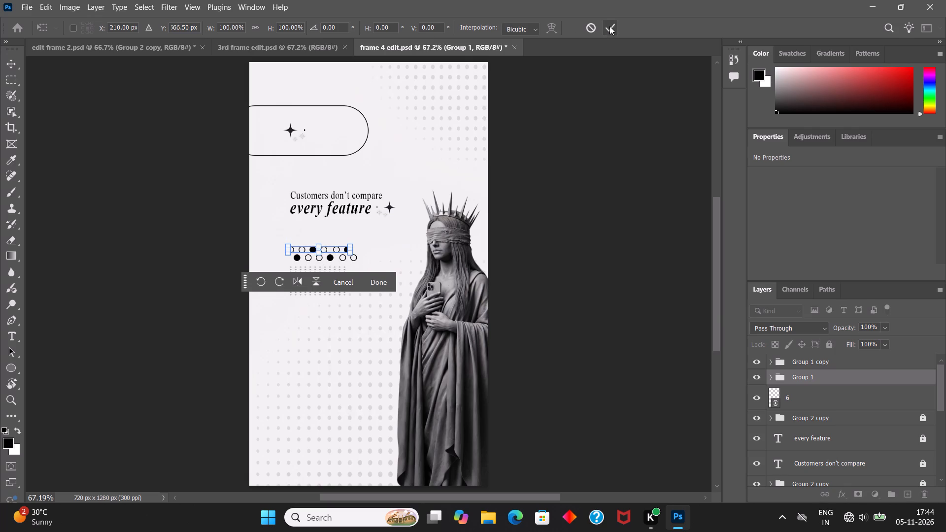
left_click(611, 30)
Deselect the upper circle row and save the frame 4 edit document.
left_click(613, 130)
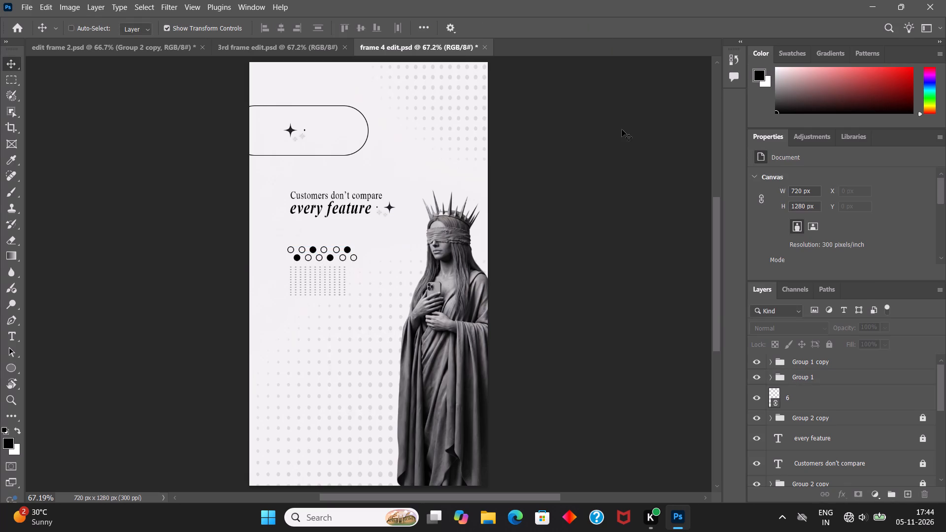
key("ctrl+s")
key("ctrl+s")
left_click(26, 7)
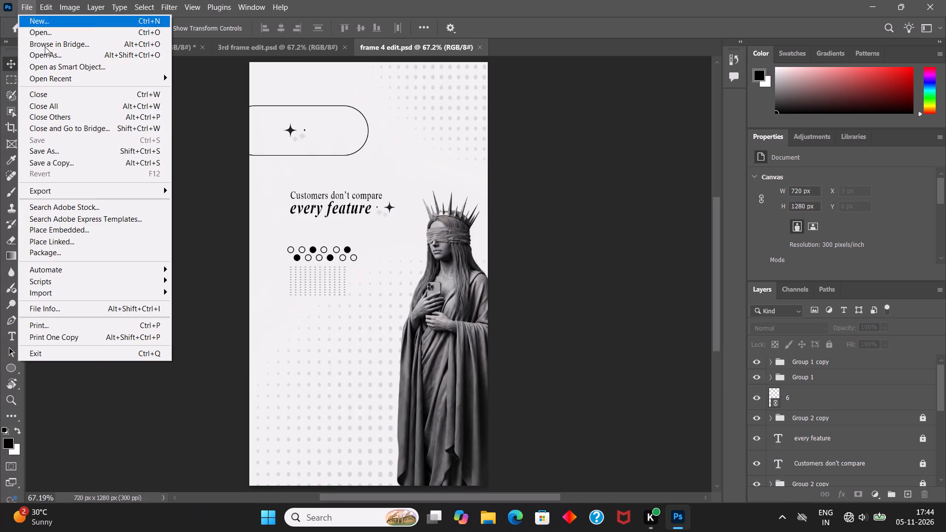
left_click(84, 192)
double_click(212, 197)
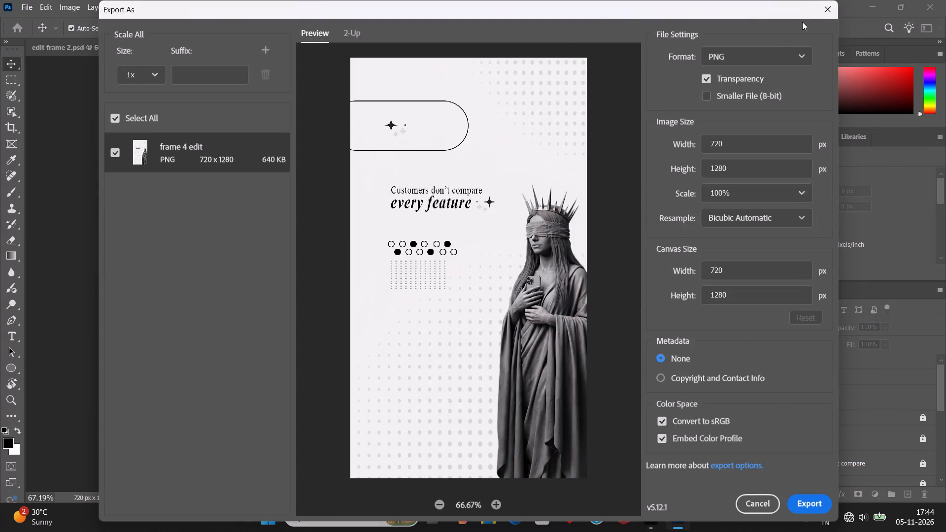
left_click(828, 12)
Quick-export the frame 4 edit document as a PNG named frame 4 in the PS projects folder.
left_click(23, 7)
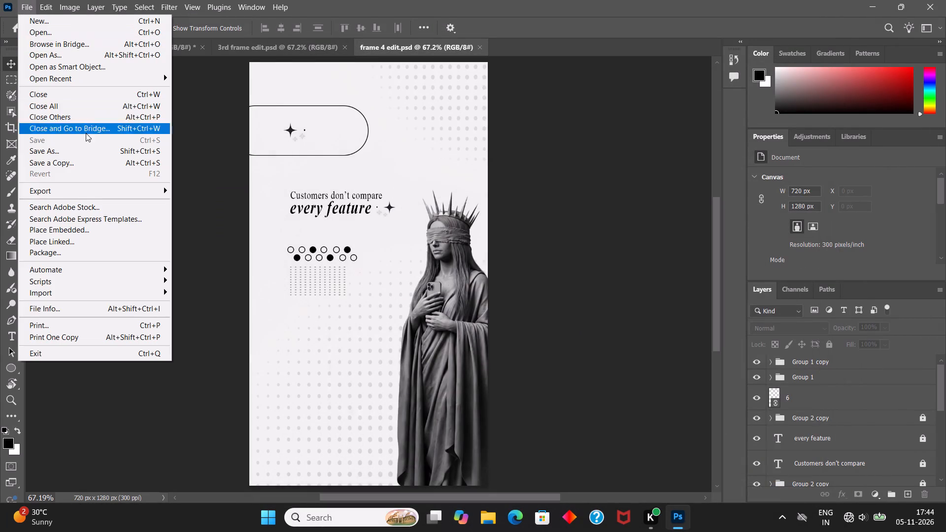
left_click(79, 186)
left_click(216, 188)
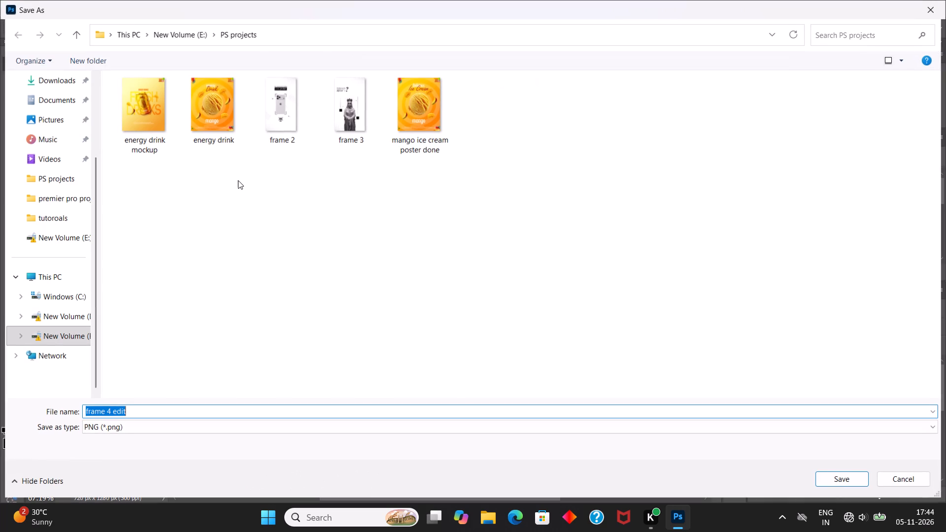
type("frame 4")
key("Return")
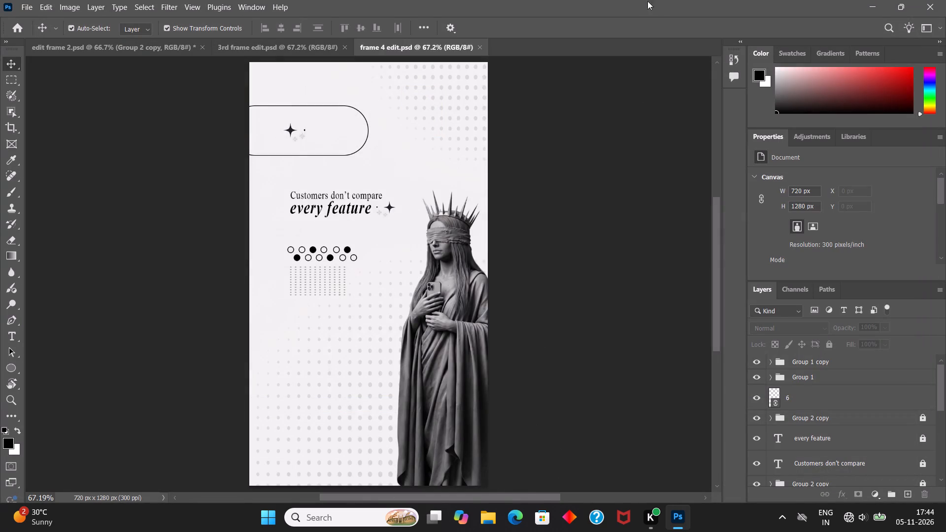
Switch to File Explorer and view the exported frame 4 image from the PS projects folder on drive E in Photos.
left_click(490, 513)
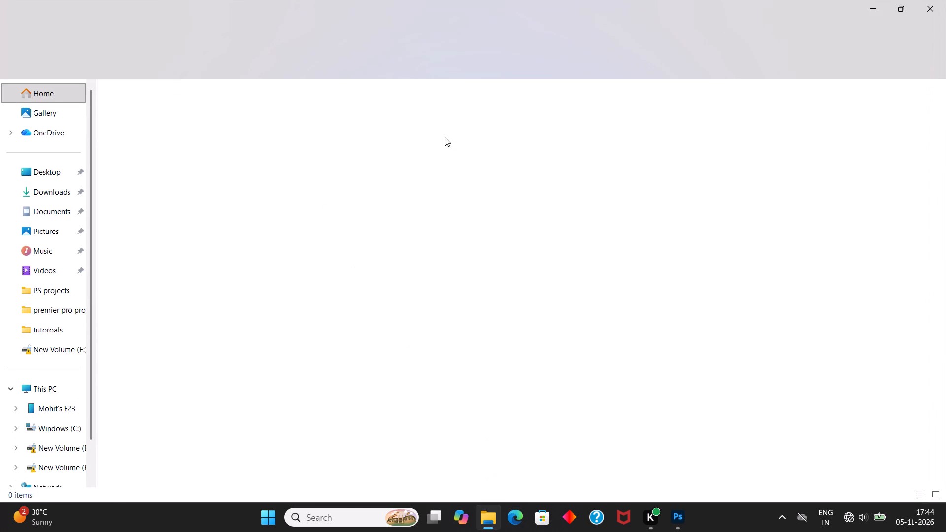
left_click(87, 354)
left_click(76, 353)
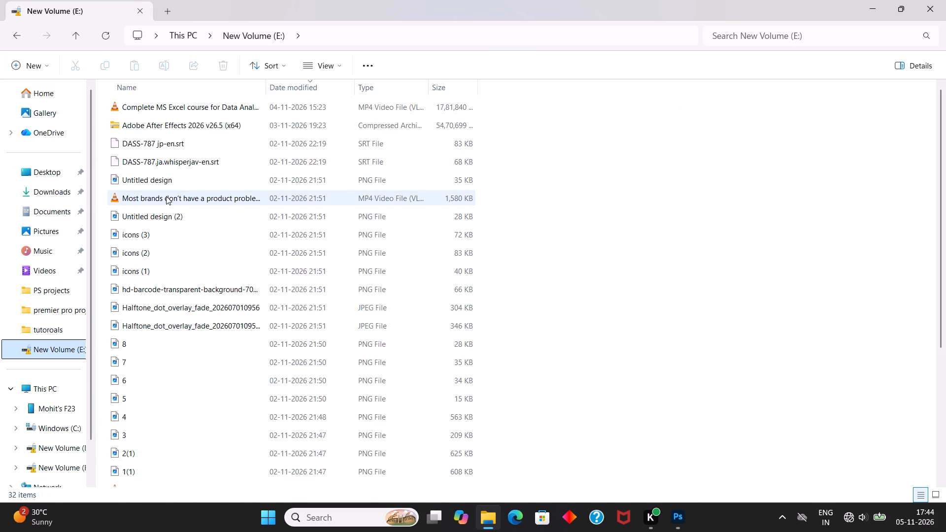
scroll(227, 332, "down", 2)
scroll(211, 406, "down", 1)
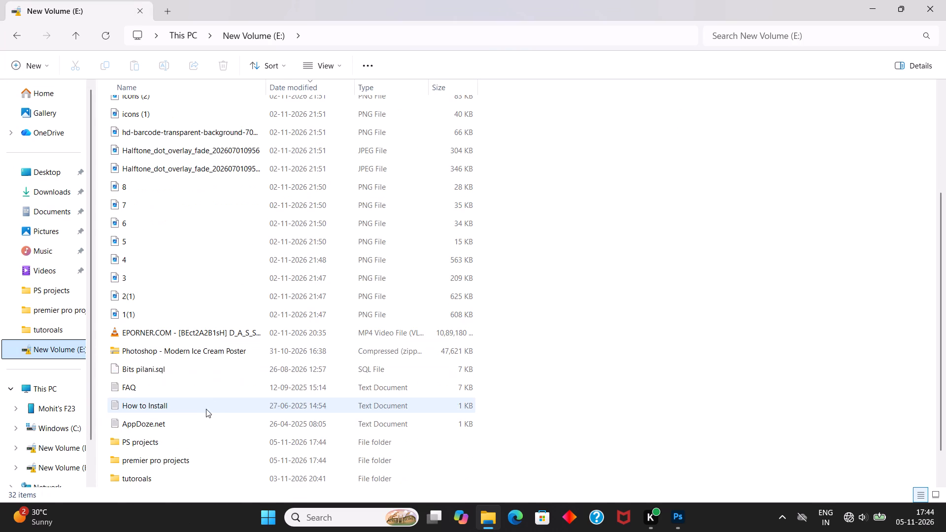
double_click(175, 442)
double_click(391, 137)
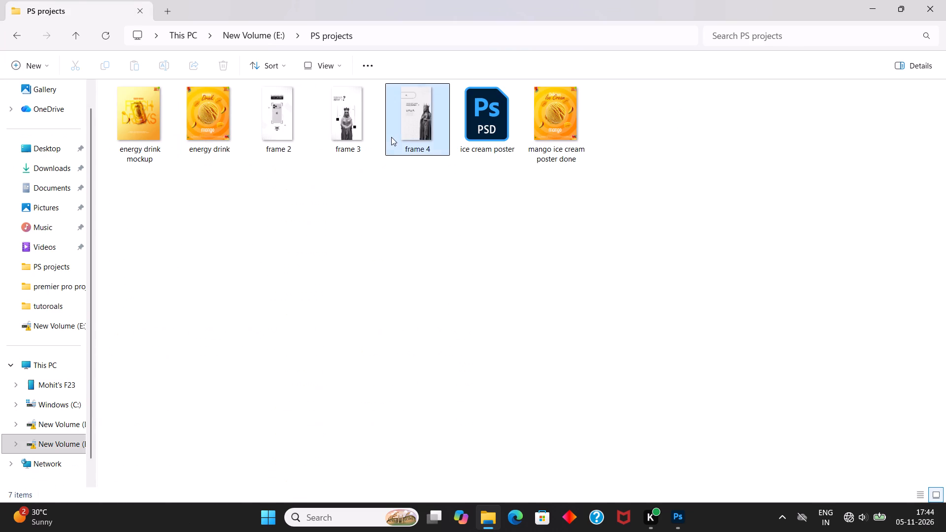
left_click(752, 108)
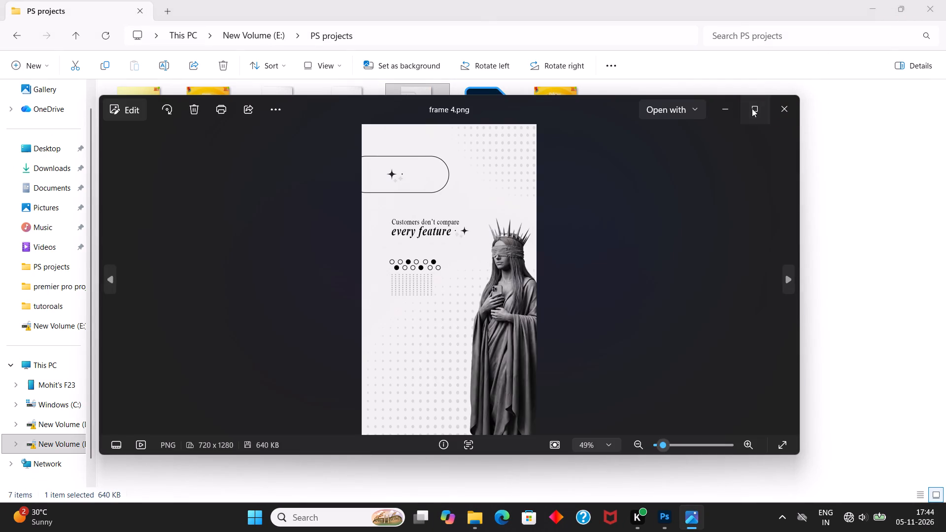
left_click(945, 0)
Browse the PS projects images from energy drink mockup onward, comparing frames 2, 3 and 4, and return to Photoshop.
double_click(147, 117)
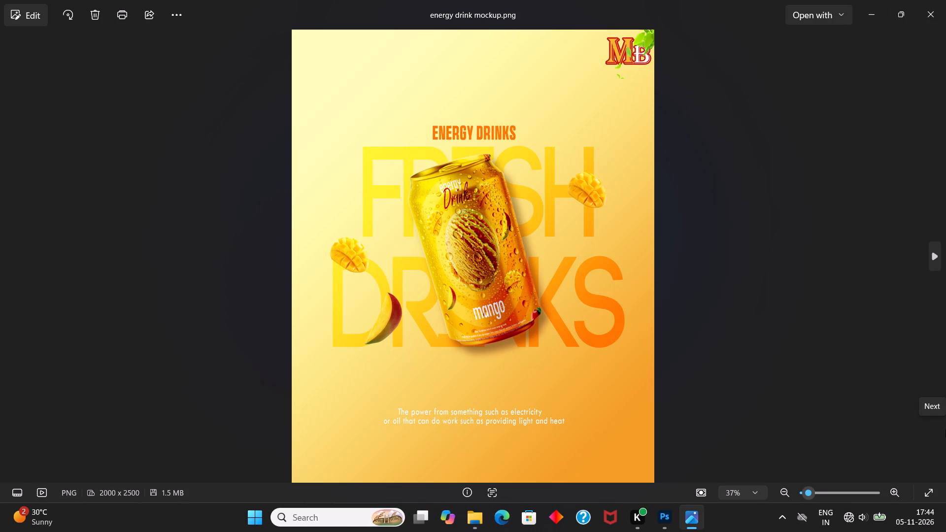
key("Right")
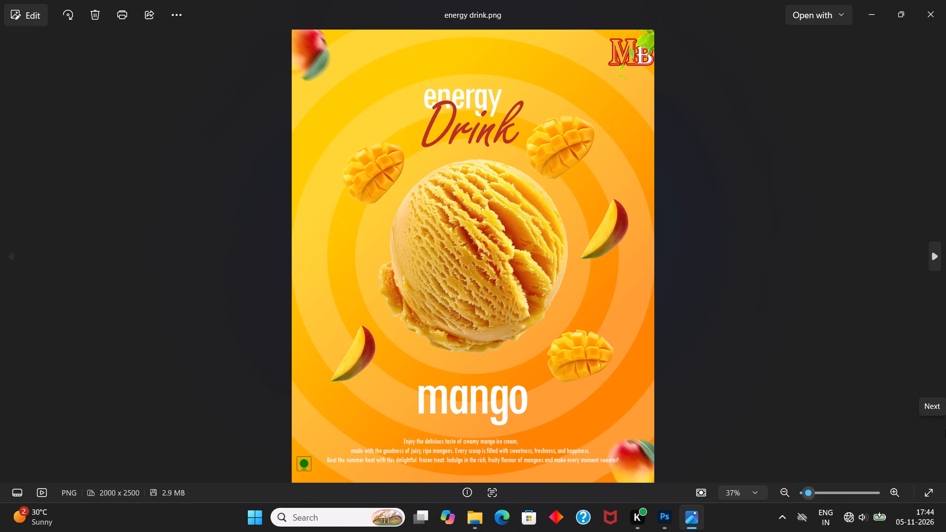
key("Left")
key("Right")
key("Right")
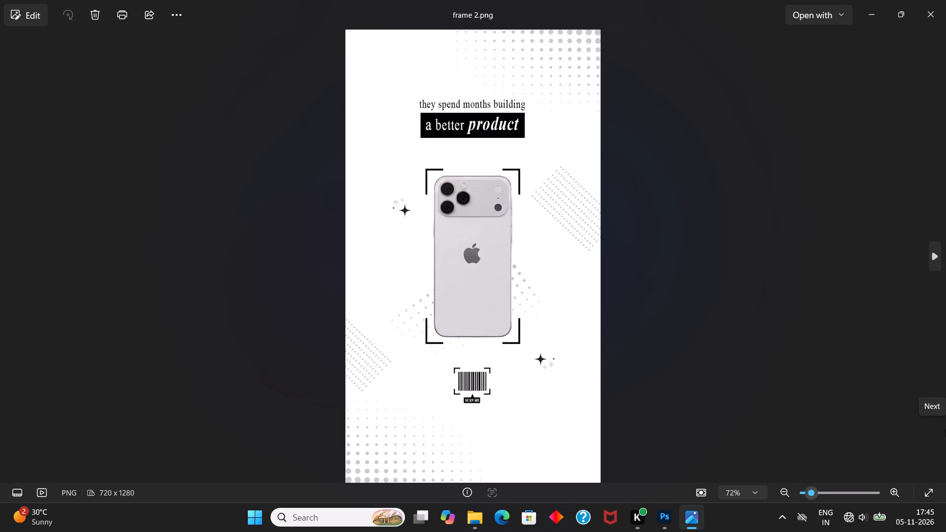
key("Right")
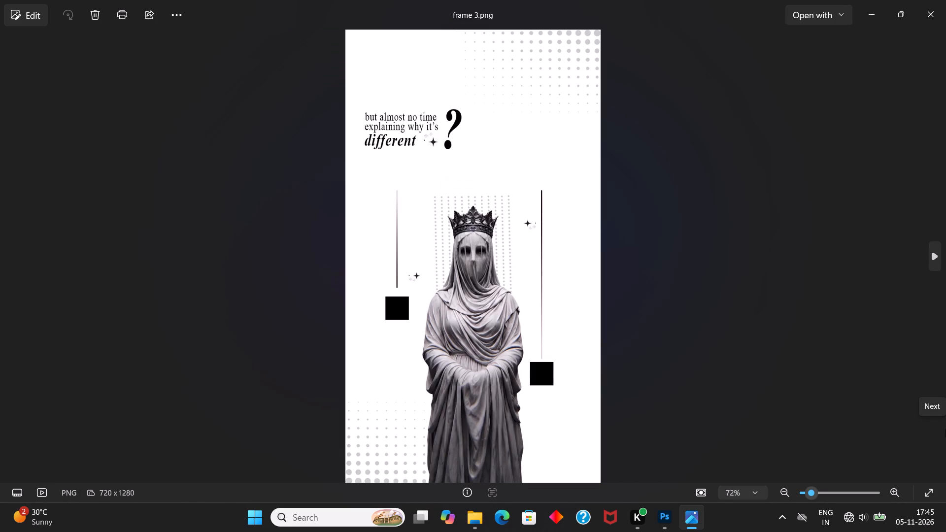
key("Right")
key("Left")
key("Right")
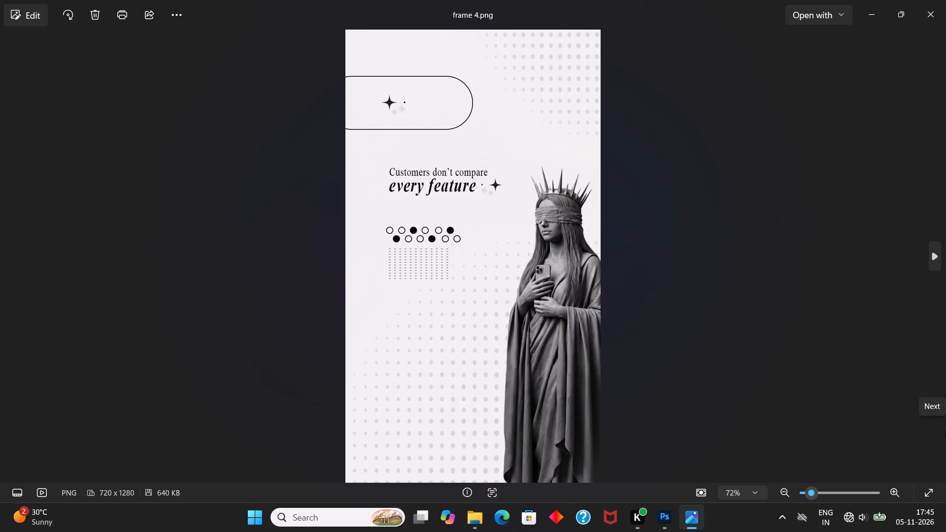
key("Left")
key("Left")
key("Right")
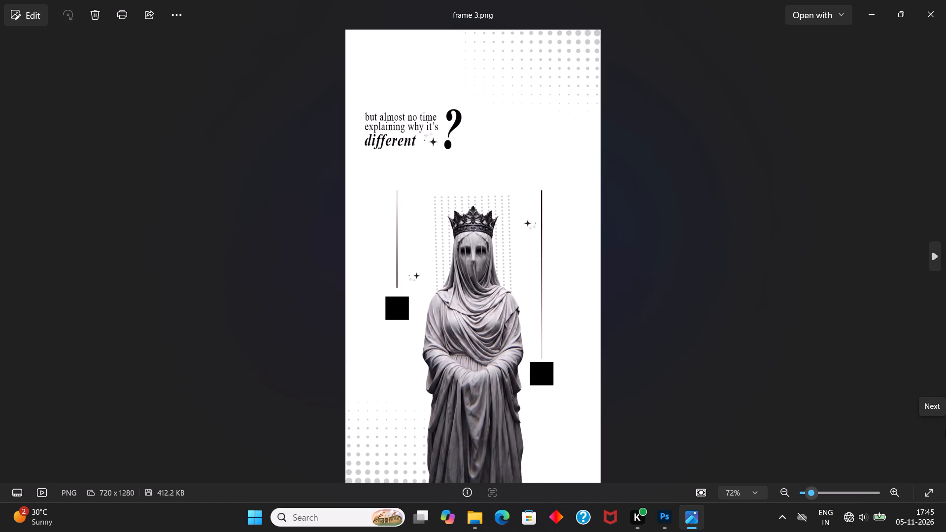
key("Right")
key("Left")
key("Right")
key("Right")
left_click(945, 0)
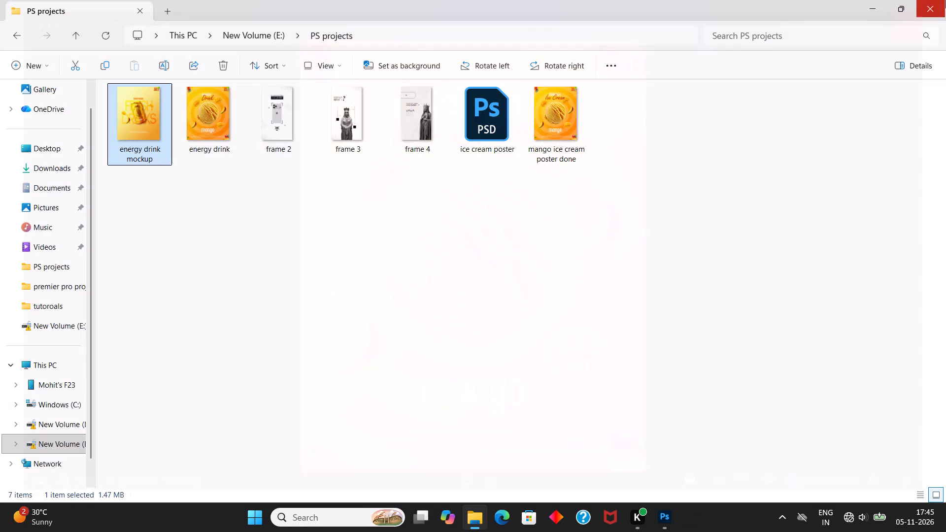
left_click(730, 200)
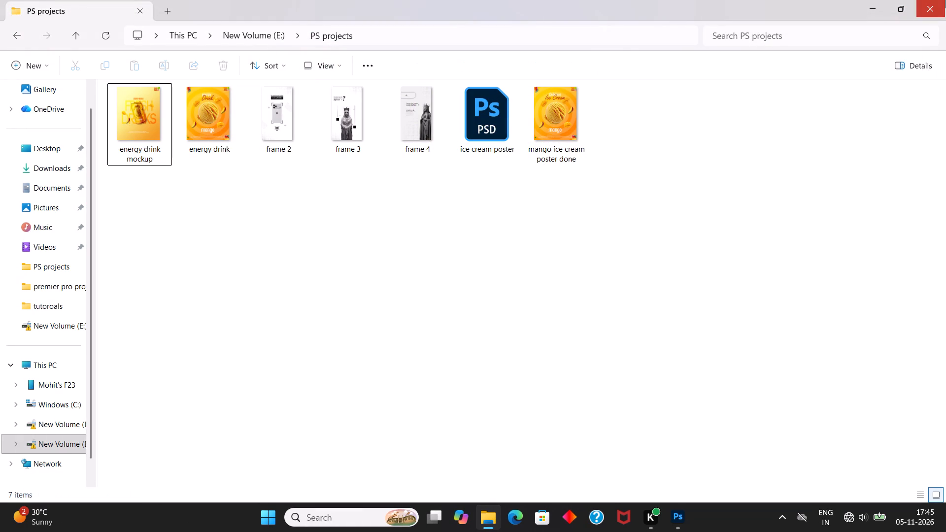
left_click(945, 0)
left_click(608, 150)
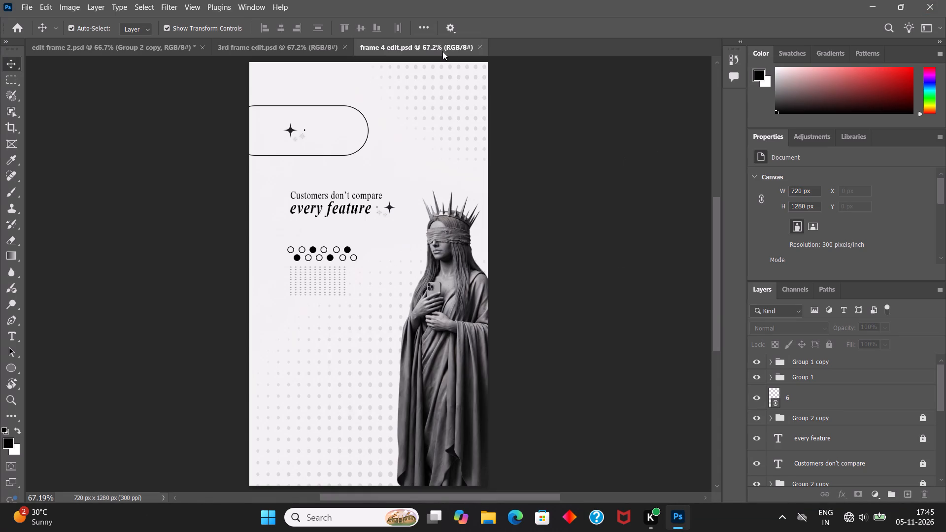